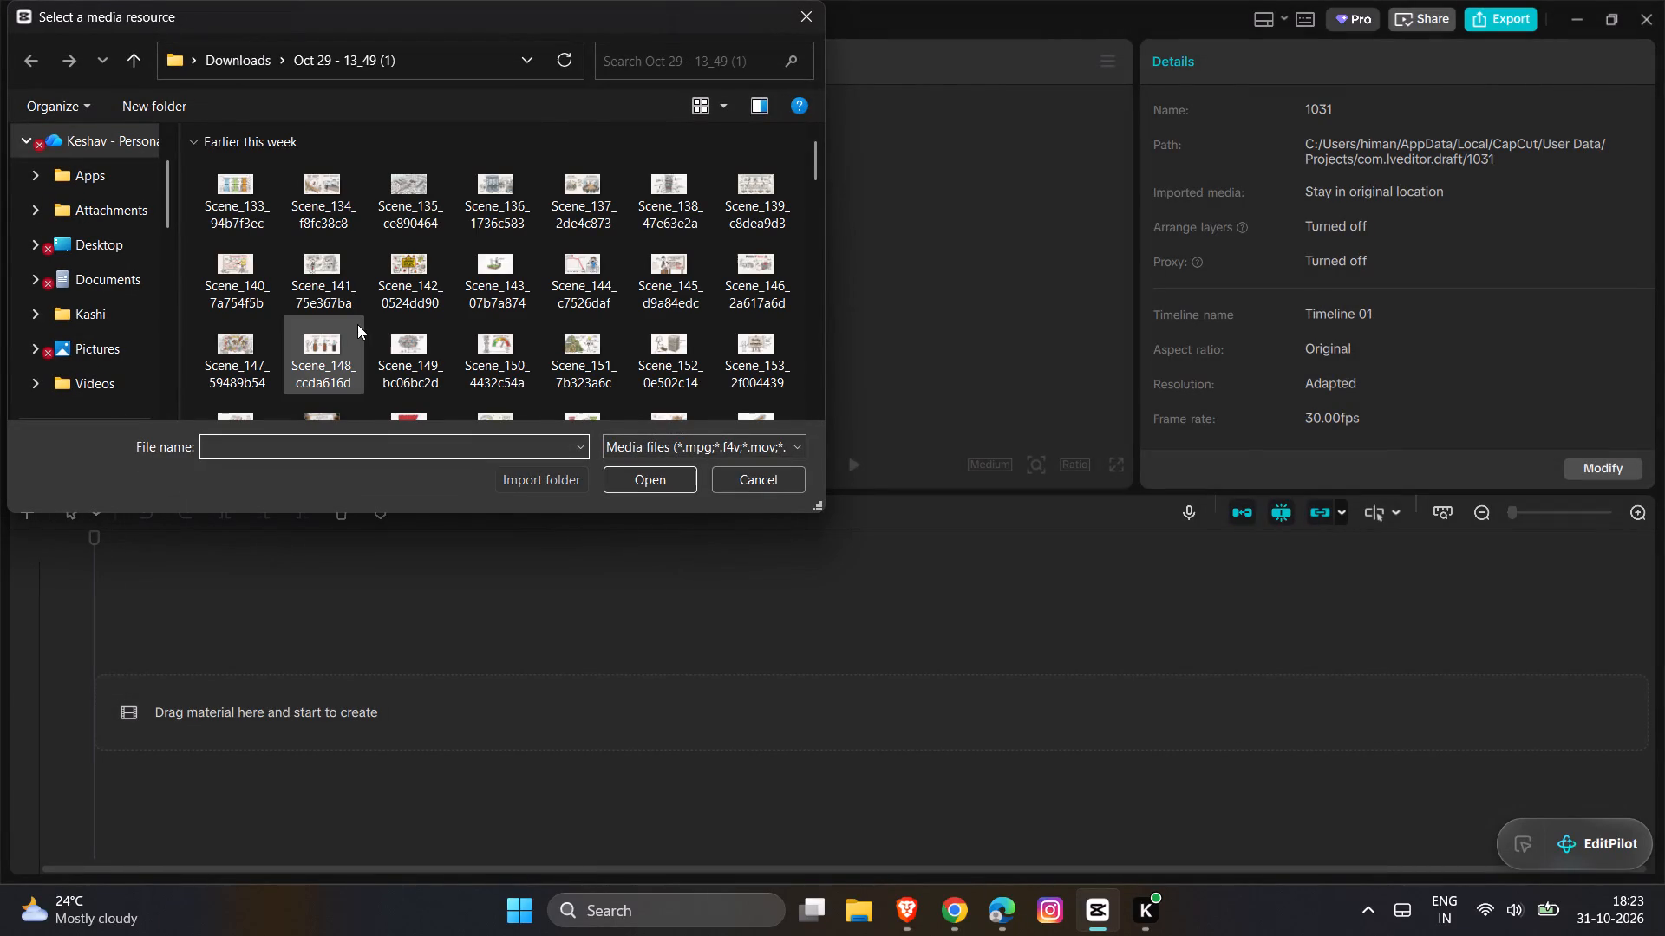
Import the audio file Generated Audio October 31, 2026 - 3_53PM from Downloads and add it to the timeline.
click(235, 68)
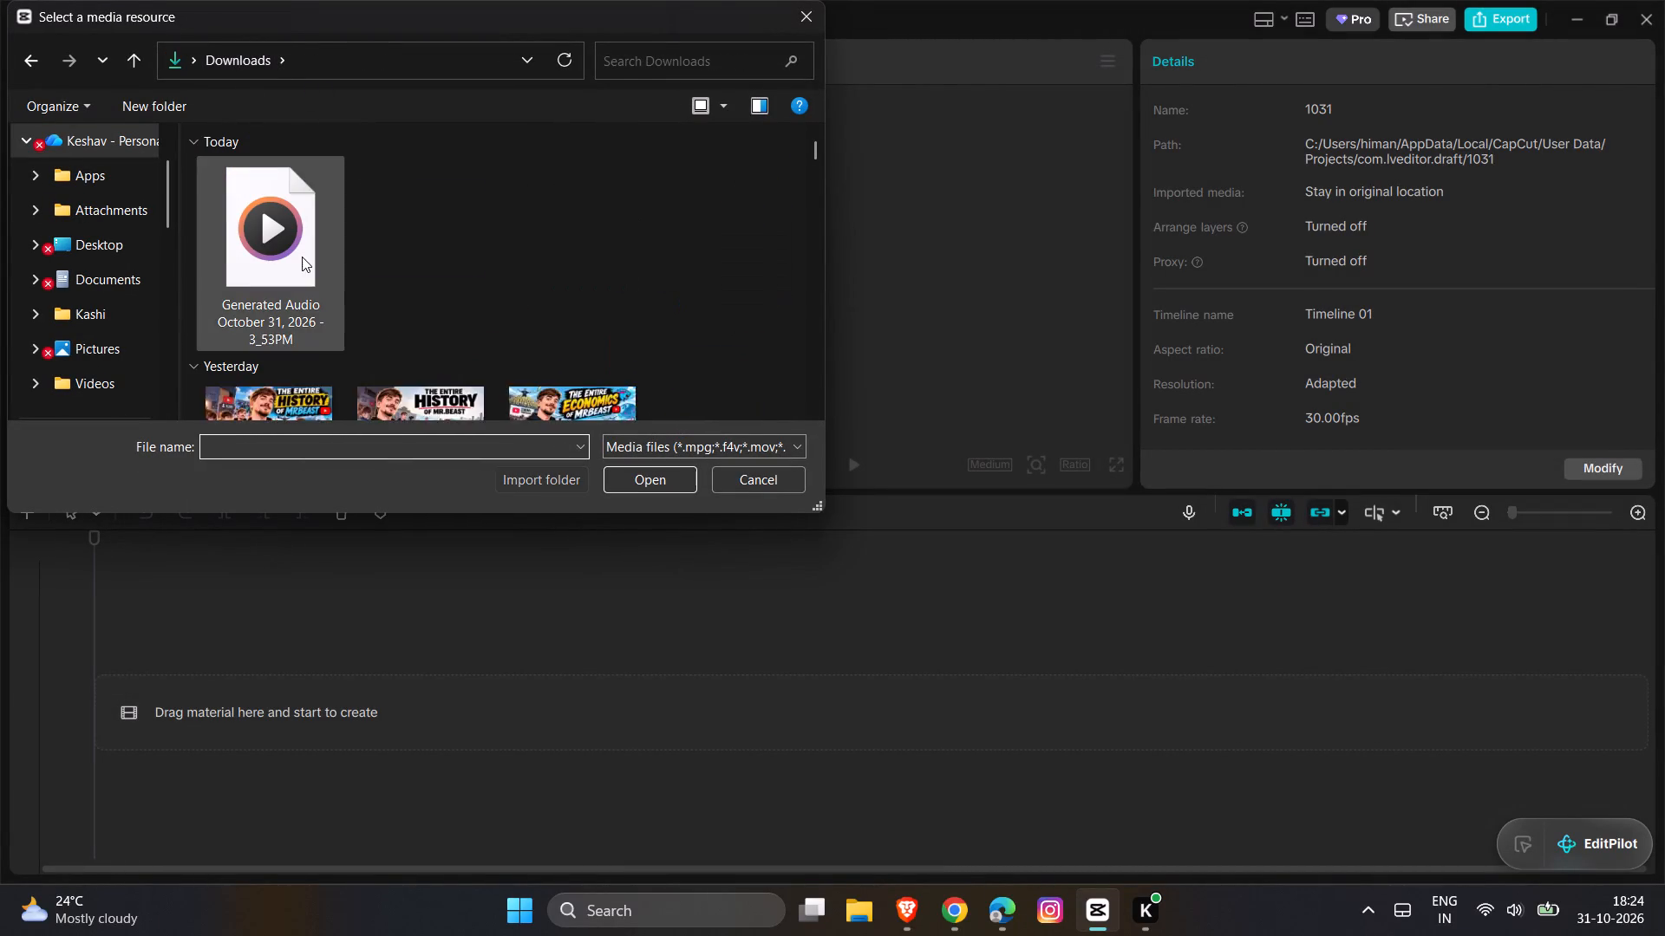
scroll(302, 257, up, 7)
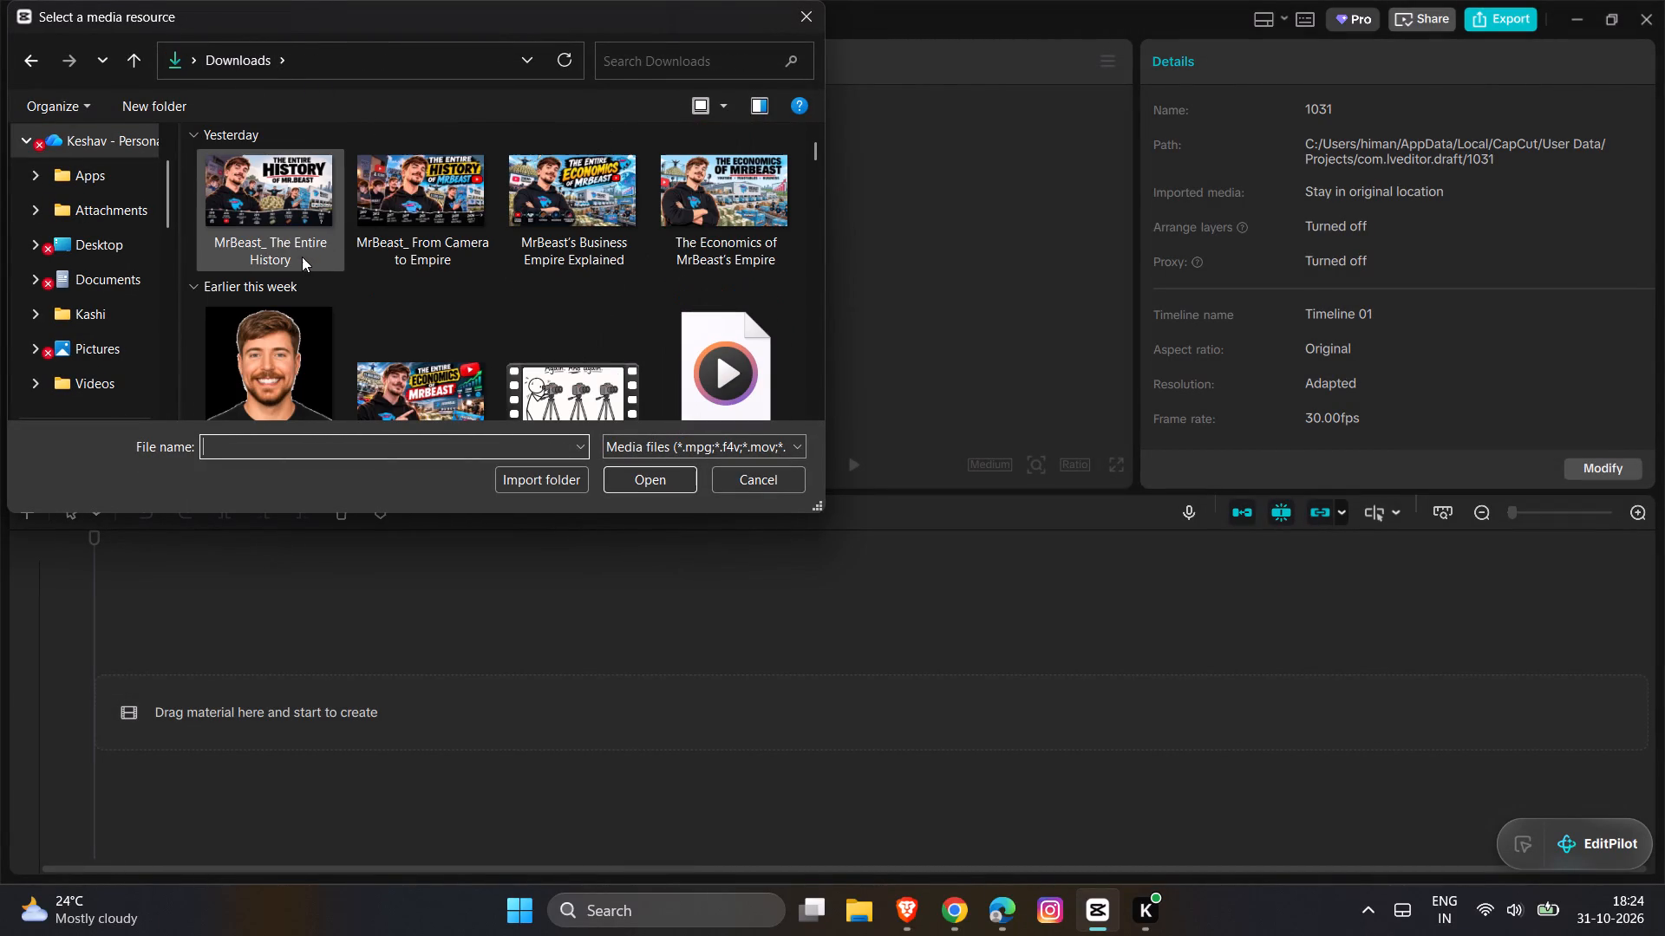
double_click(302, 257)
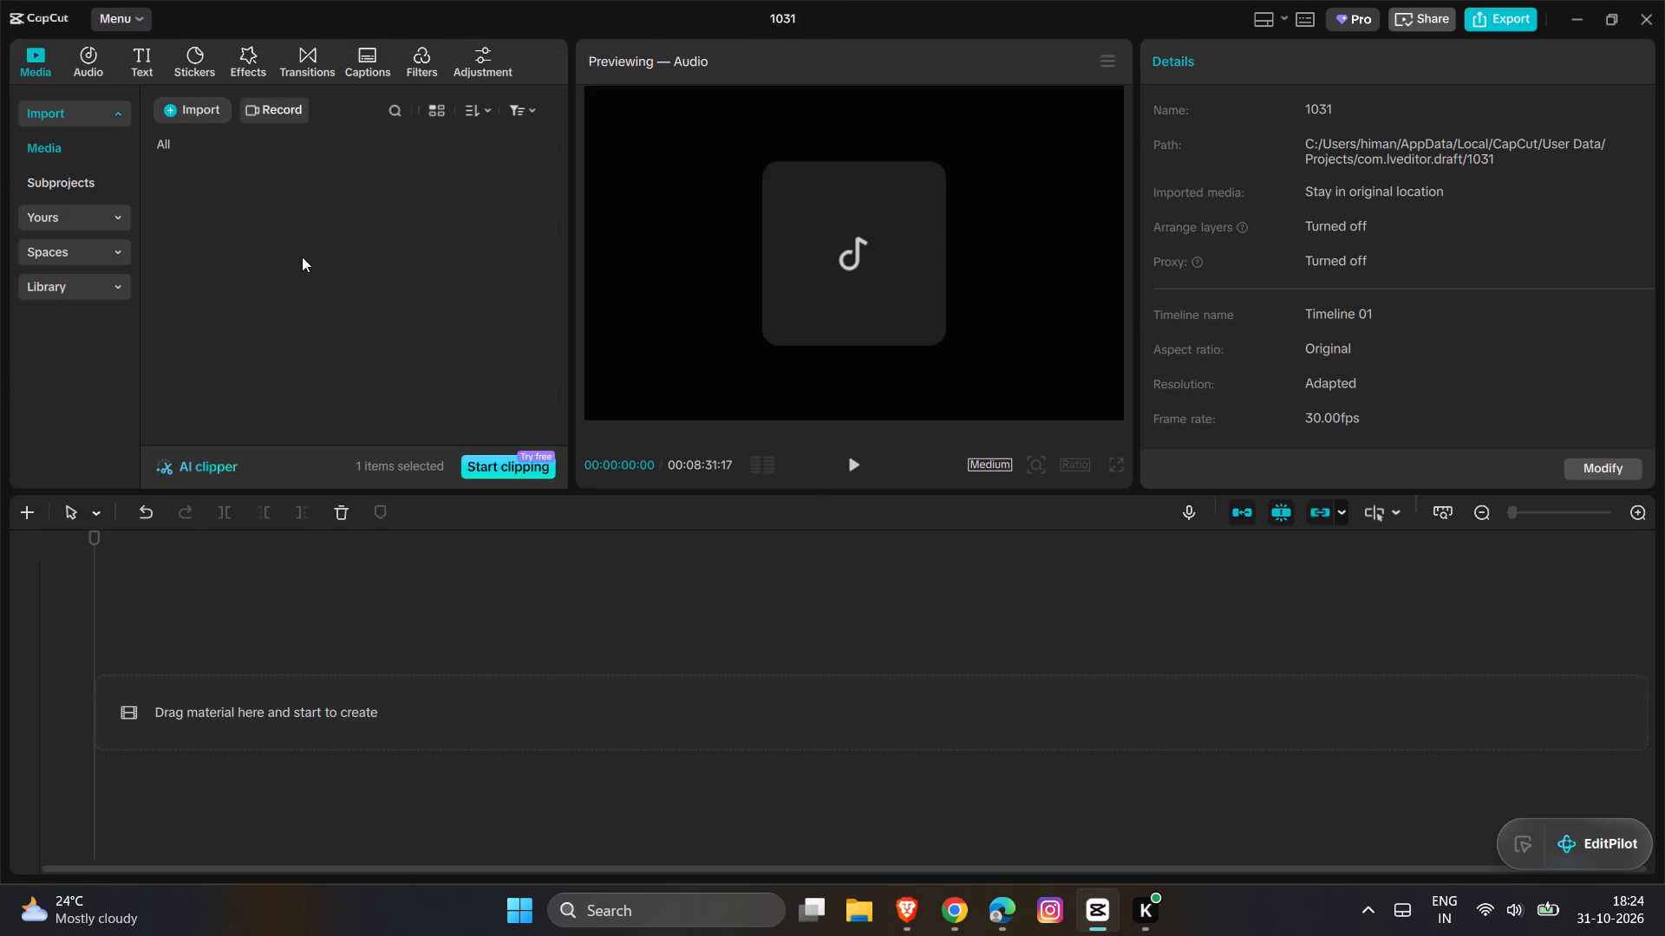
click(266, 230)
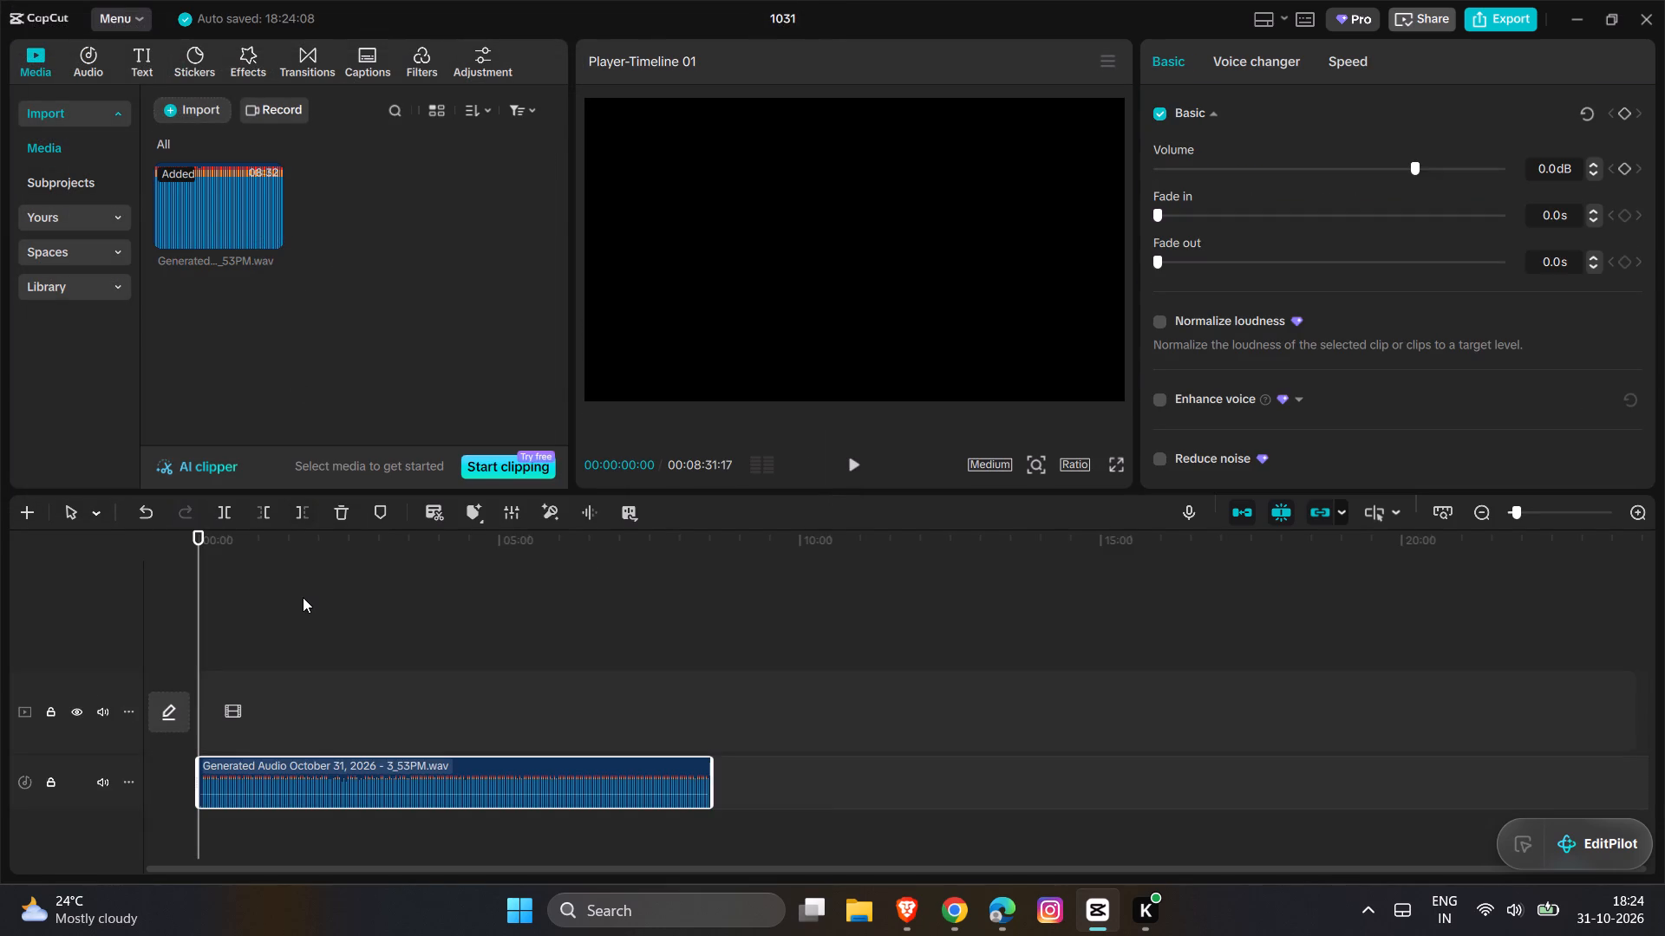
Examine the voice-over waveform closely along the length of the audio track.
ctrl+scroll(303, 597, up, 17)
ctrl+scroll(303, 597, up, 7)
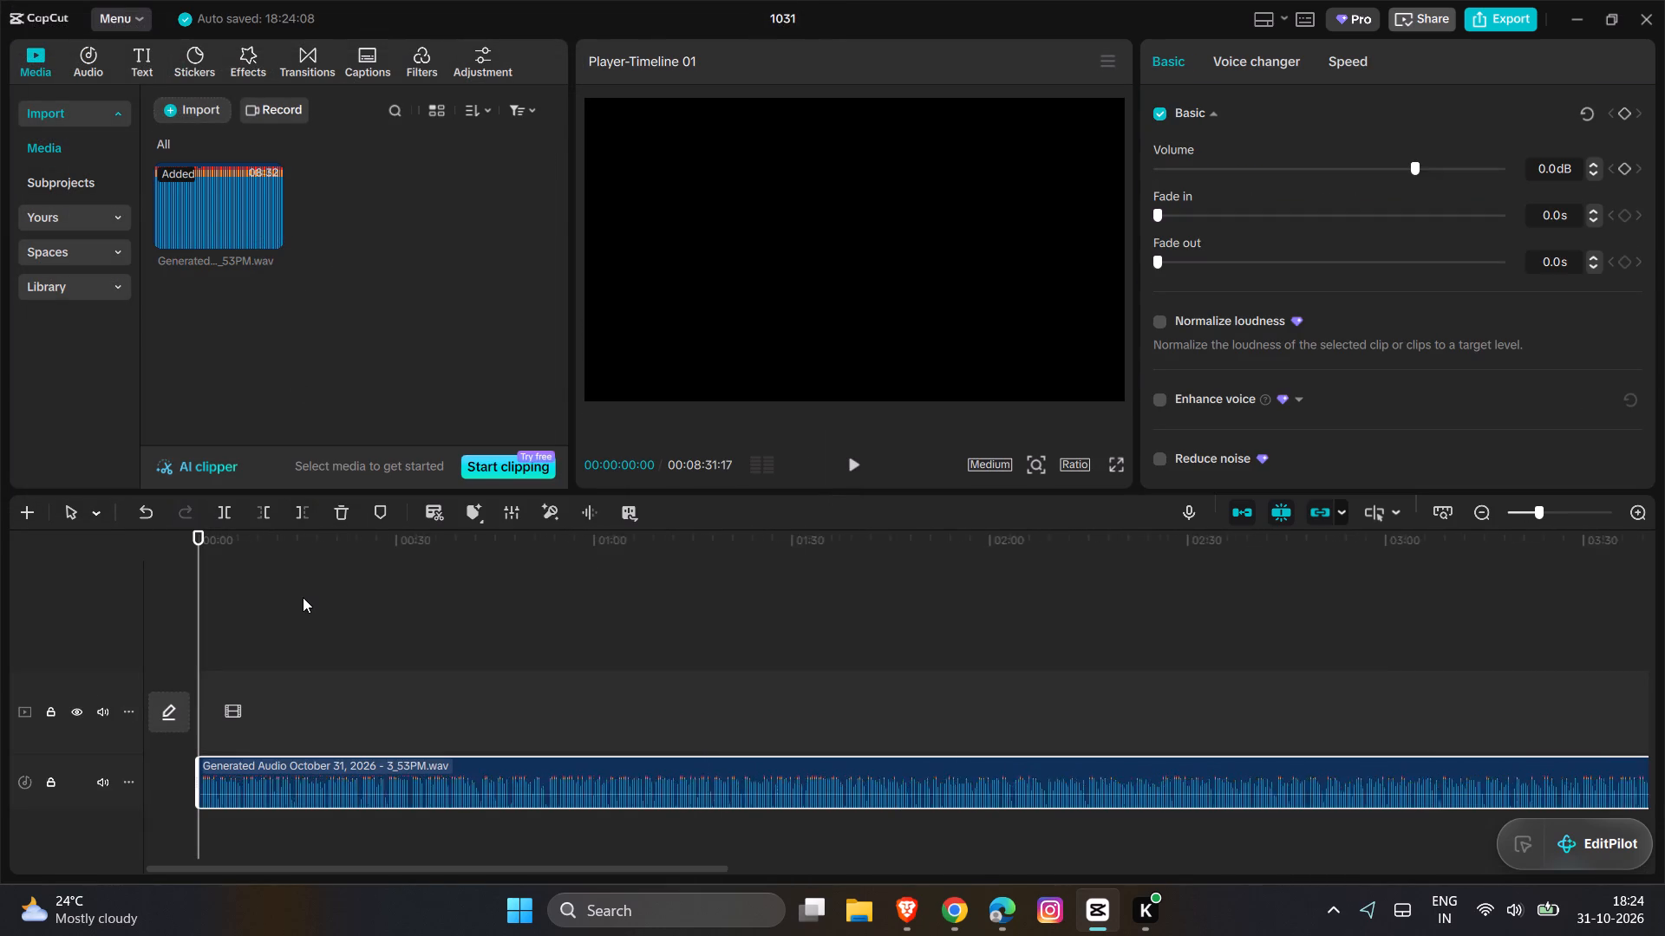
ctrl+scroll(303, 597, up, 14)
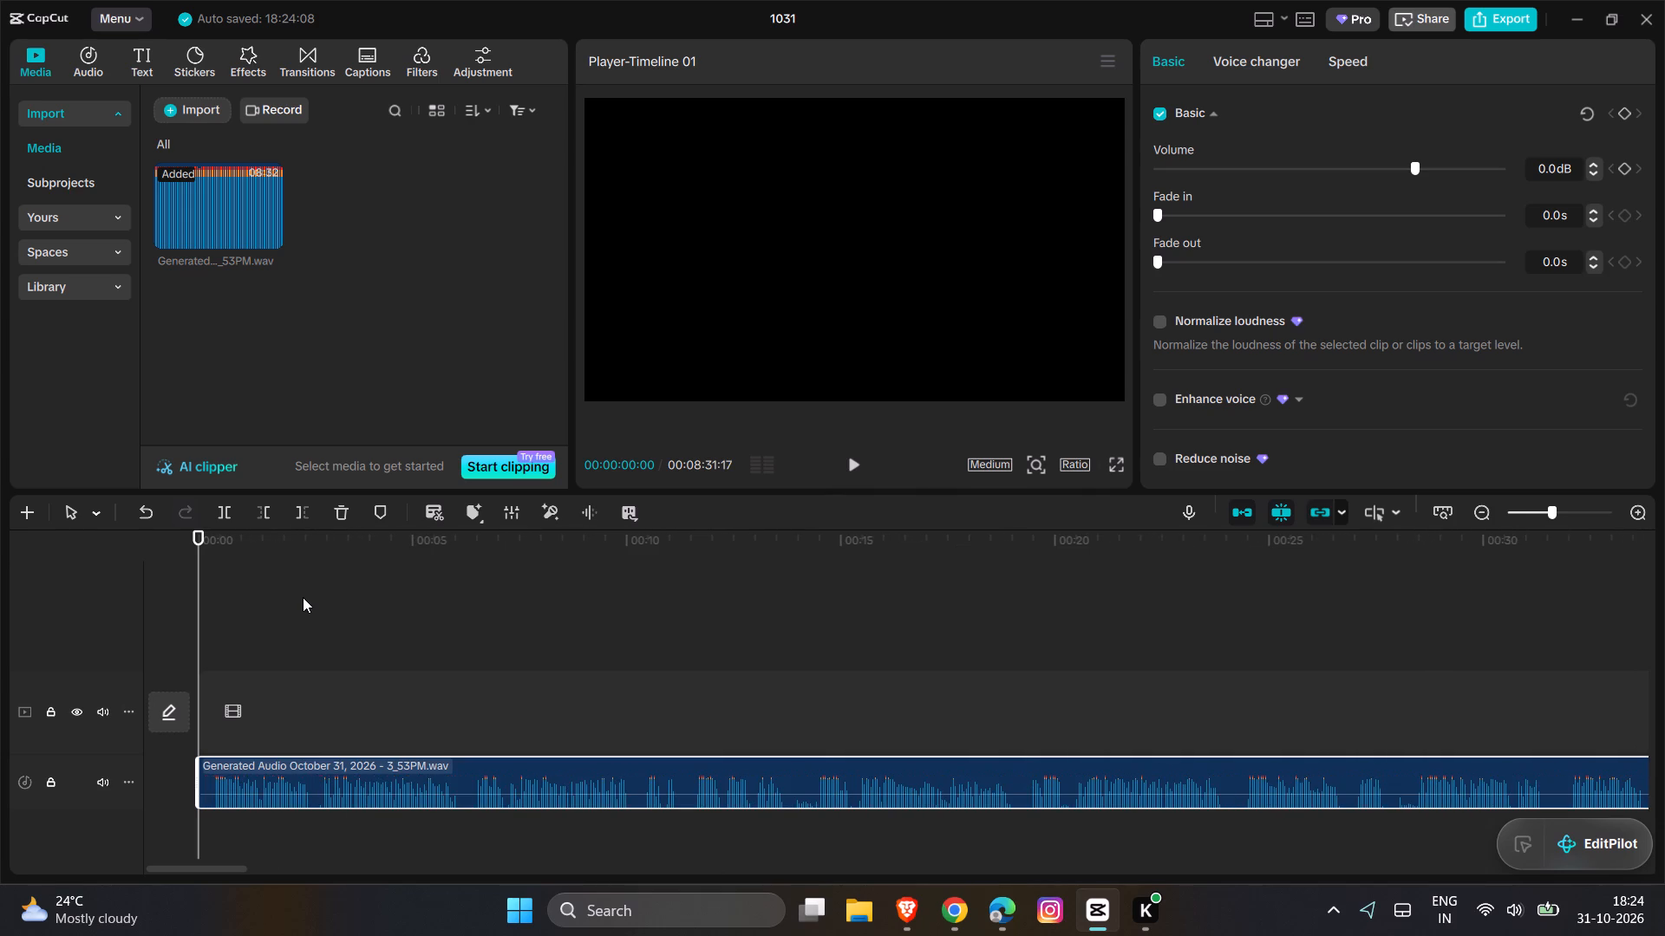
ctrl+scroll(303, 597, up, 1)
scroll(303, 597, left, 4)
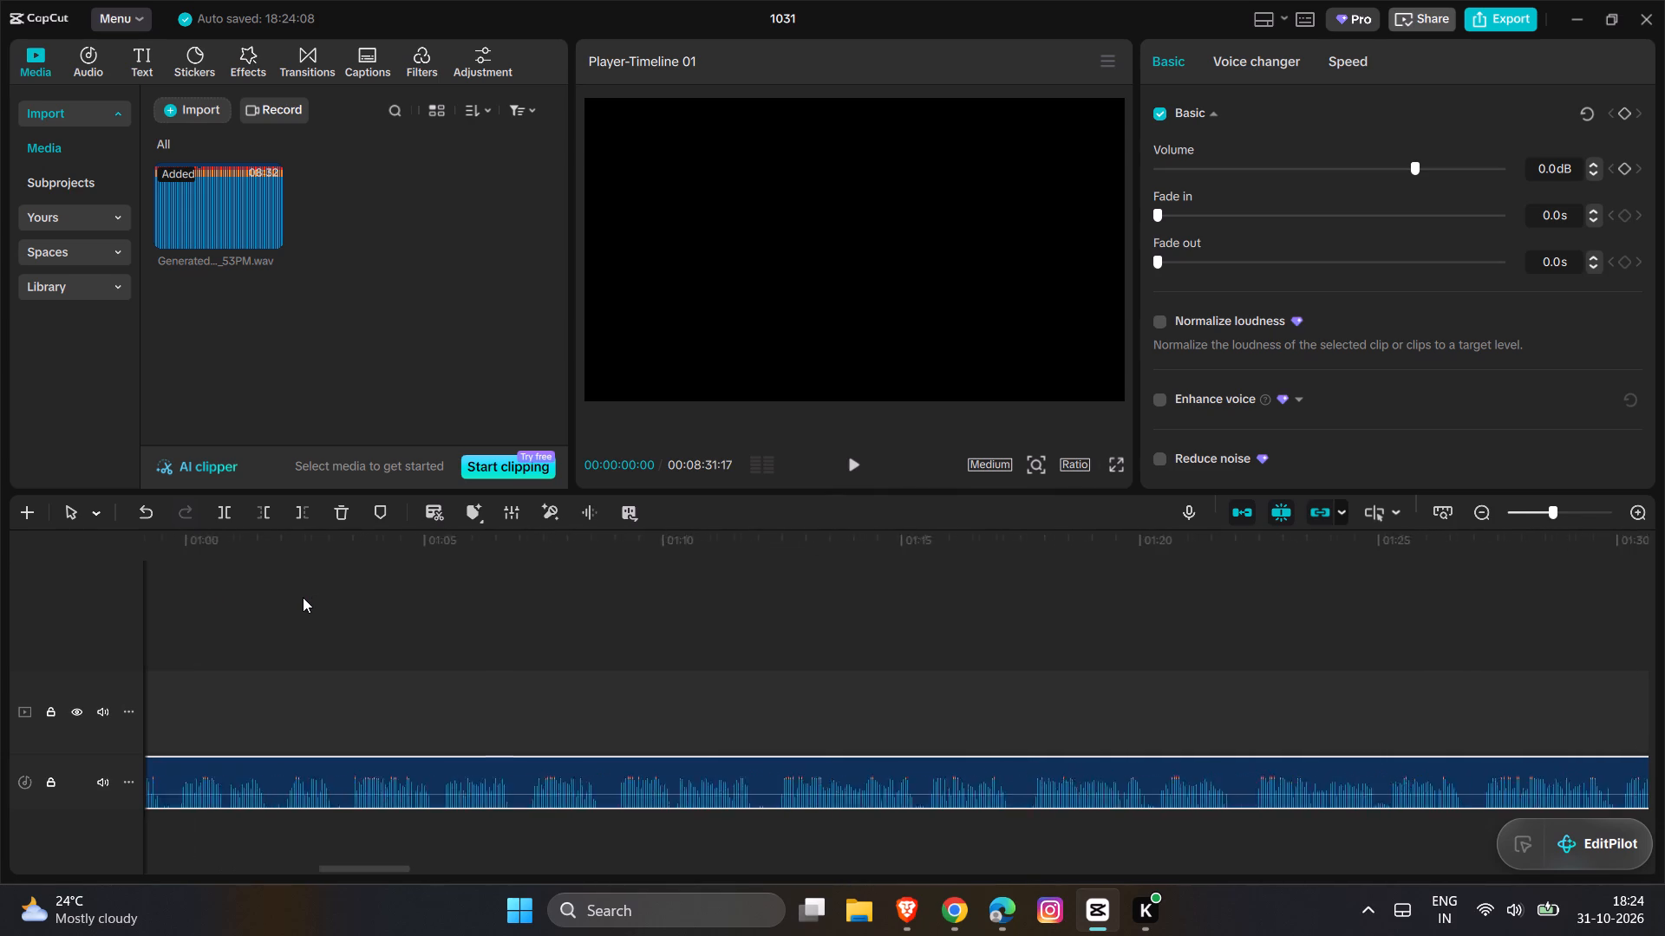
scroll(303, 597, left, 2)
scroll(303, 597, left, 20)
scroll(303, 597, left, 6)
scroll(303, 597, right, 6)
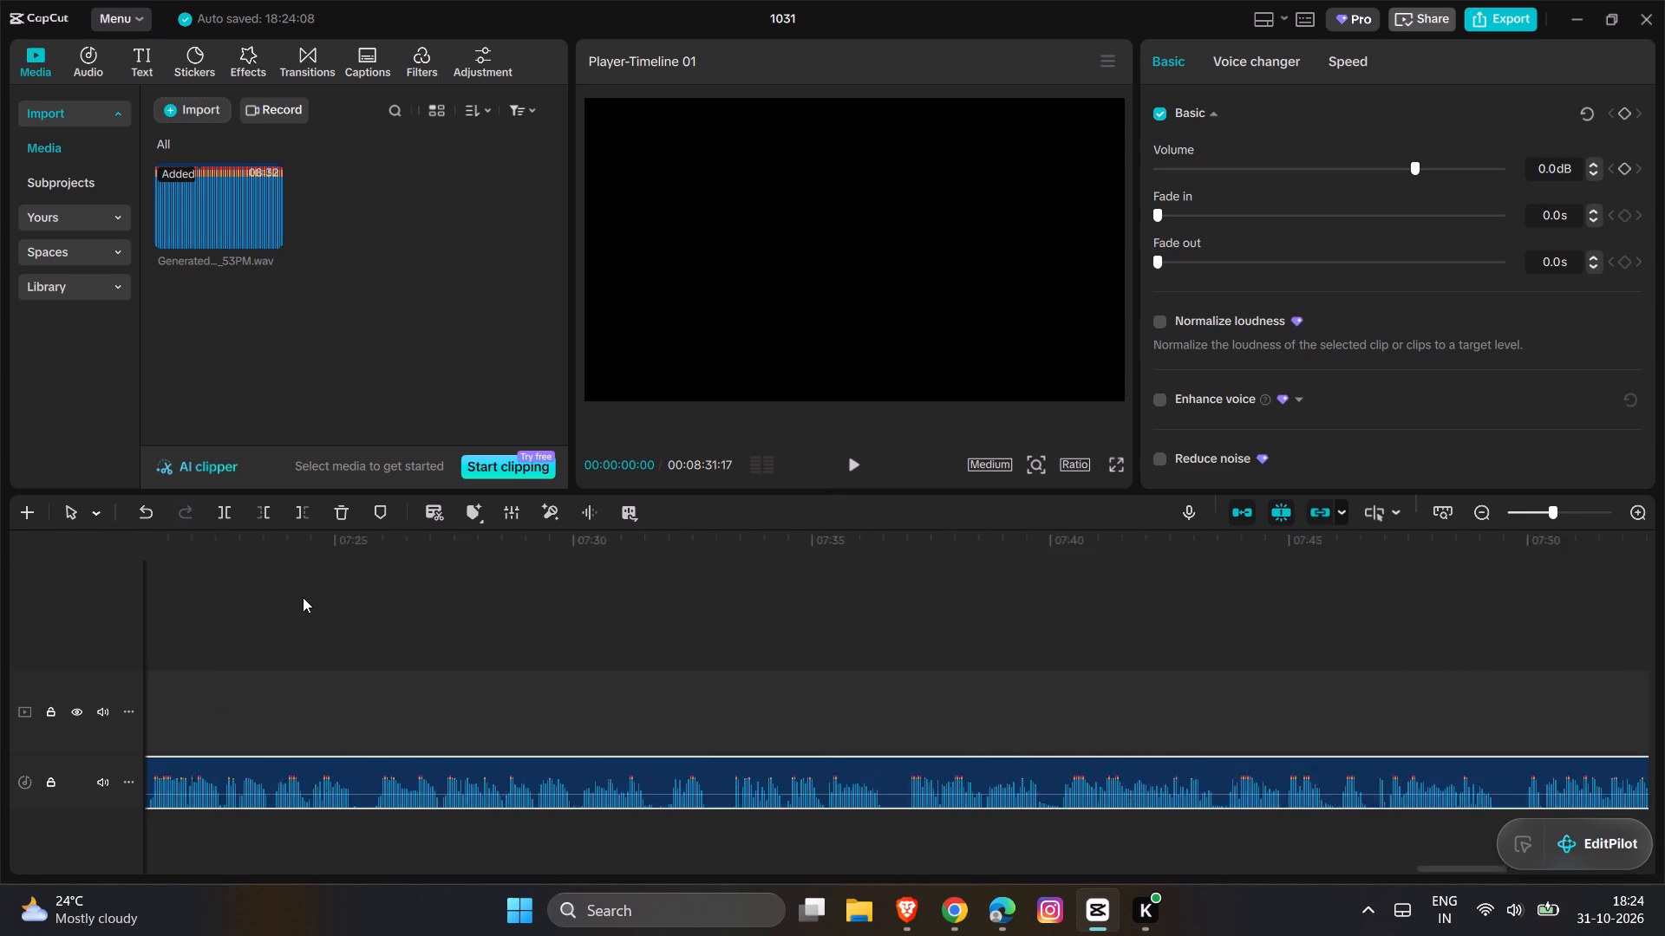
scroll(303, 597, right, 17)
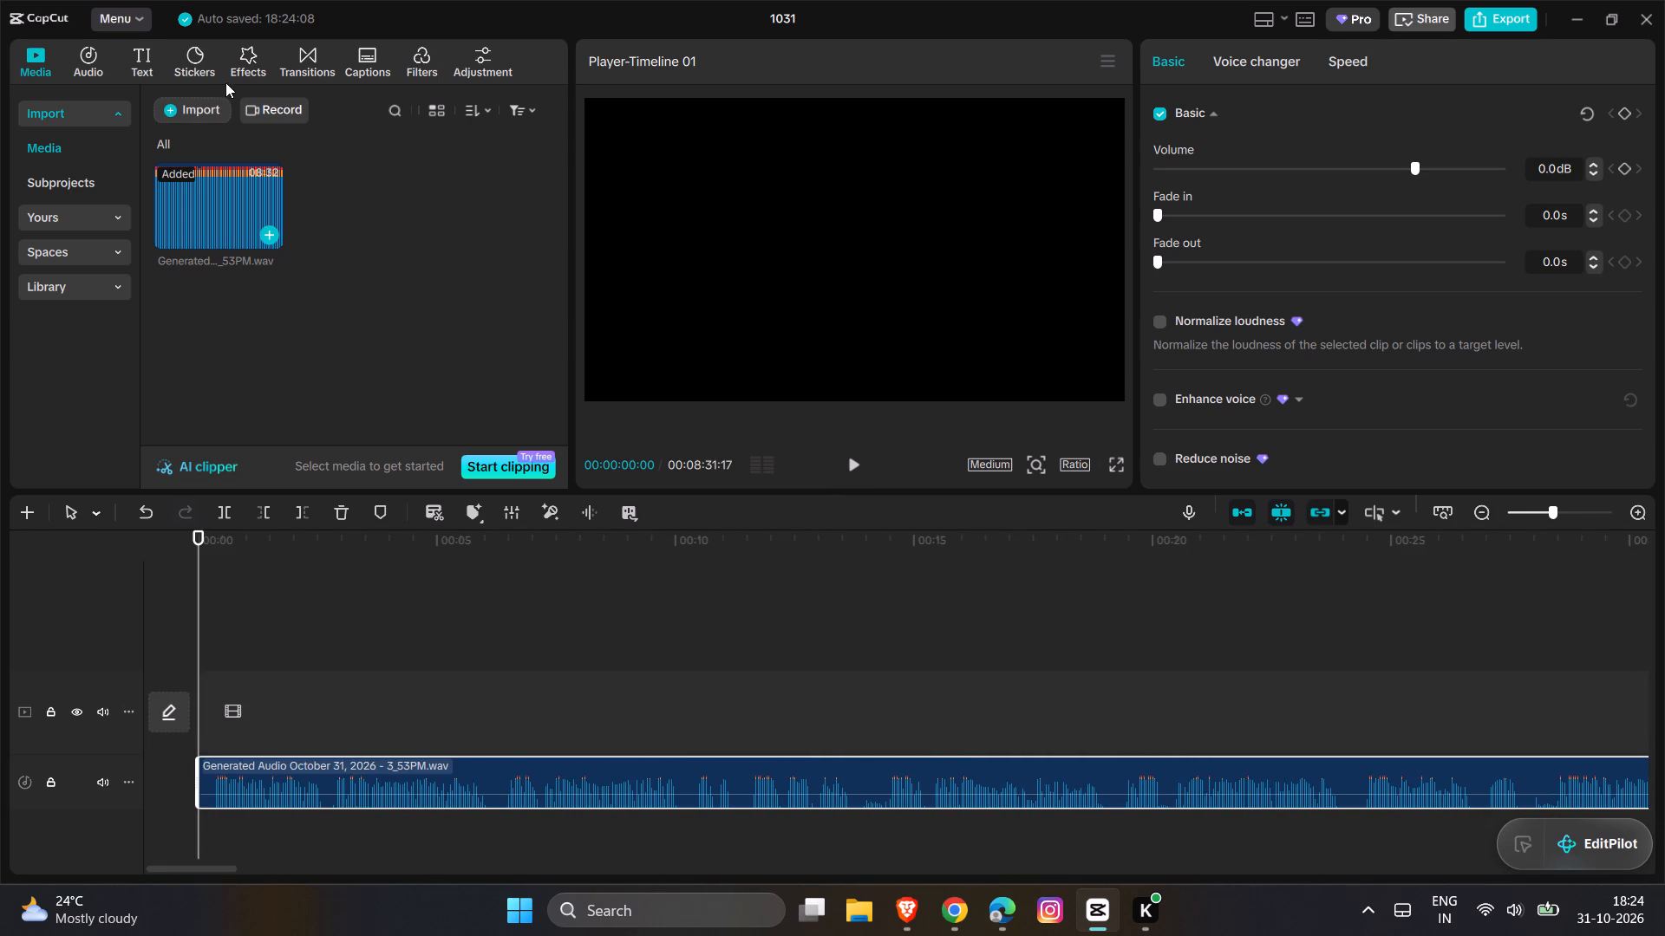
Import the images Scene_001 through Scene_026 from the Oct 31 - 15_57 folder in Downloads.
click(193, 120)
click(208, 146)
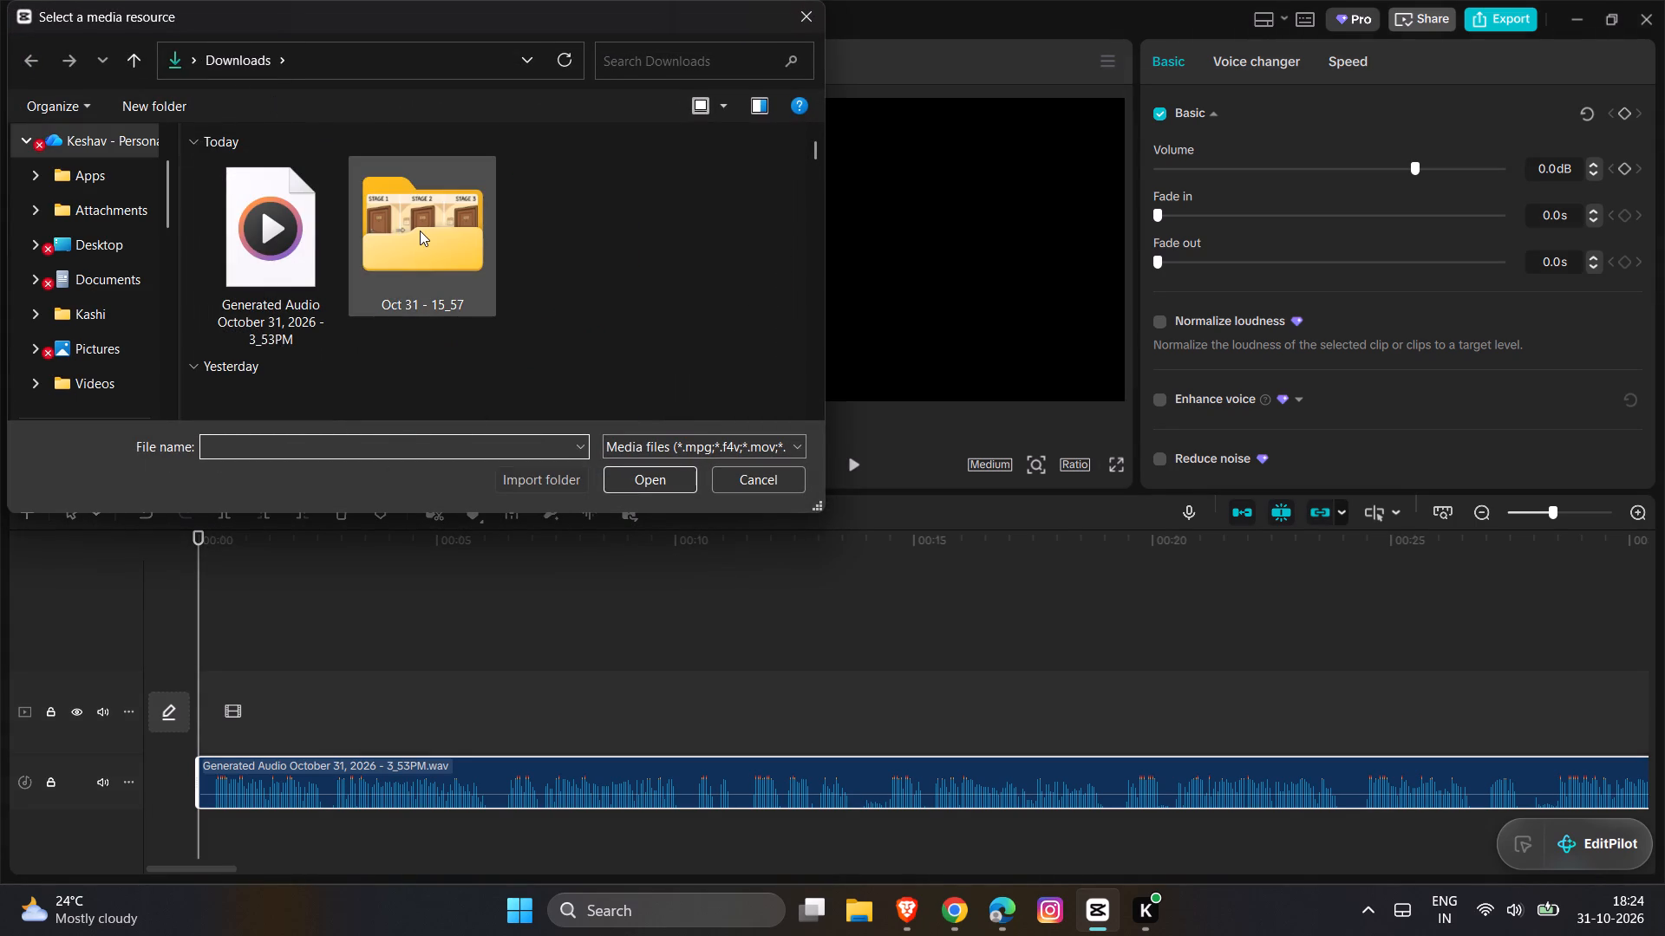
double_click(420, 231)
scroll(420, 231, down, 1)
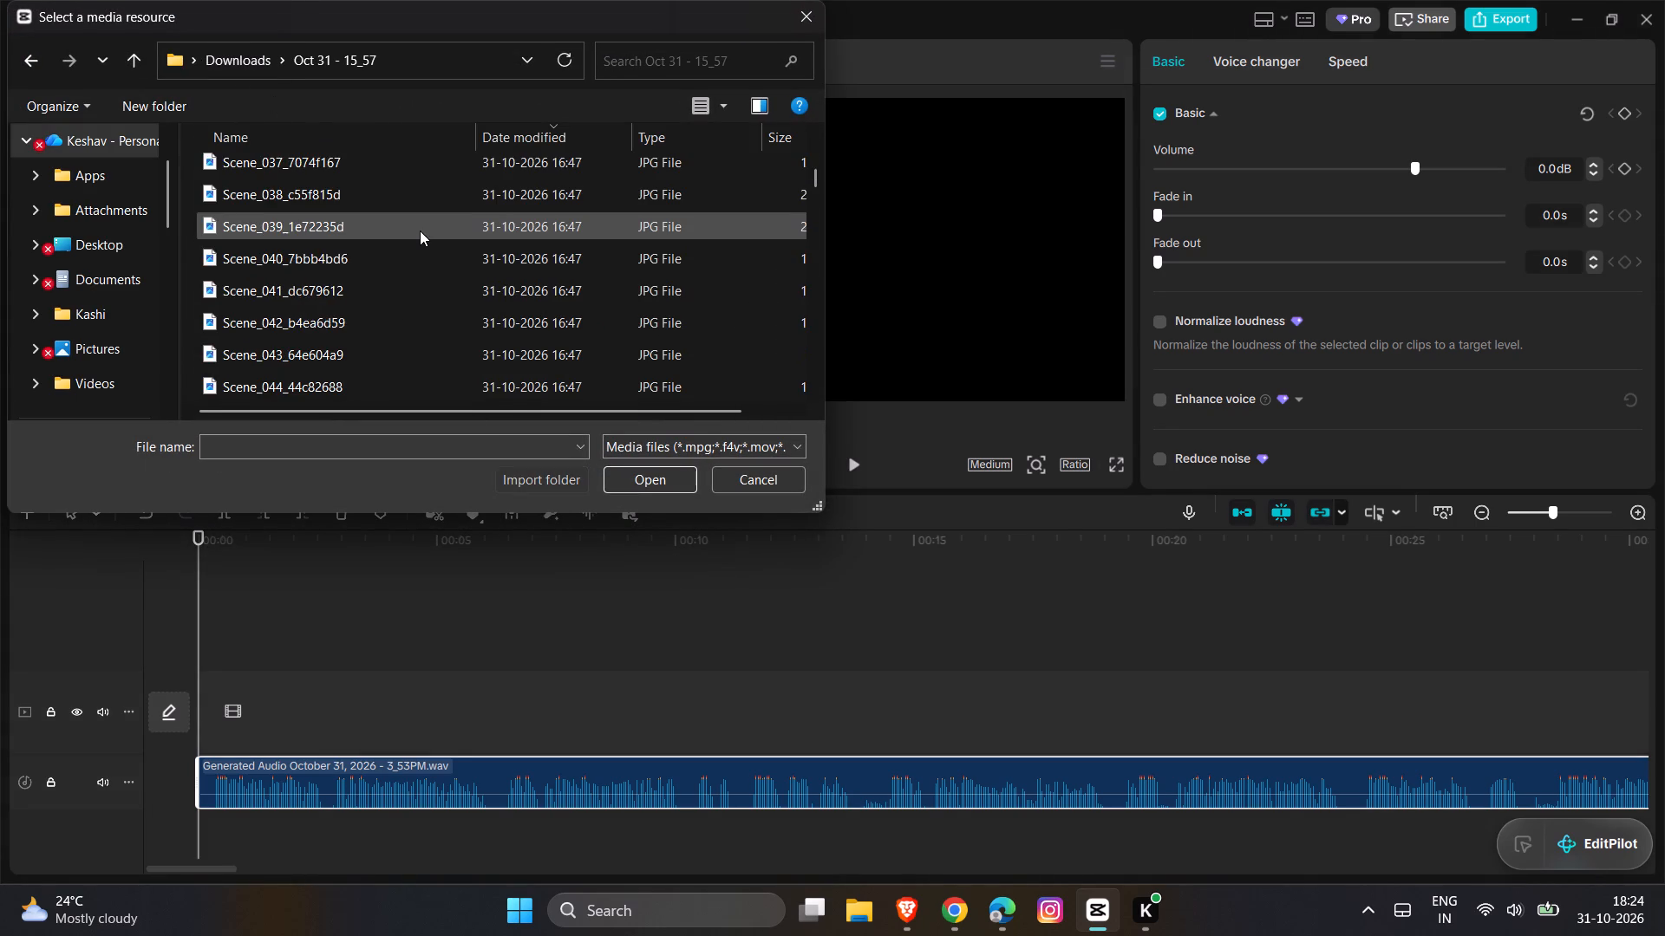
scroll(420, 231, down, 8)
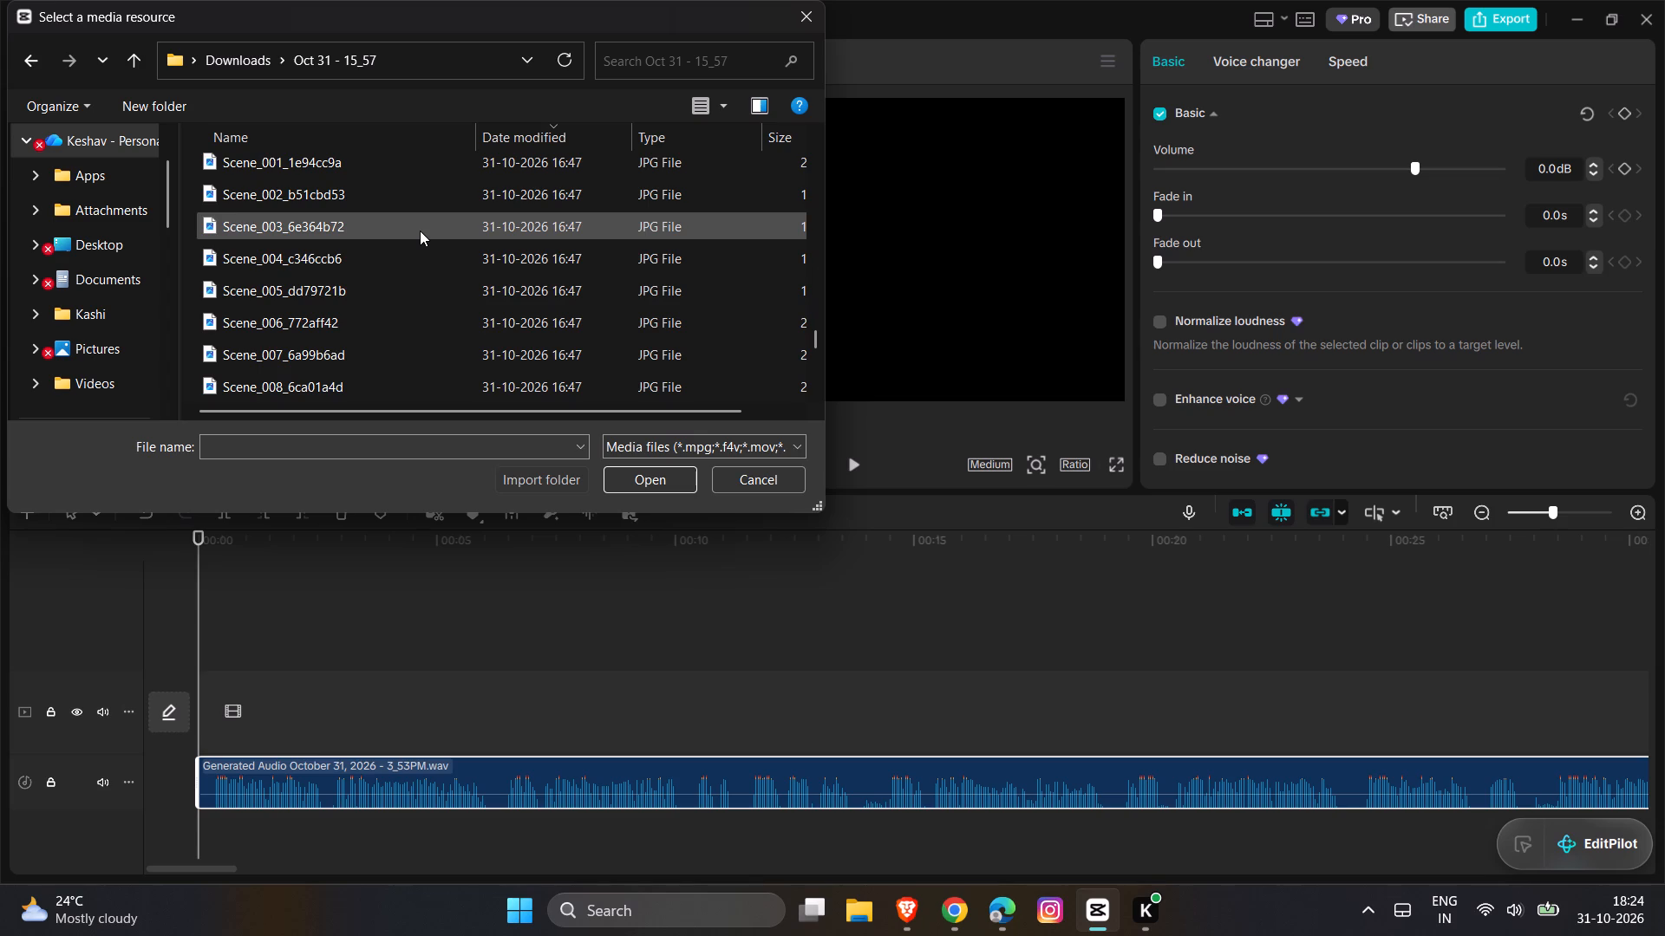
click(403, 167)
key(shift+Down)
key(shift+Down)
key(shift+Down)
key(shift+Down)
key(shift+Down)
key(shift+Down)
key(shift+Down)
key(shift+Down)
key(shift+Down)
key(shift+Down)
key(shift+Down)
key(shift+Down)
key(shift+Down)
key(shift+Down)
key(shift+Down)
key(shift+Down)
key(shift+Down)
key(shift+Down)
key(shift+Down)
key(shift+Down)
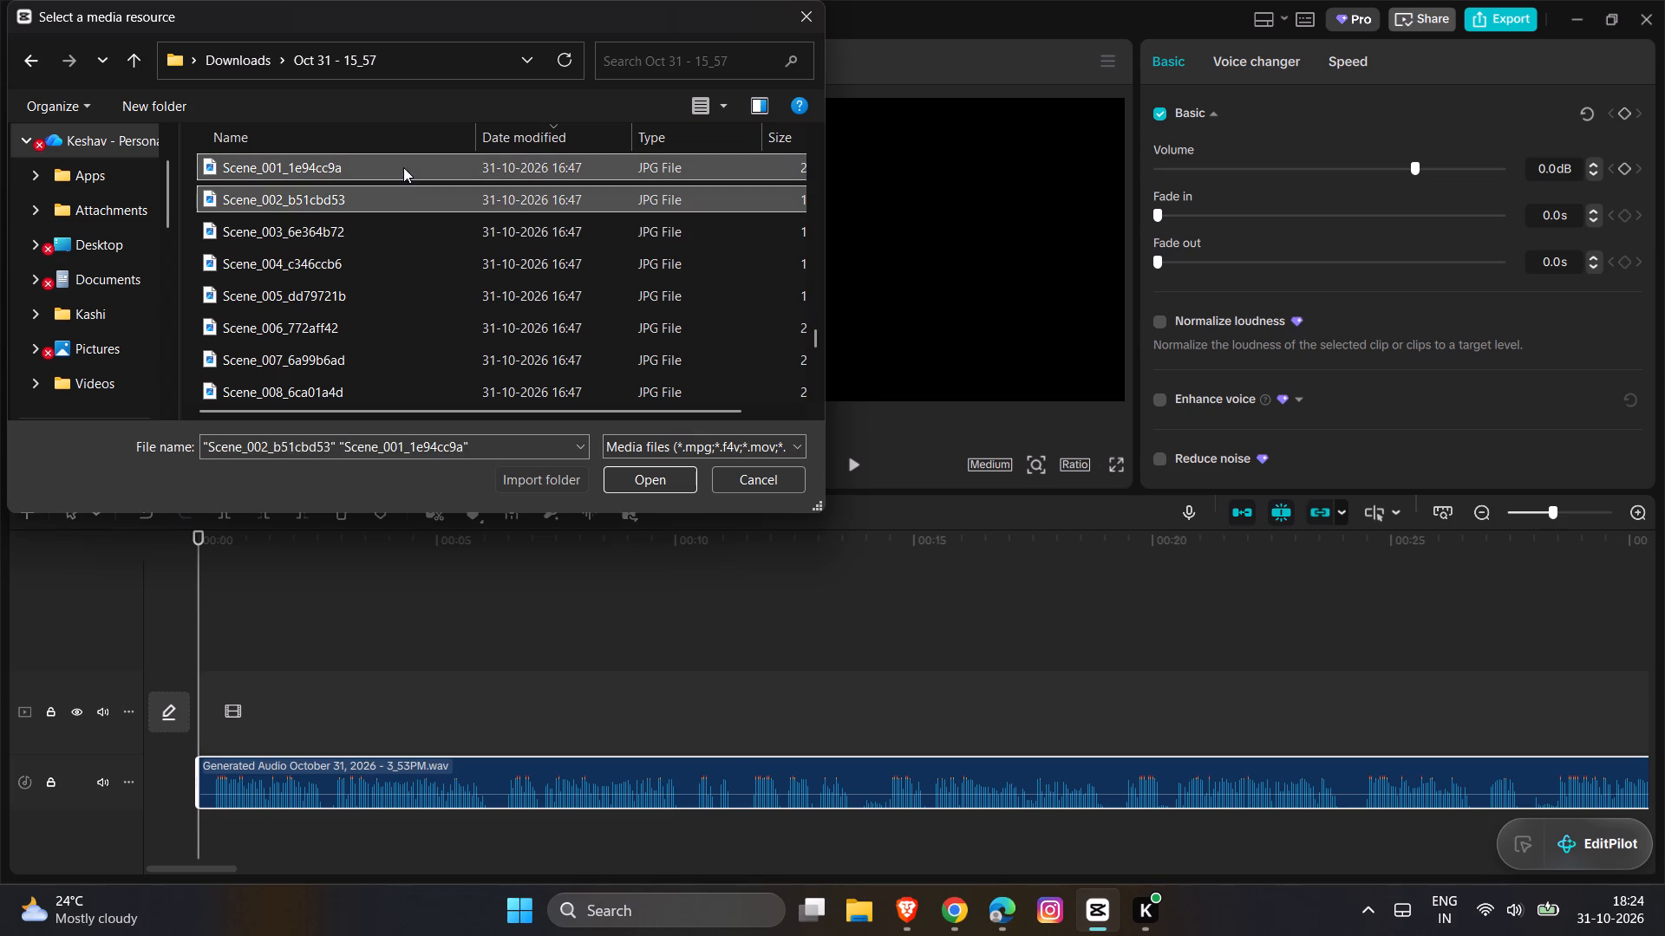
key(shift+Down)
key(shift+Down)
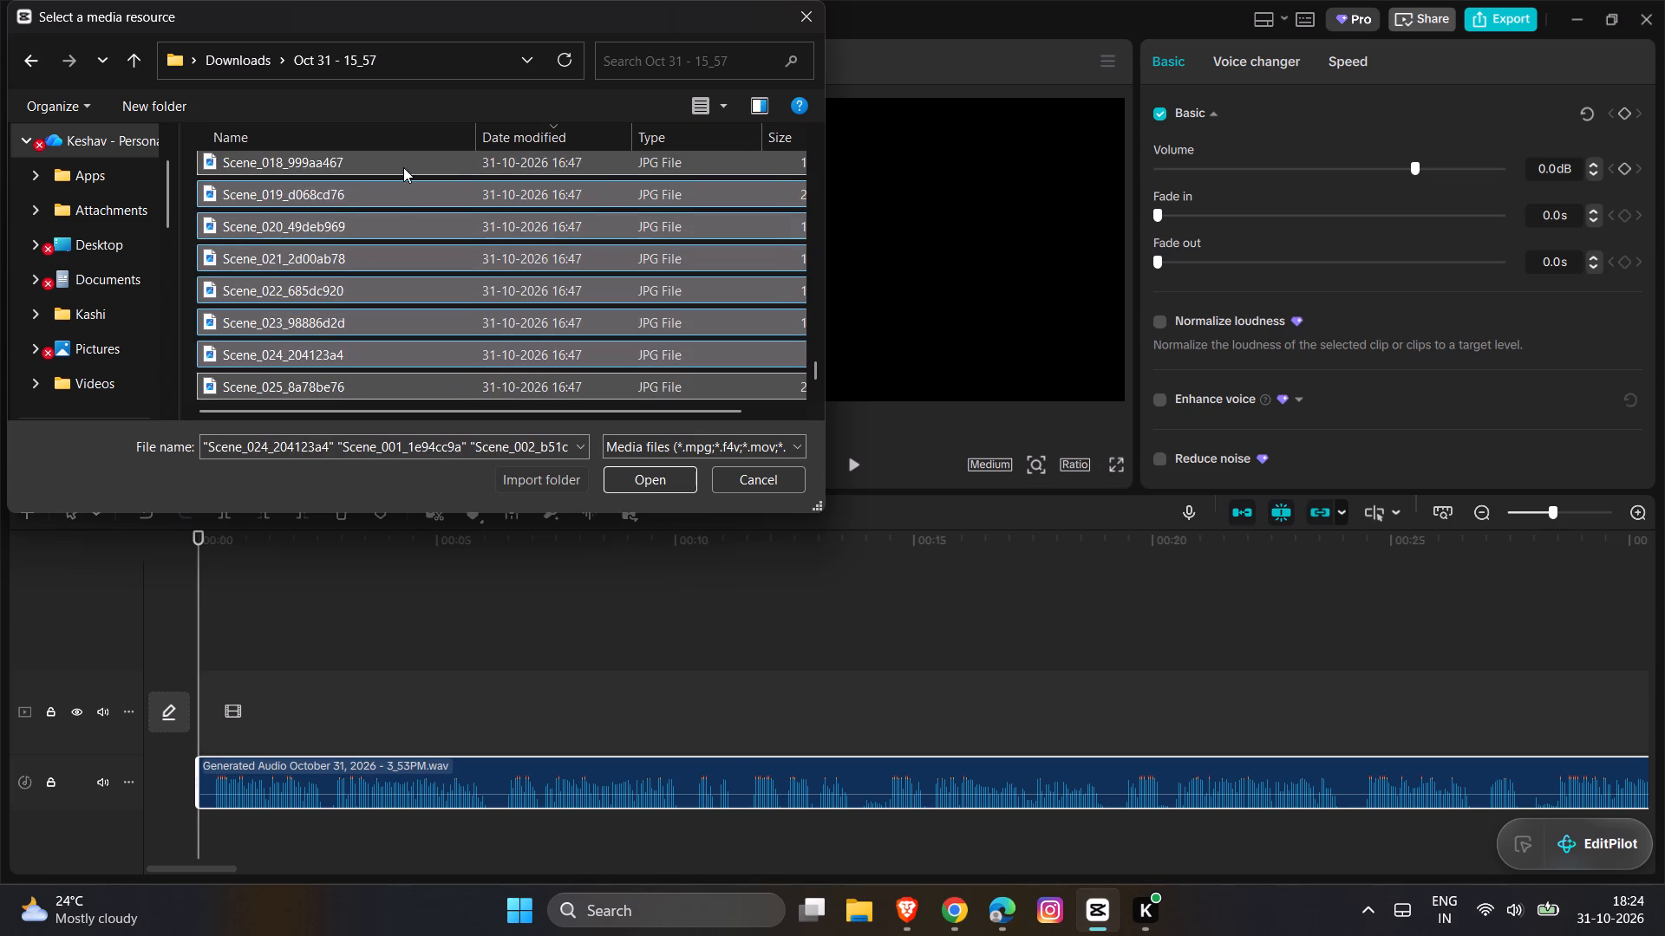
key(shift+Down)
key(shift+Down)
key(shift+Down)
key(shift+Down)
key(shift+Down)
key(Return)
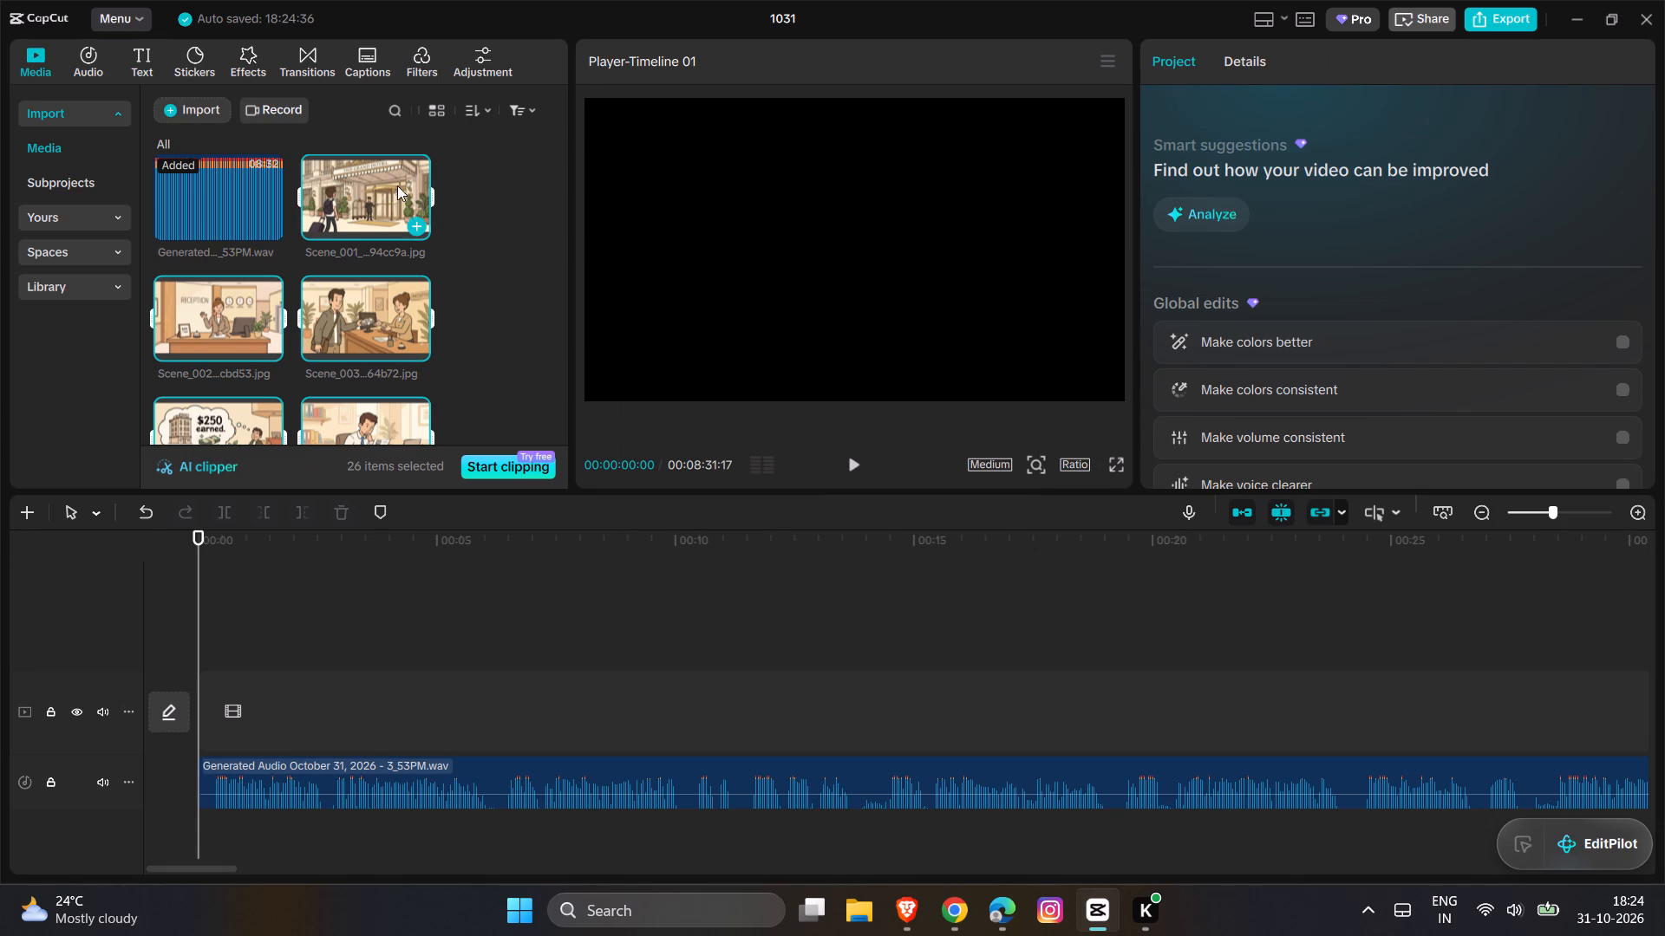
Add all the newly imported images, Scene_001 through Scene_026, to the main track from the timeline's start.
click(421, 224)
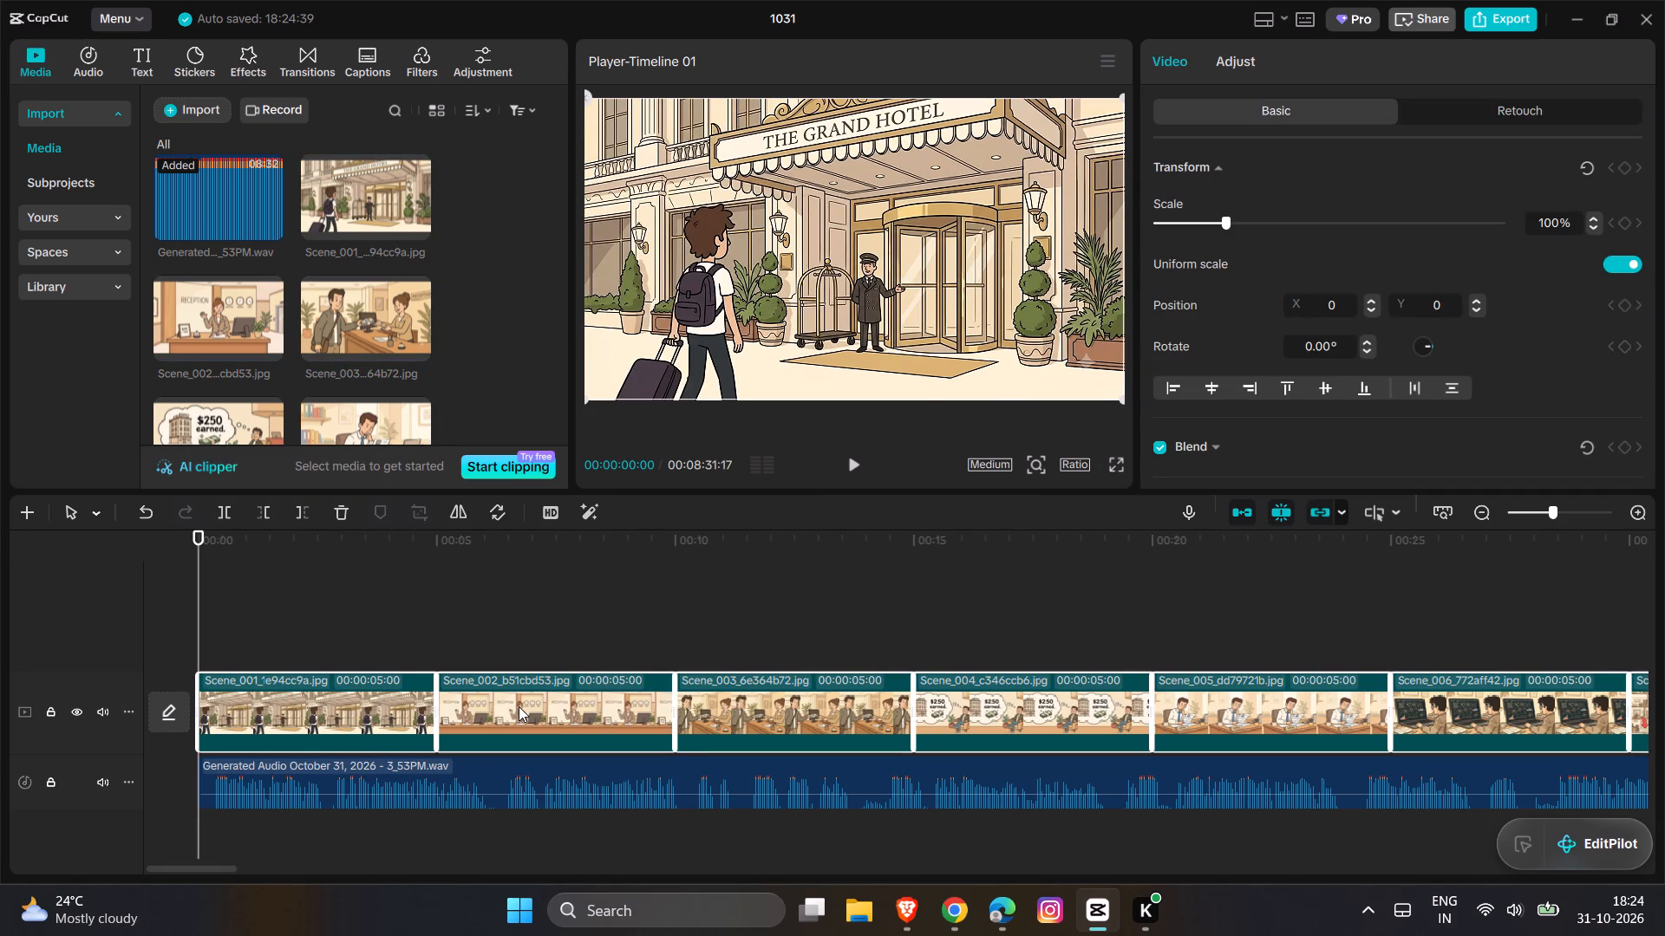
Place the playhead at the end of the Scene_026 clip, at 00:02:10:00.
scroll(519, 706, left, 11)
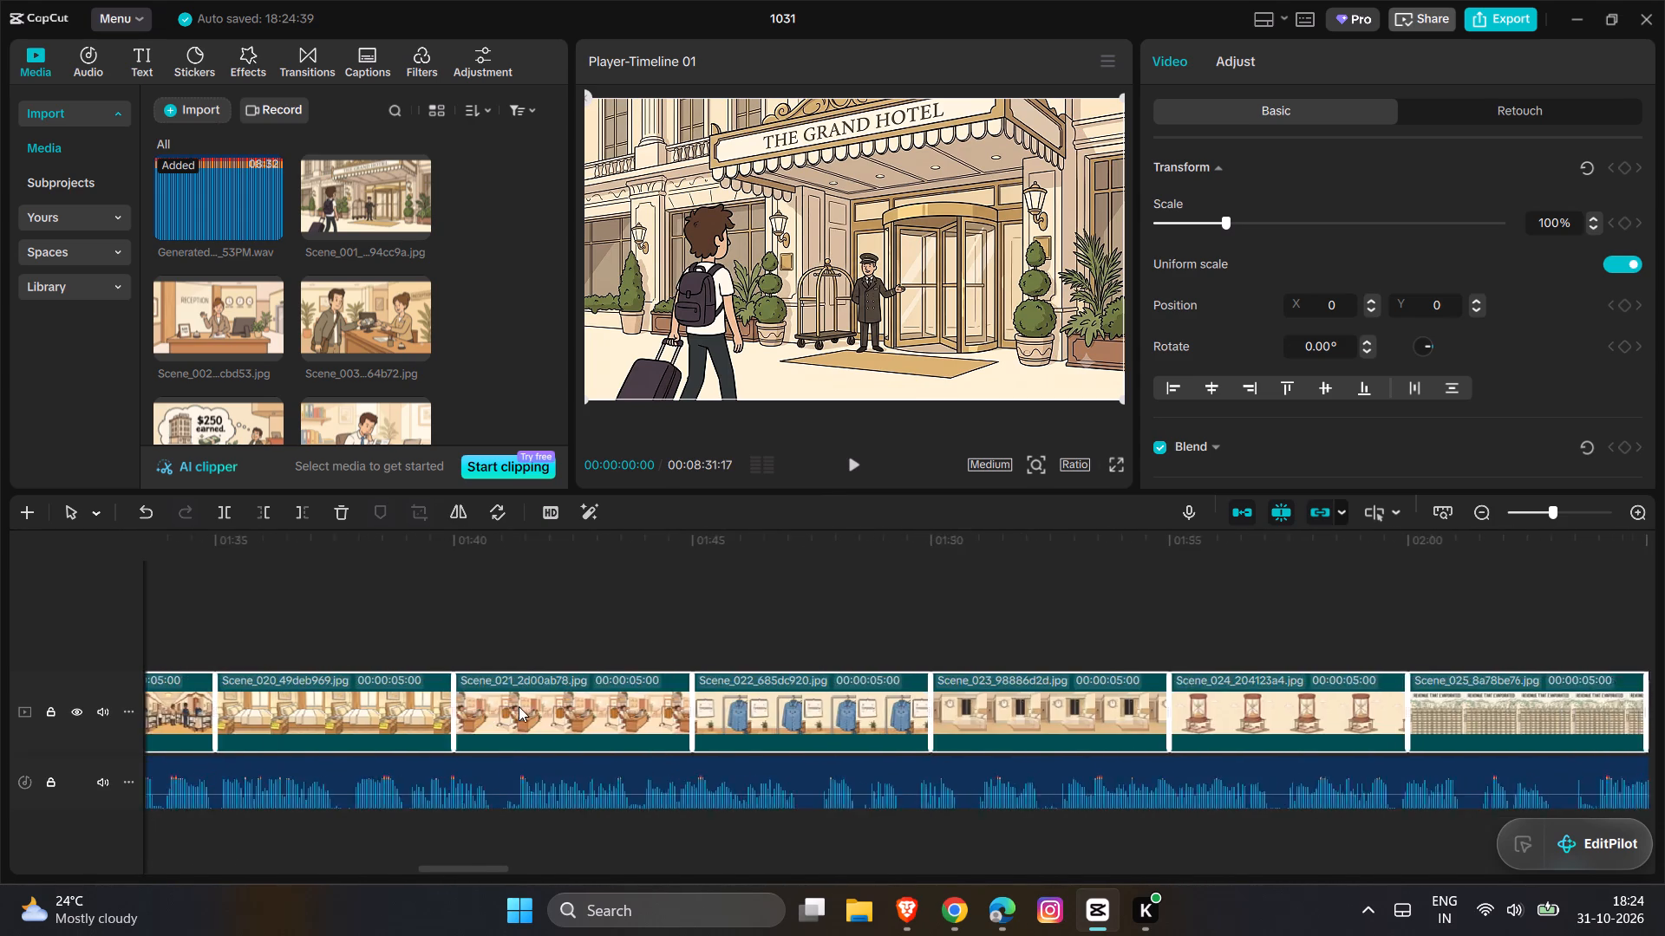
scroll(519, 706, left, 3)
scroll(519, 706, right, 6)
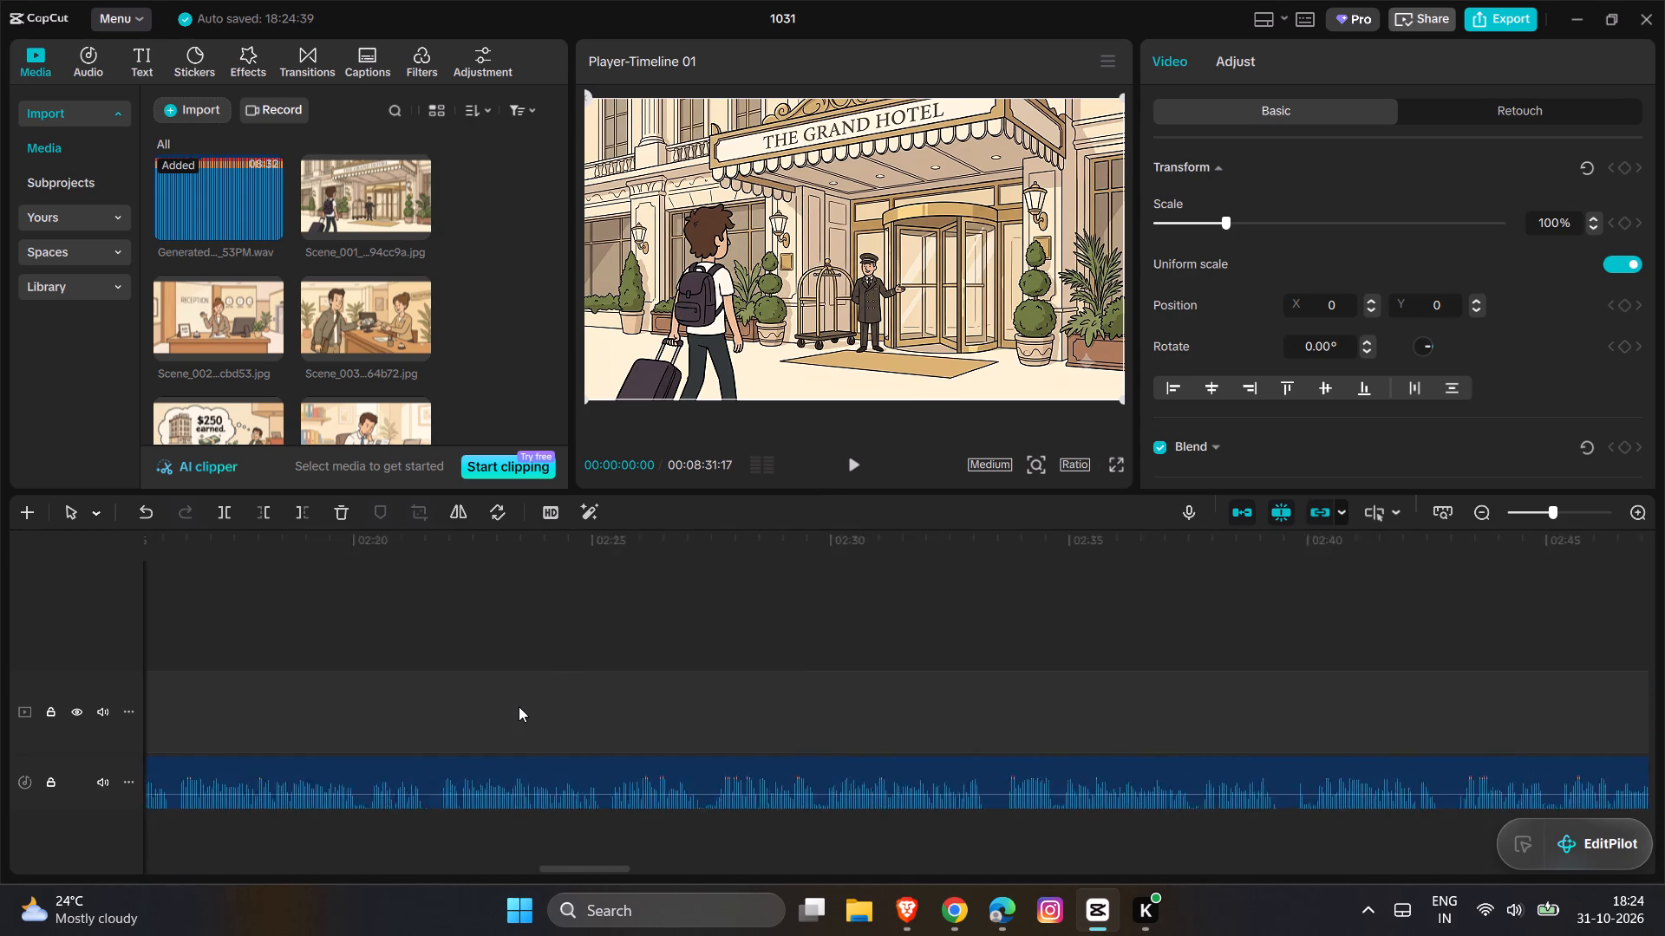
scroll(519, 706, right, 4)
scroll(519, 706, left, 3)
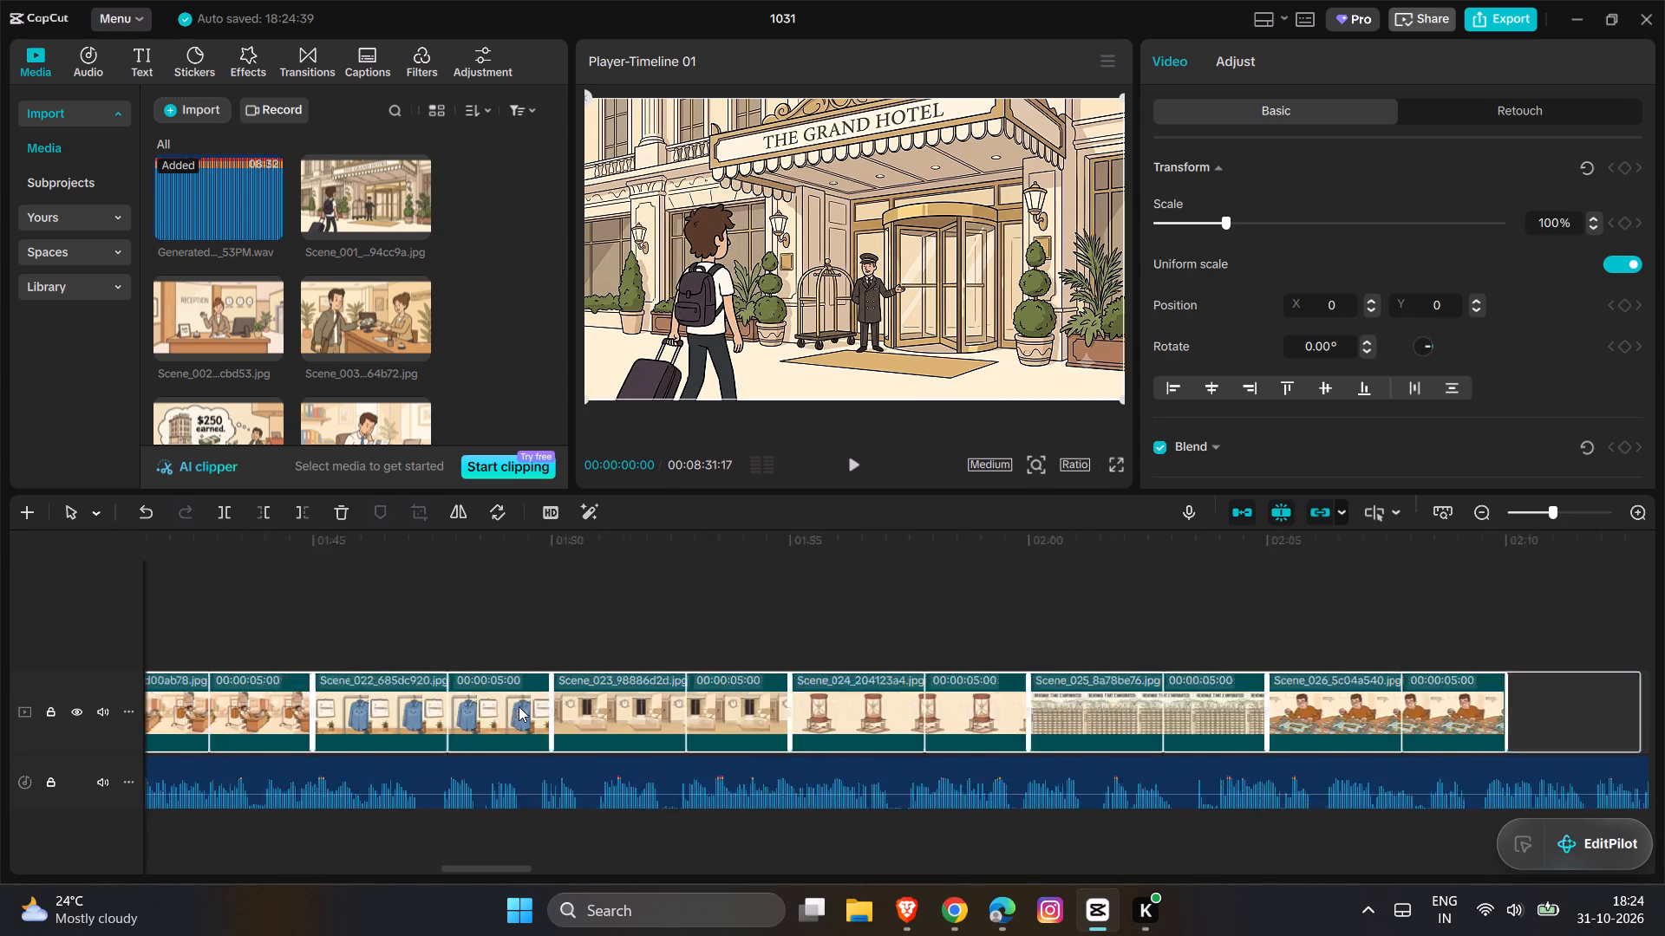
scroll(519, 706, left, 2)
scroll(519, 706, right, 1)
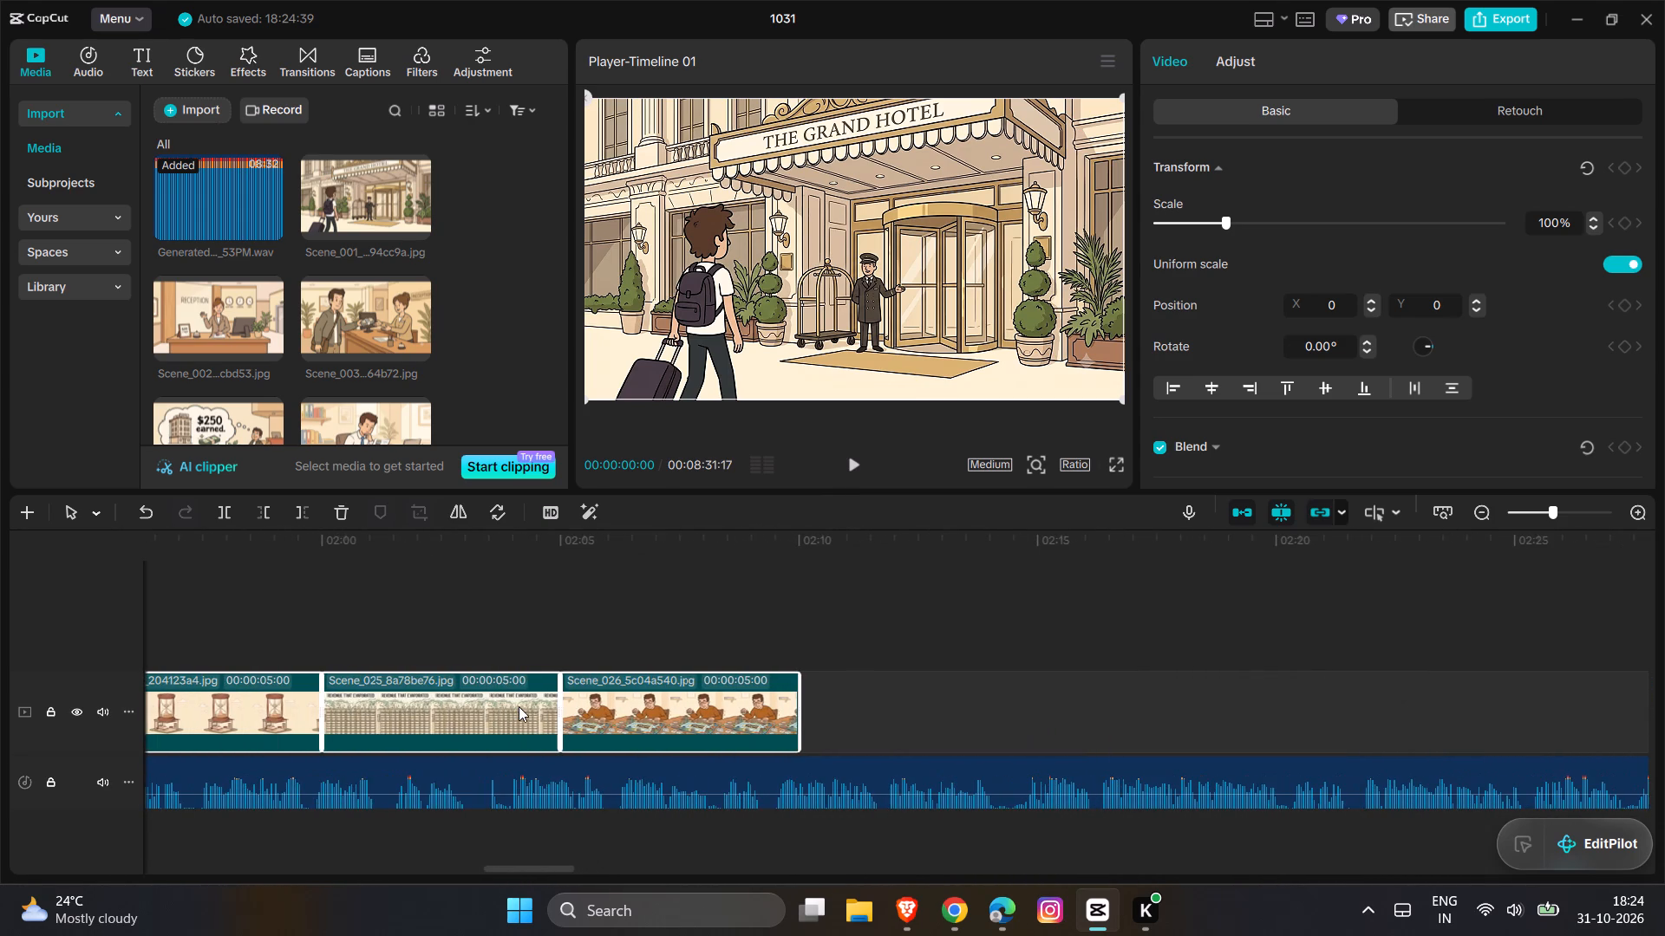
click(801, 639)
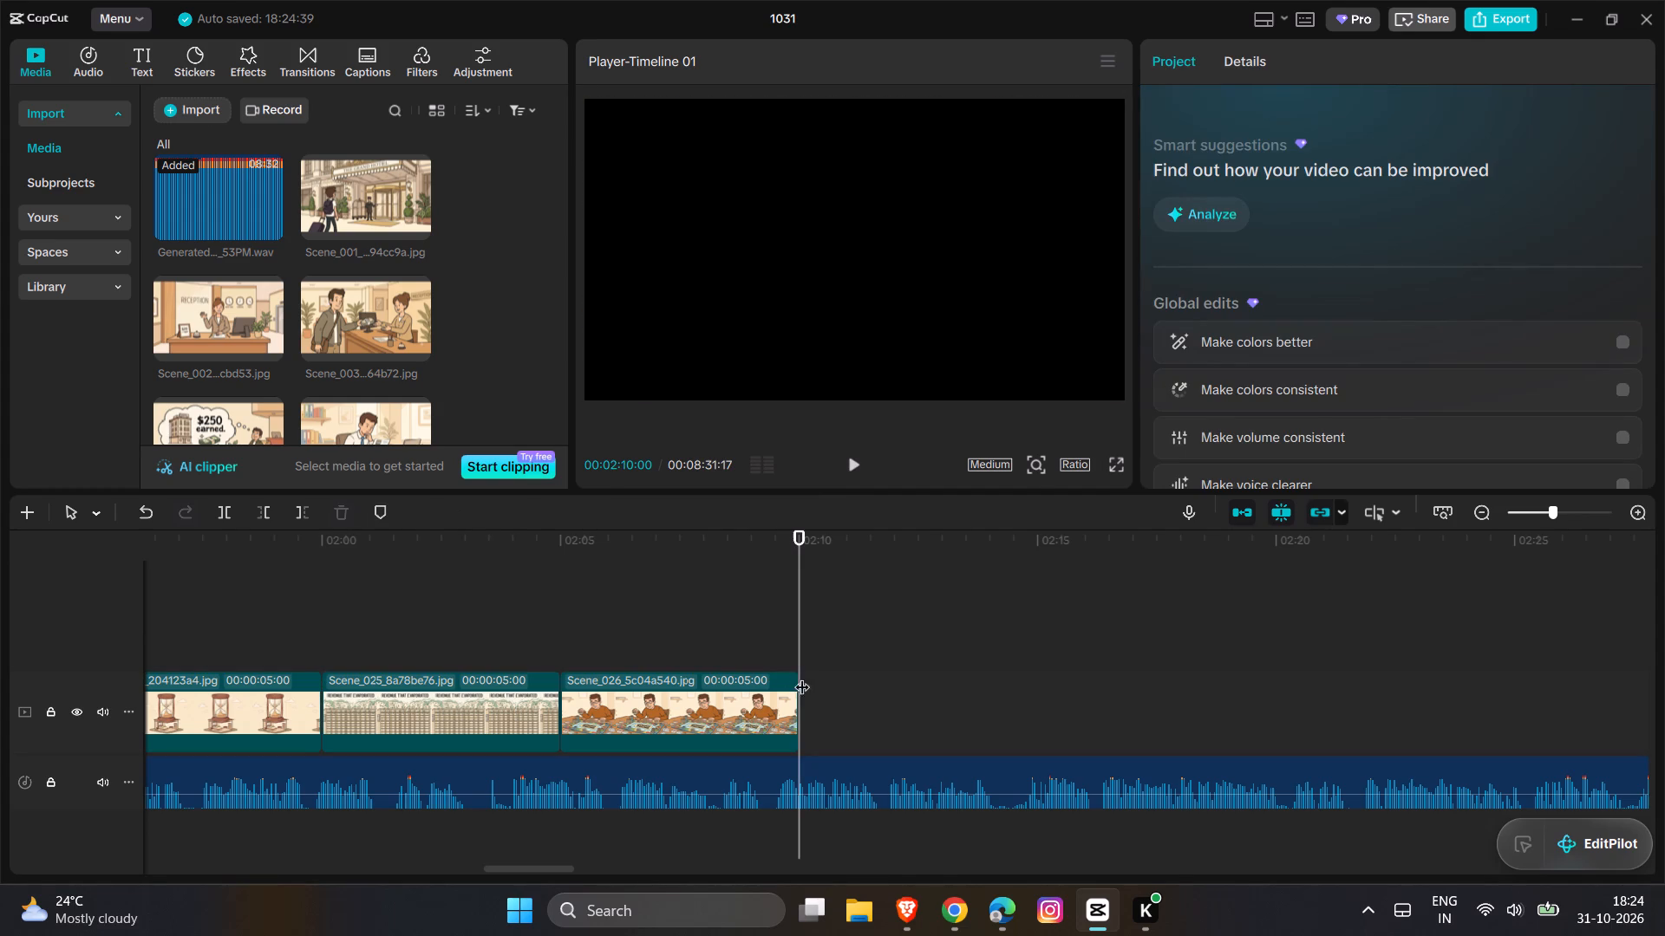
click(803, 709)
Import the images Scene_027 through Scene_117 from the Oct 31 - 15_57 folder.
click(193, 121)
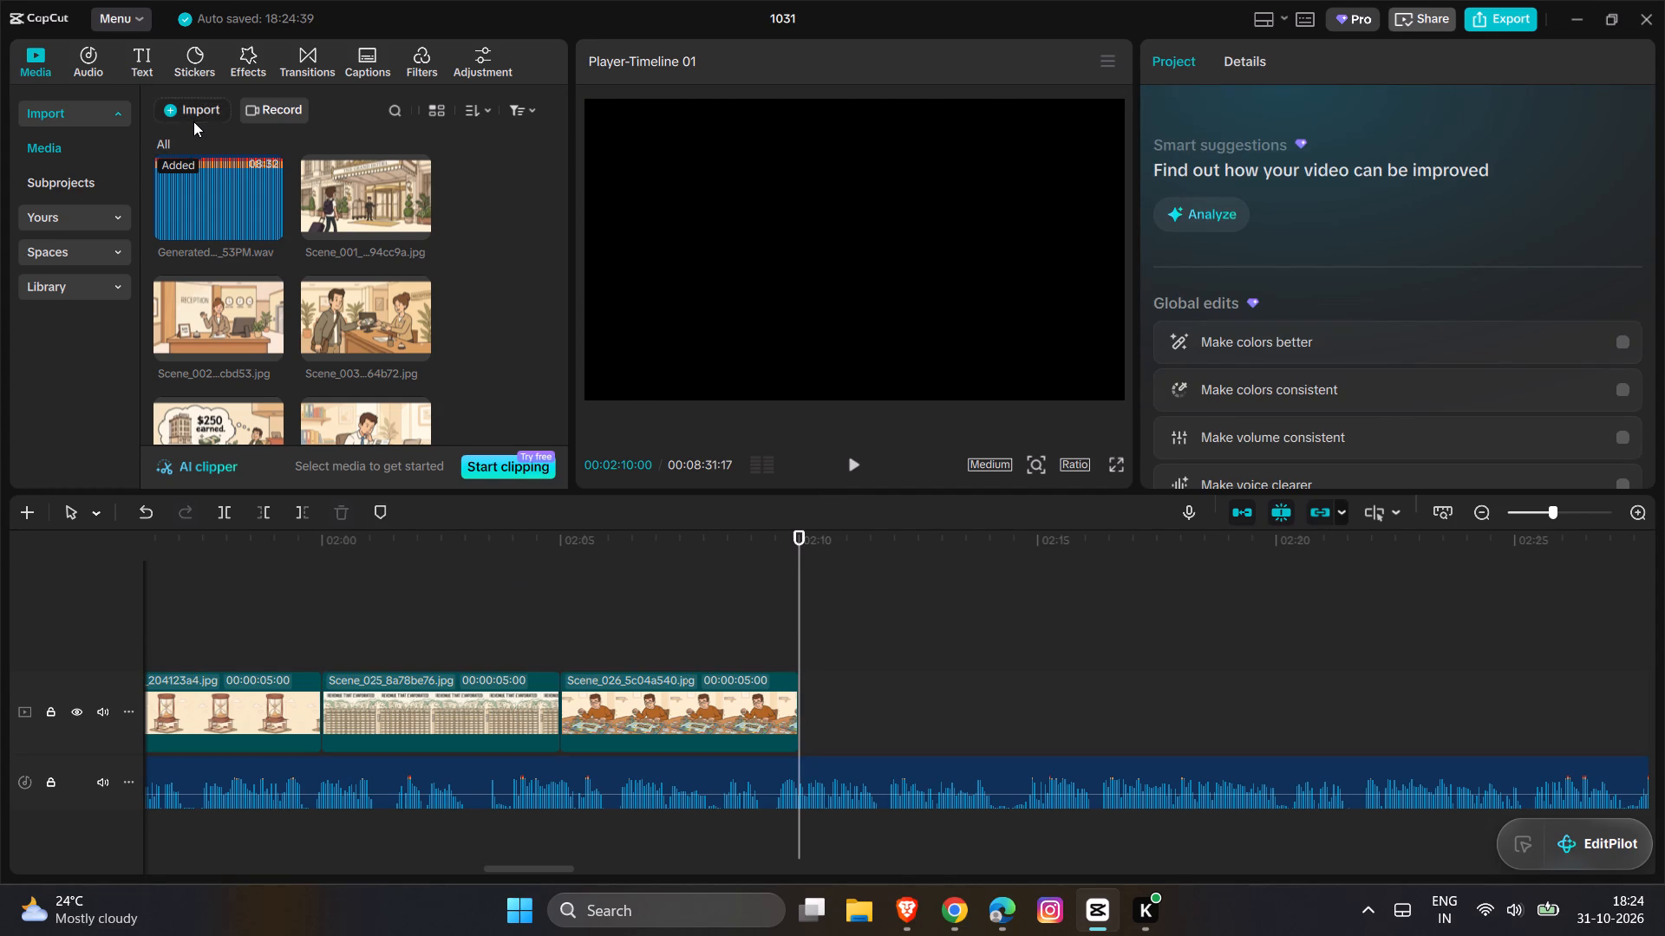
click(260, 147)
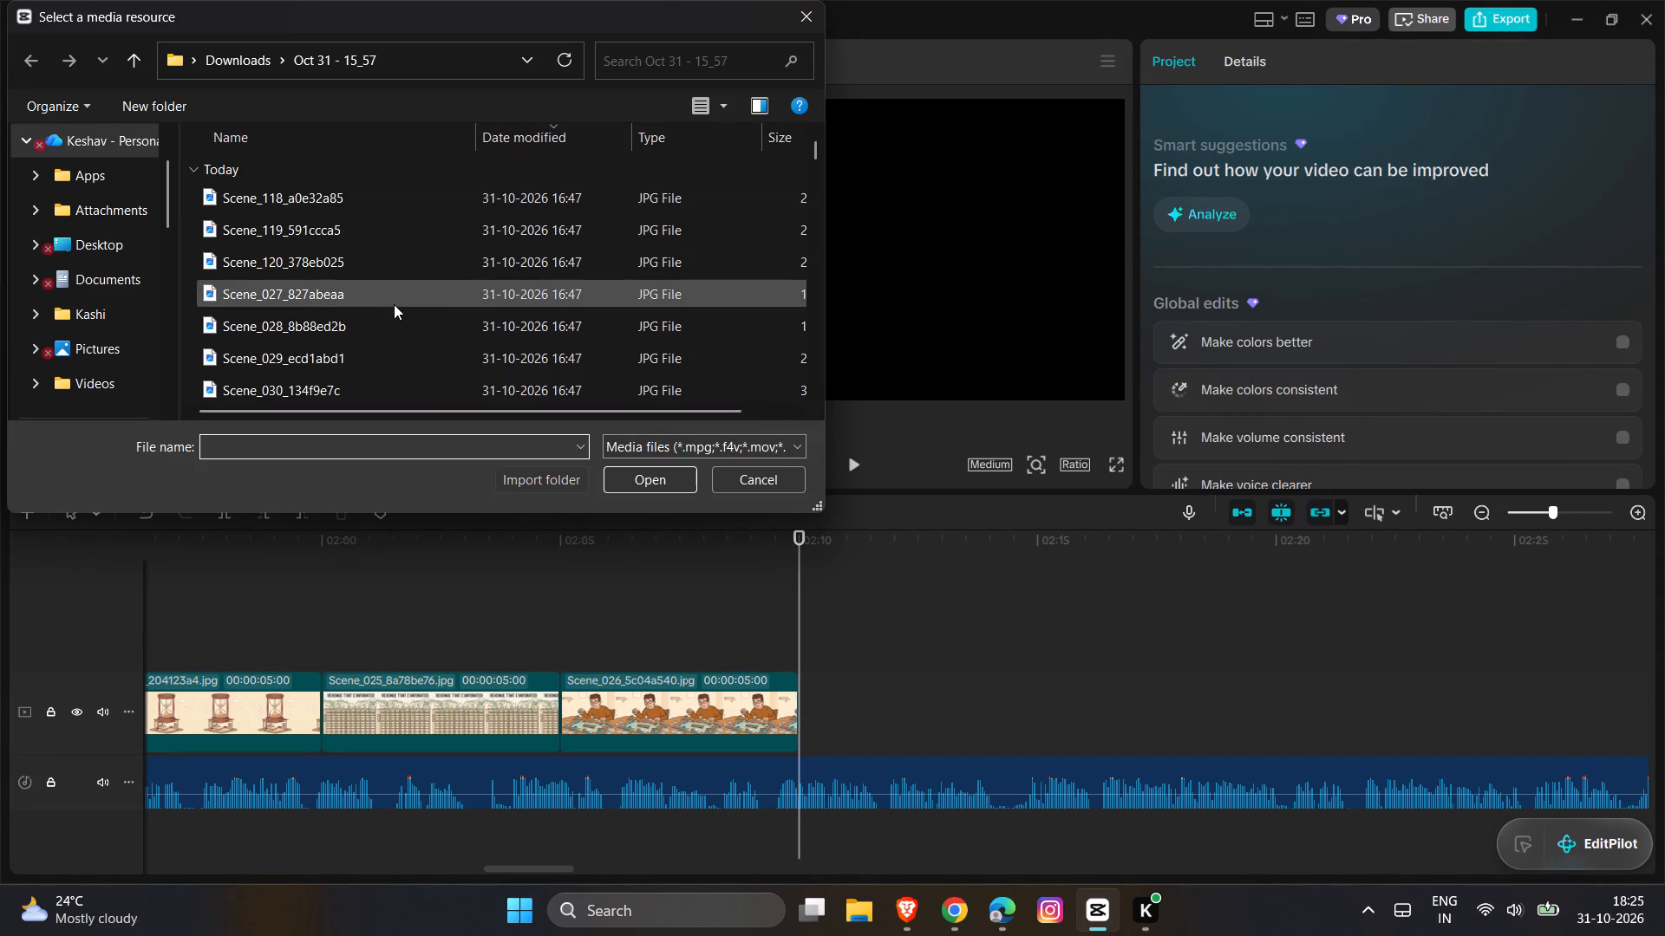
scroll(394, 304, down, 1)
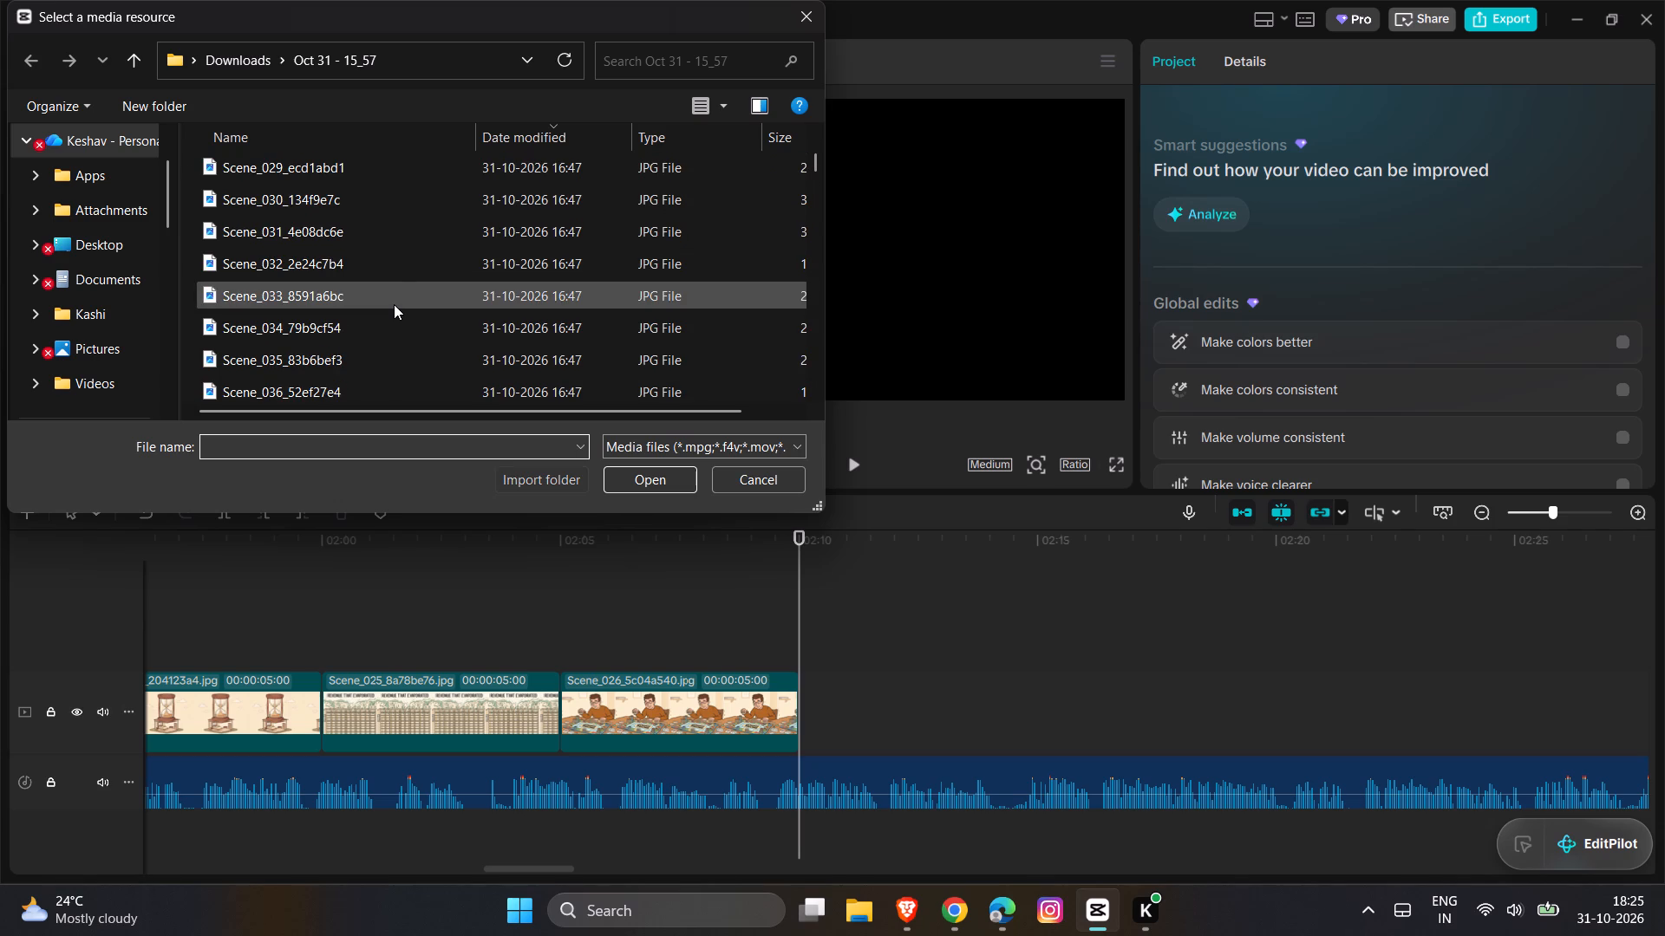
scroll(389, 345, down, 1)
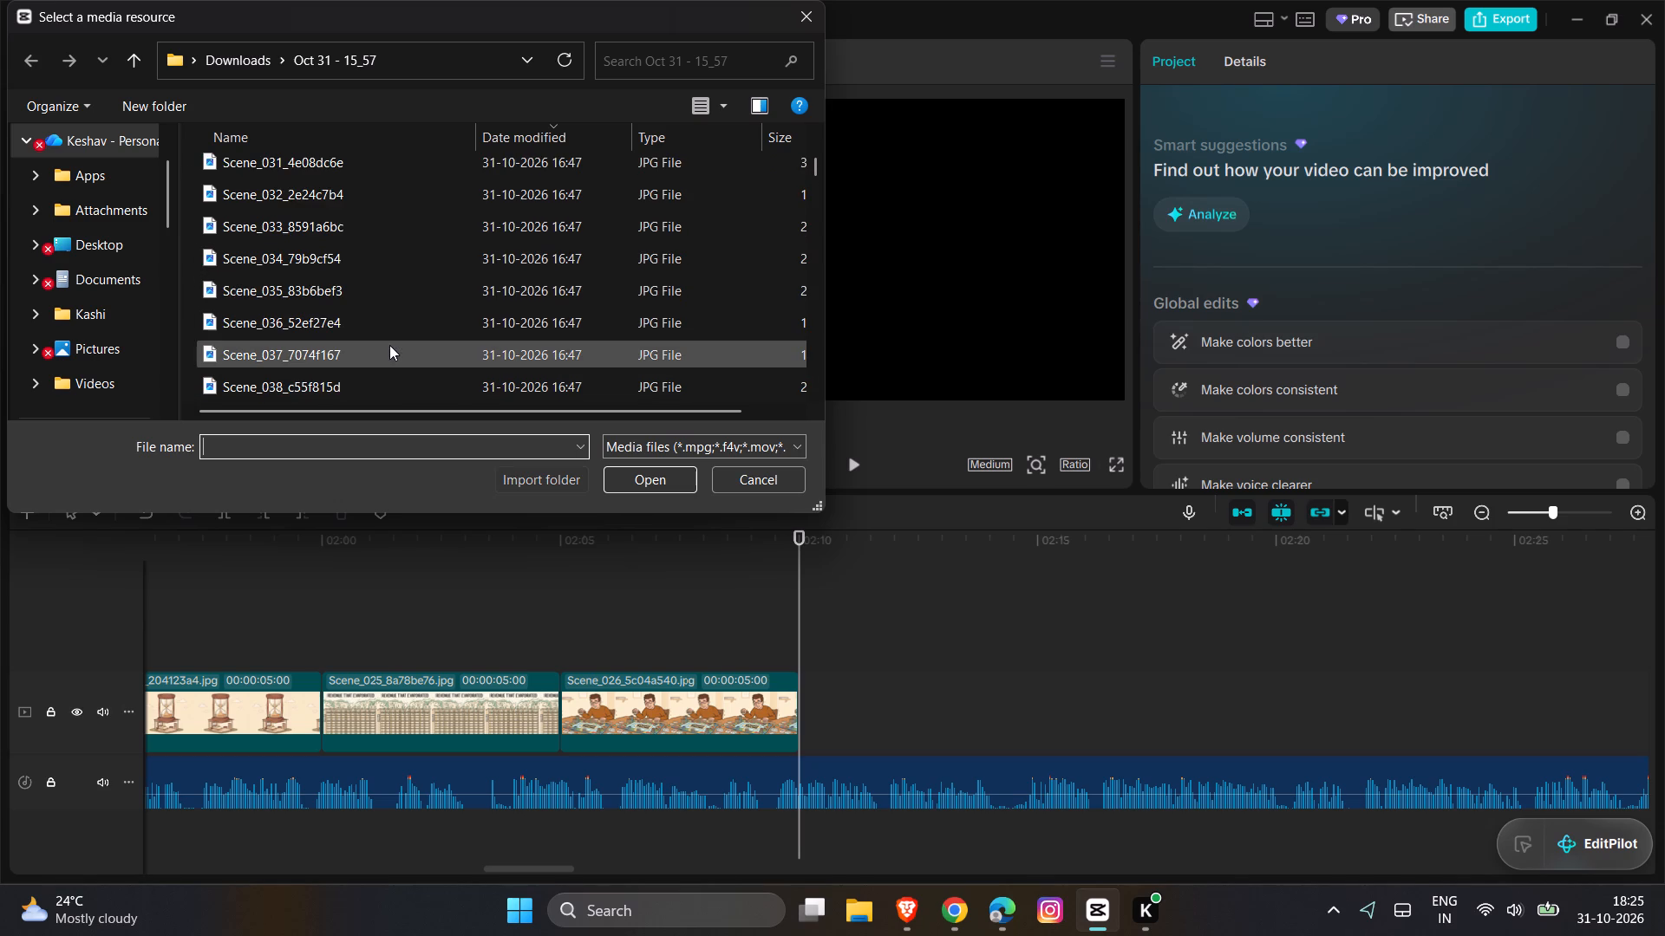
scroll(389, 345, down, 1)
scroll(389, 345, up, 2)
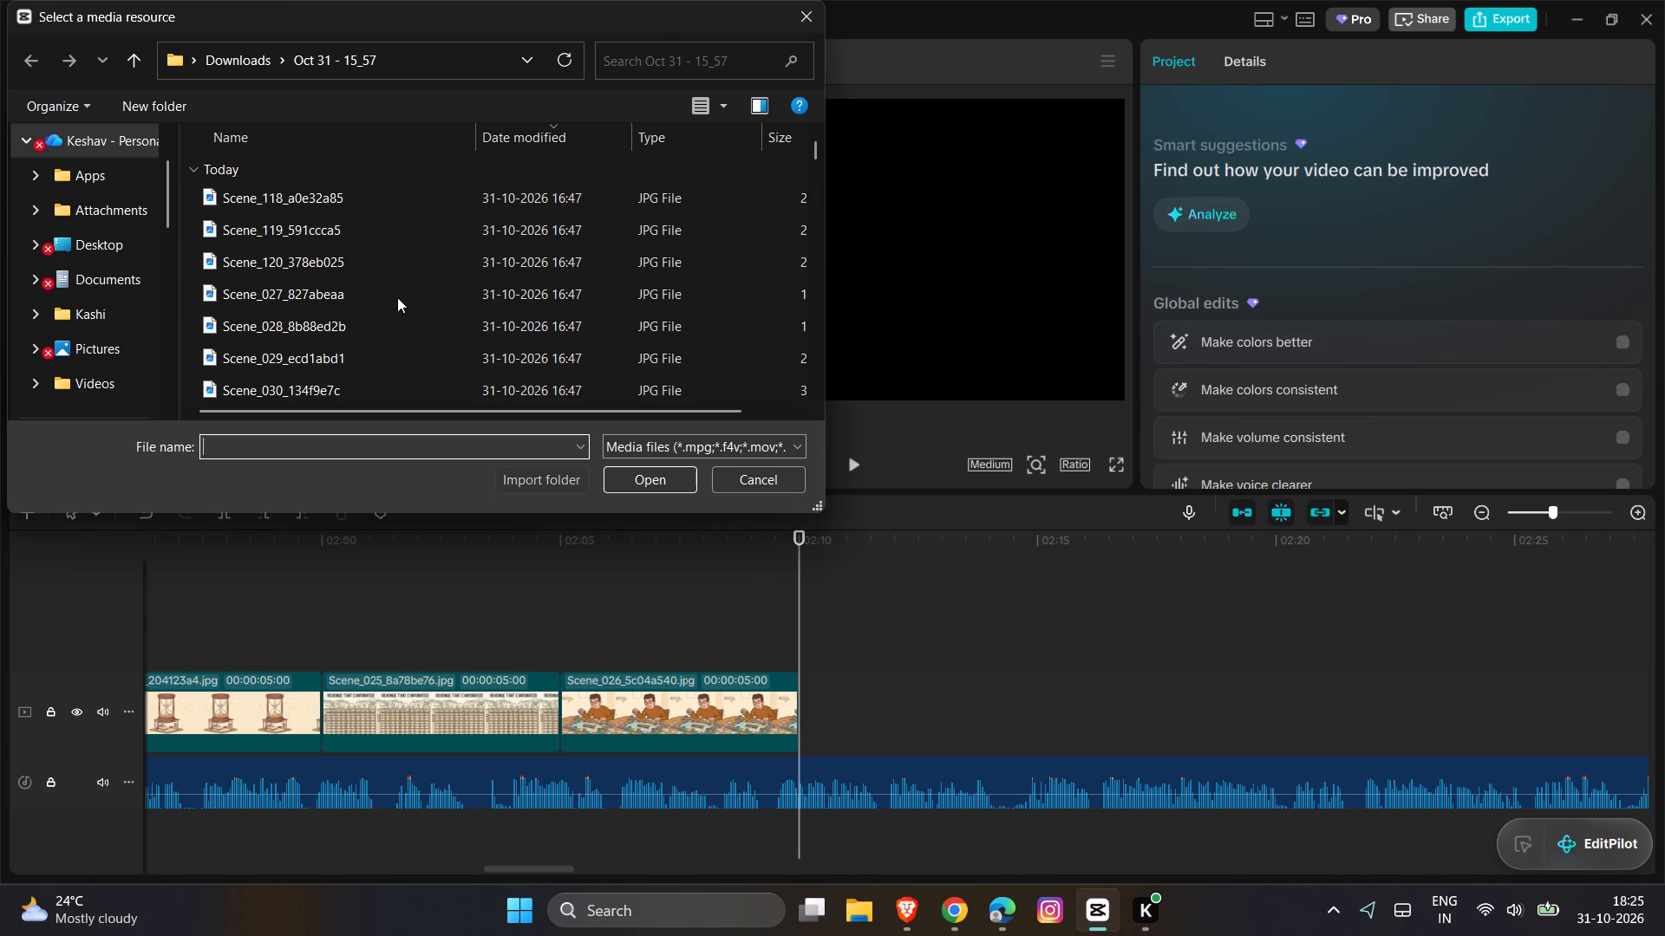
click(397, 296)
key(shift+Down)
key(shift+Down)
key(shift+Down)
key(shift+Down)
key(shift+Down)
key(shift+Down)
key(shift+Down)
key(shift+Down)
key(shift+Down)
key(shift+Down)
key(shift+Down)
key(shift+Down)
key(shift+Down)
key(shift+Down)
key(shift+Down)
key(shift+Down)
key(shift+Down)
key(shift+Down)
key(shift+Down)
key(shift+Down)
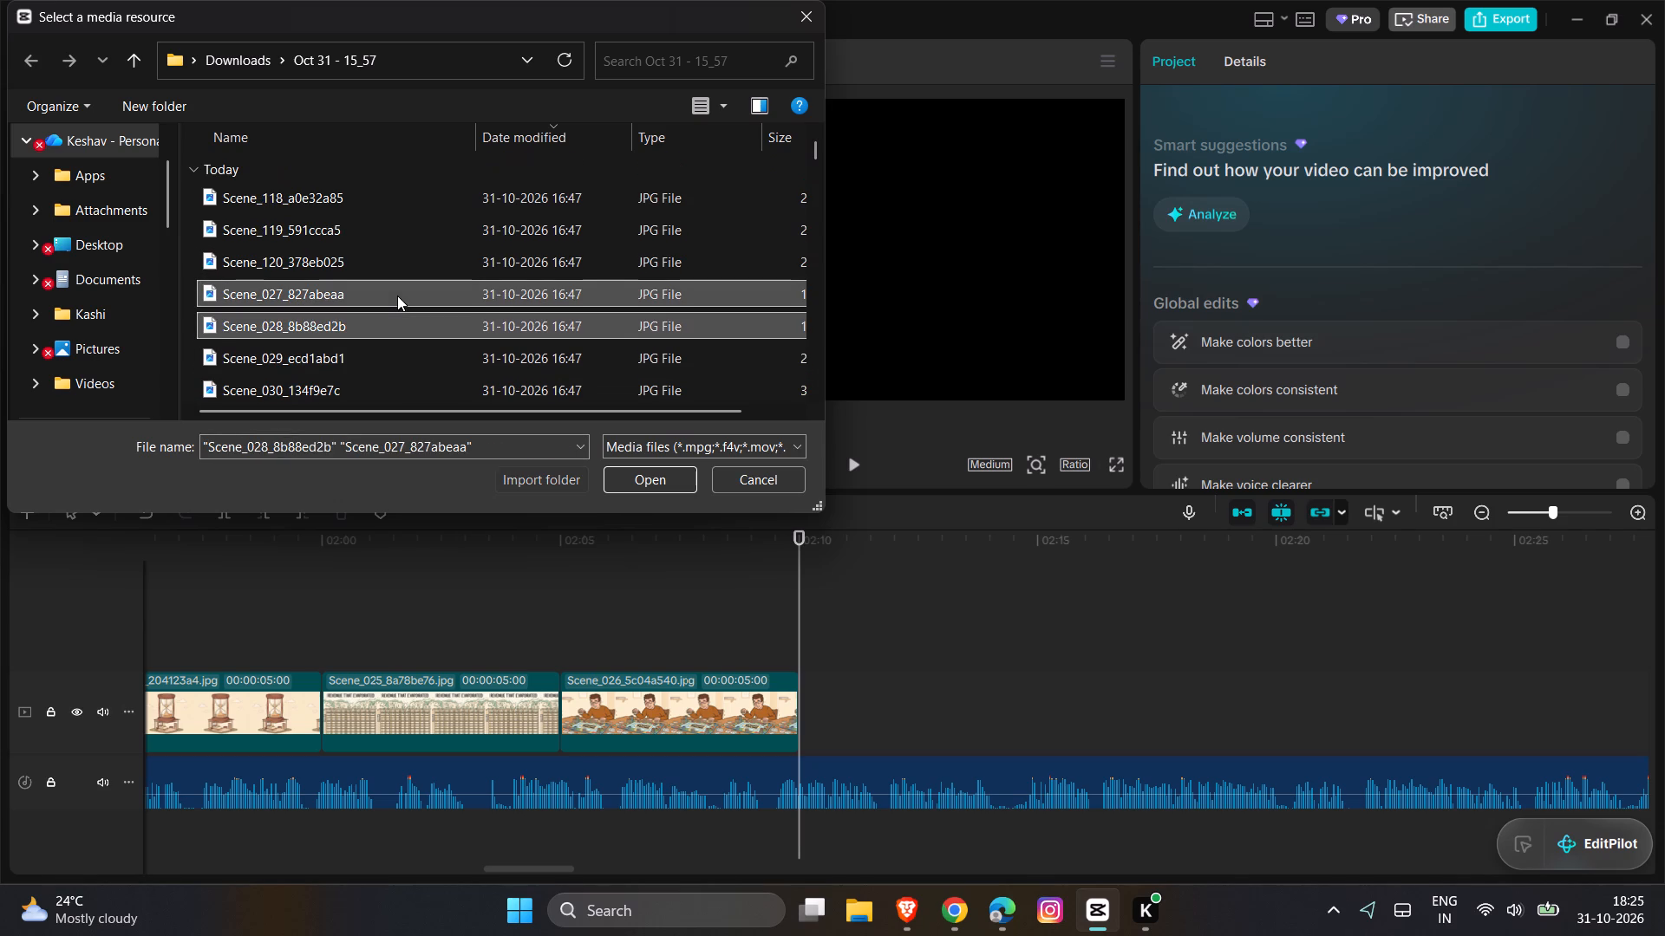
key(shift+Down)
key(shift+Down)
key(shift+Down)
key(shift+Down)
key(shift+Down)
key(shift+Down)
key(shift+Down)
key(shift+Down)
key(shift+Down)
key(shift+Down)
key(shift+Down)
key(shift+Down)
key(shift+Down)
key(shift+Down)
key(shift+Down)
key(shift+Down)
key(shift+Down)
key(shift+Down)
key(shift+Down)
key(shift+Down)
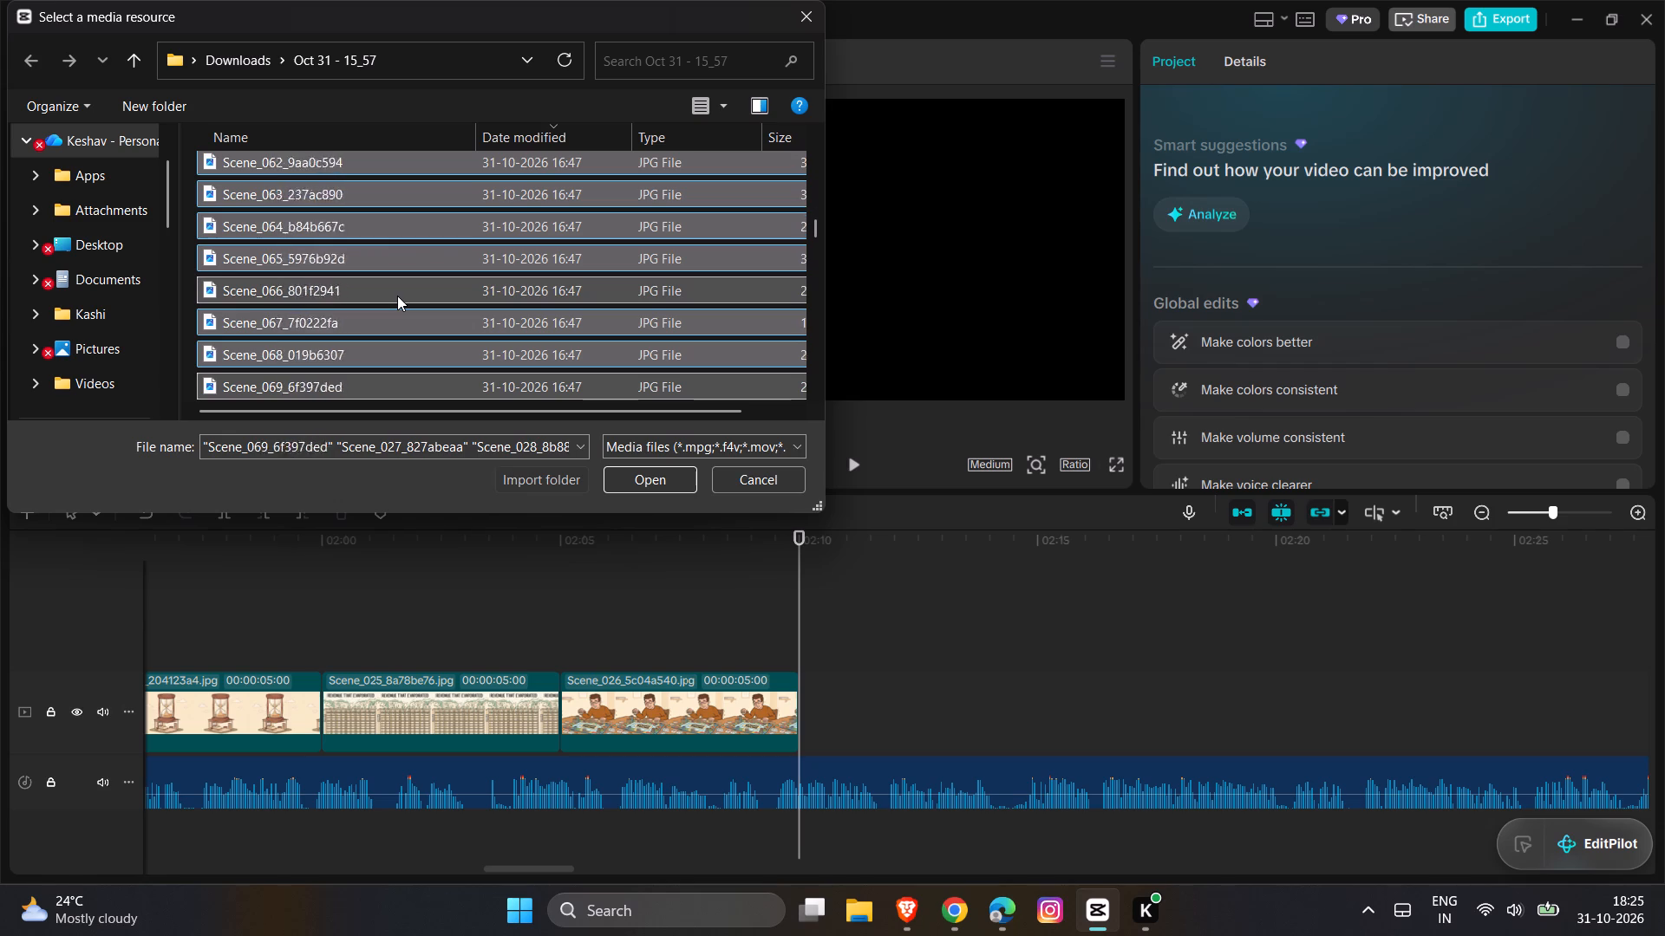
key(shift+Down)
key(shift+Down)
key(shift+Down)
key(shift+Down)
key(shift+Down)
key(shift+Down)
key(shift+Down)
key(shift+Down)
key(shift+Down)
key(shift+Down)
key(shift+Down)
key(shift+Down)
key(shift+Down)
key(shift+Down)
key(shift+Down)
key(shift+Down)
key(shift+Down)
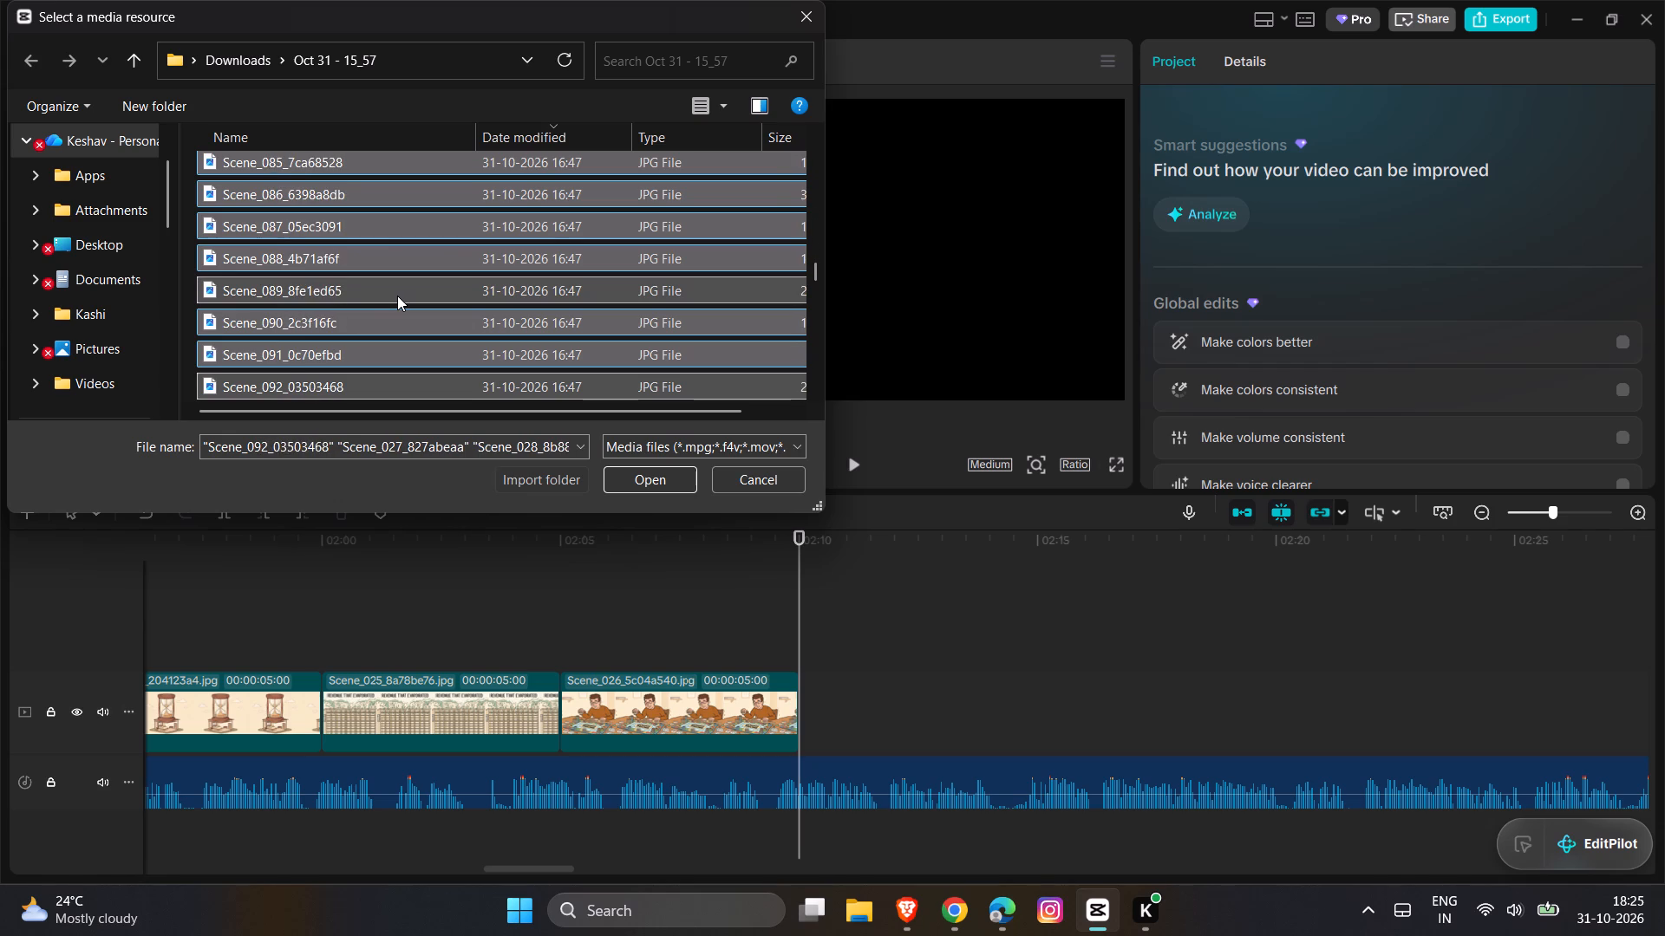
key(shift+Down)
key(shift+Down)
key(shift+Down)
key(shift+Down)
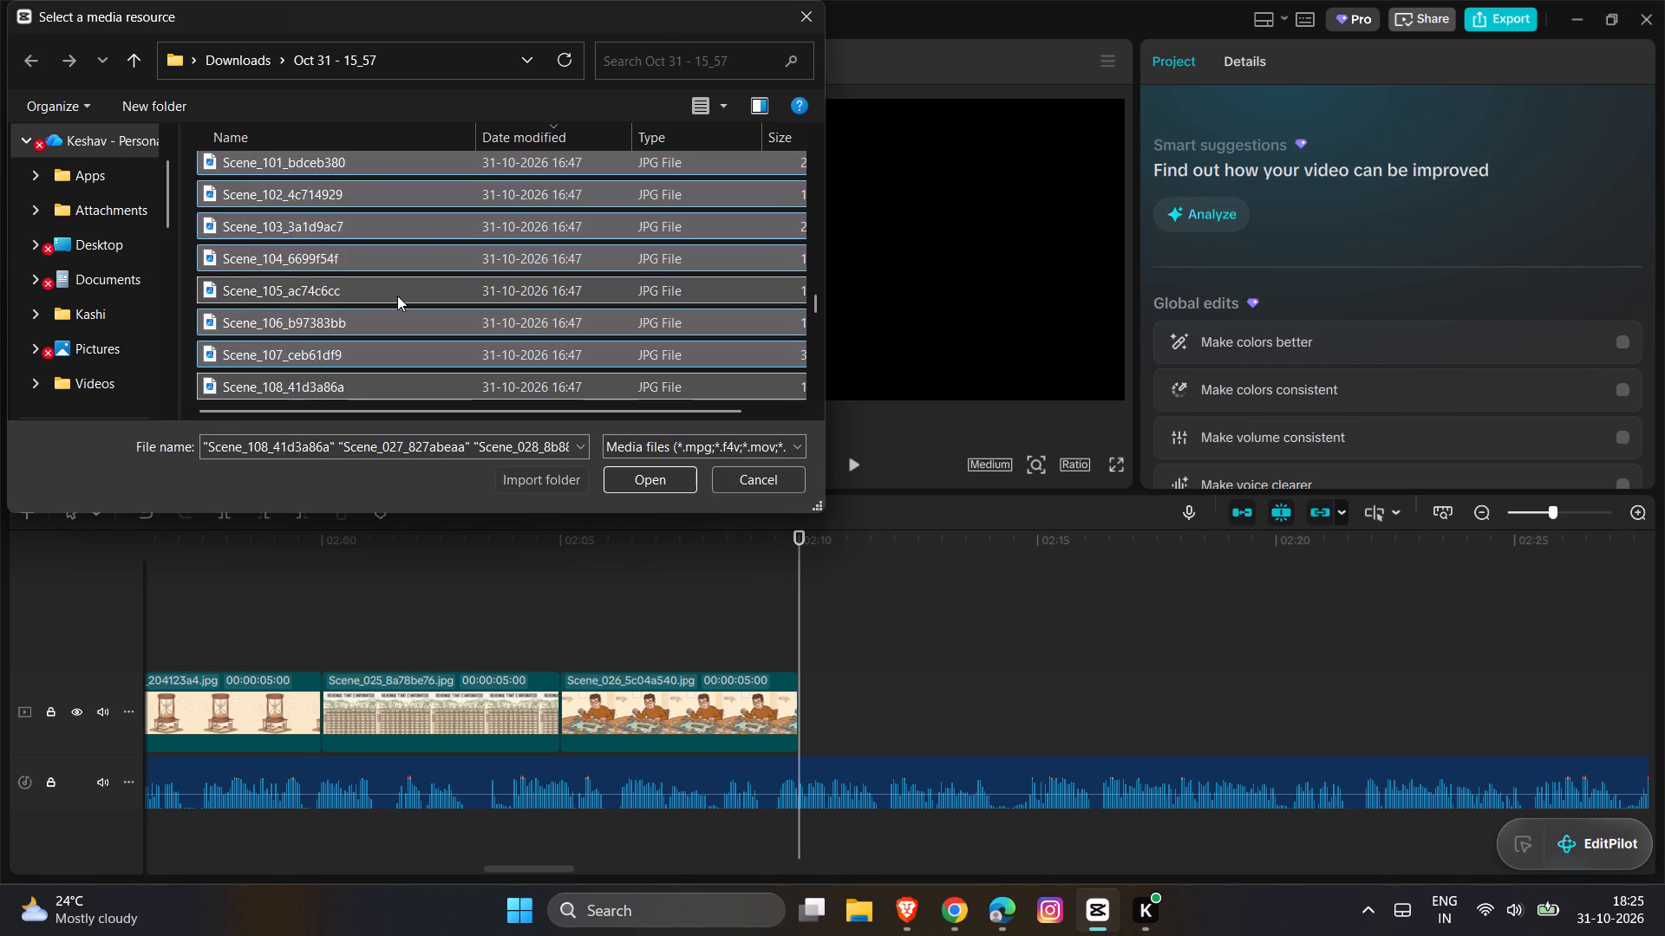
key(shift+Down)
key(shift+Down)
key(shift+Down)
key(shift+Down)
key(shift+Down)
key(shift+Down)
key(shift+Down)
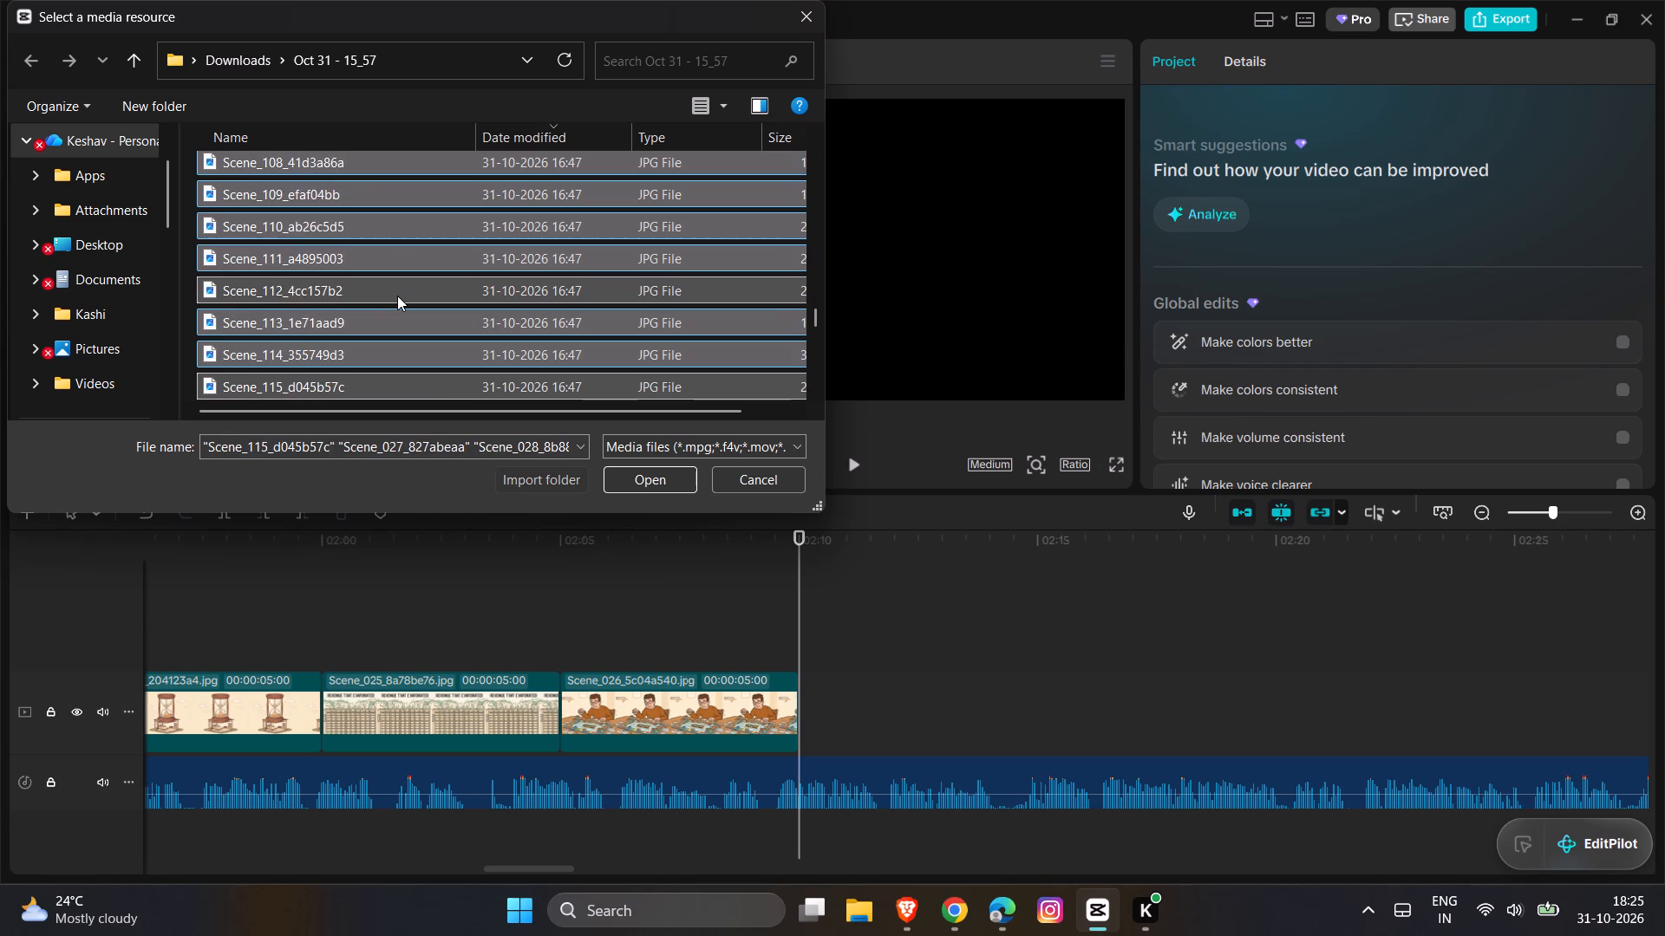
key(shift+Down)
key(shift+Down)
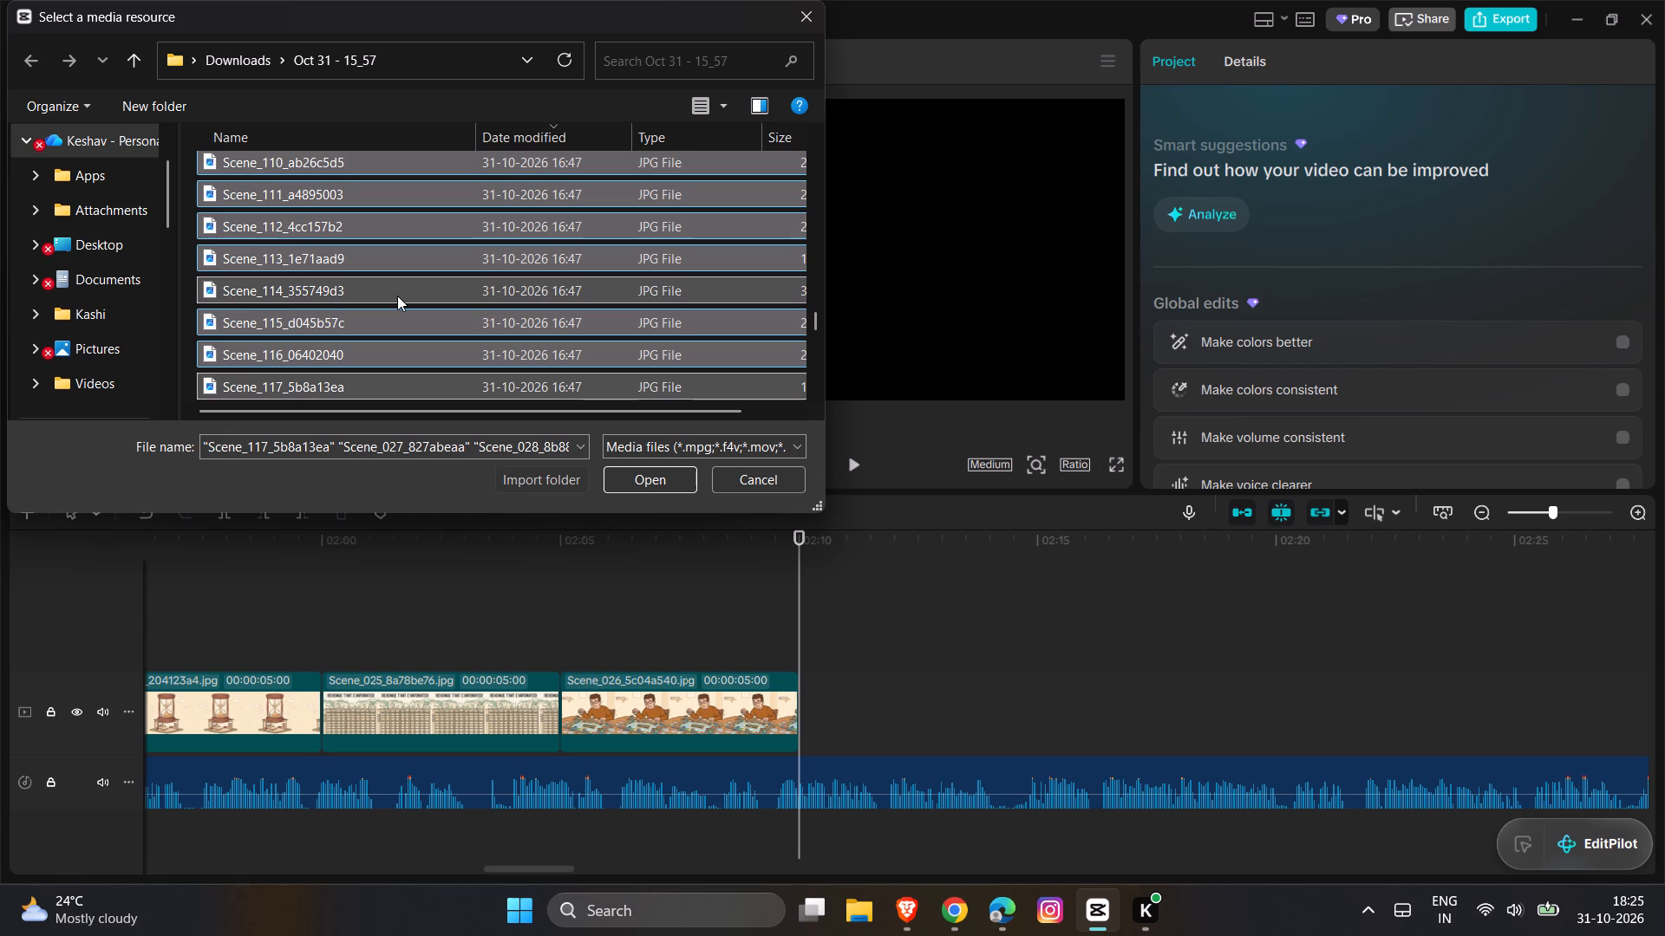
key(Return)
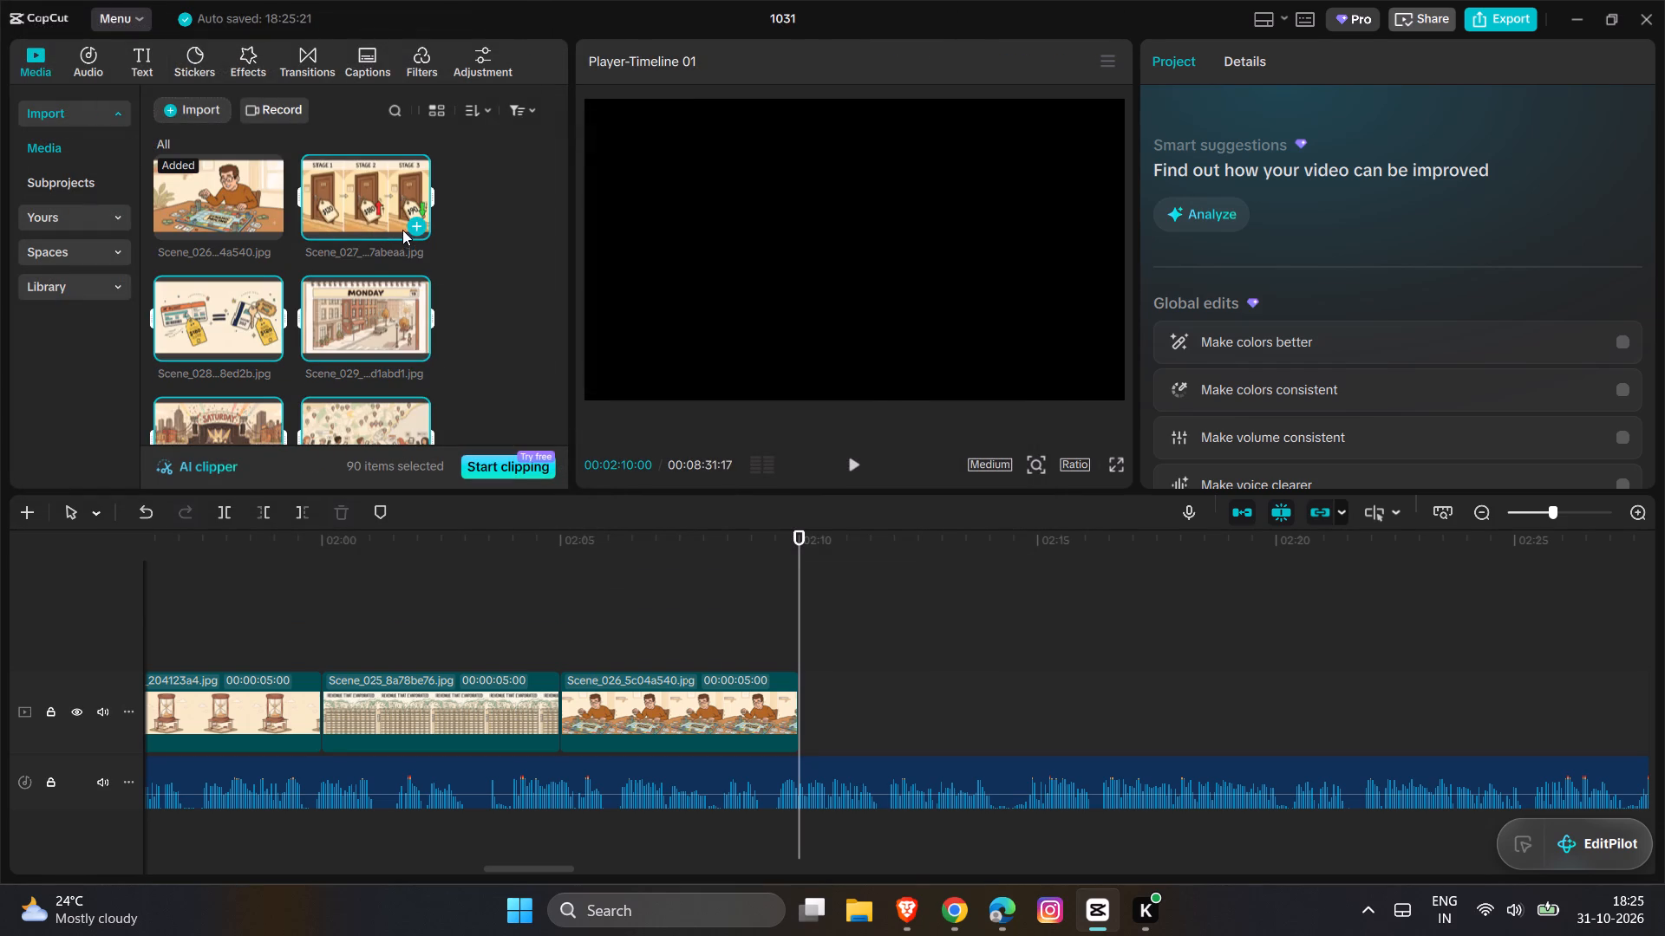
Add the newly imported images, Scene_027 through Scene_117, to the main track directly after the Scene_026 clip.
click(412, 227)
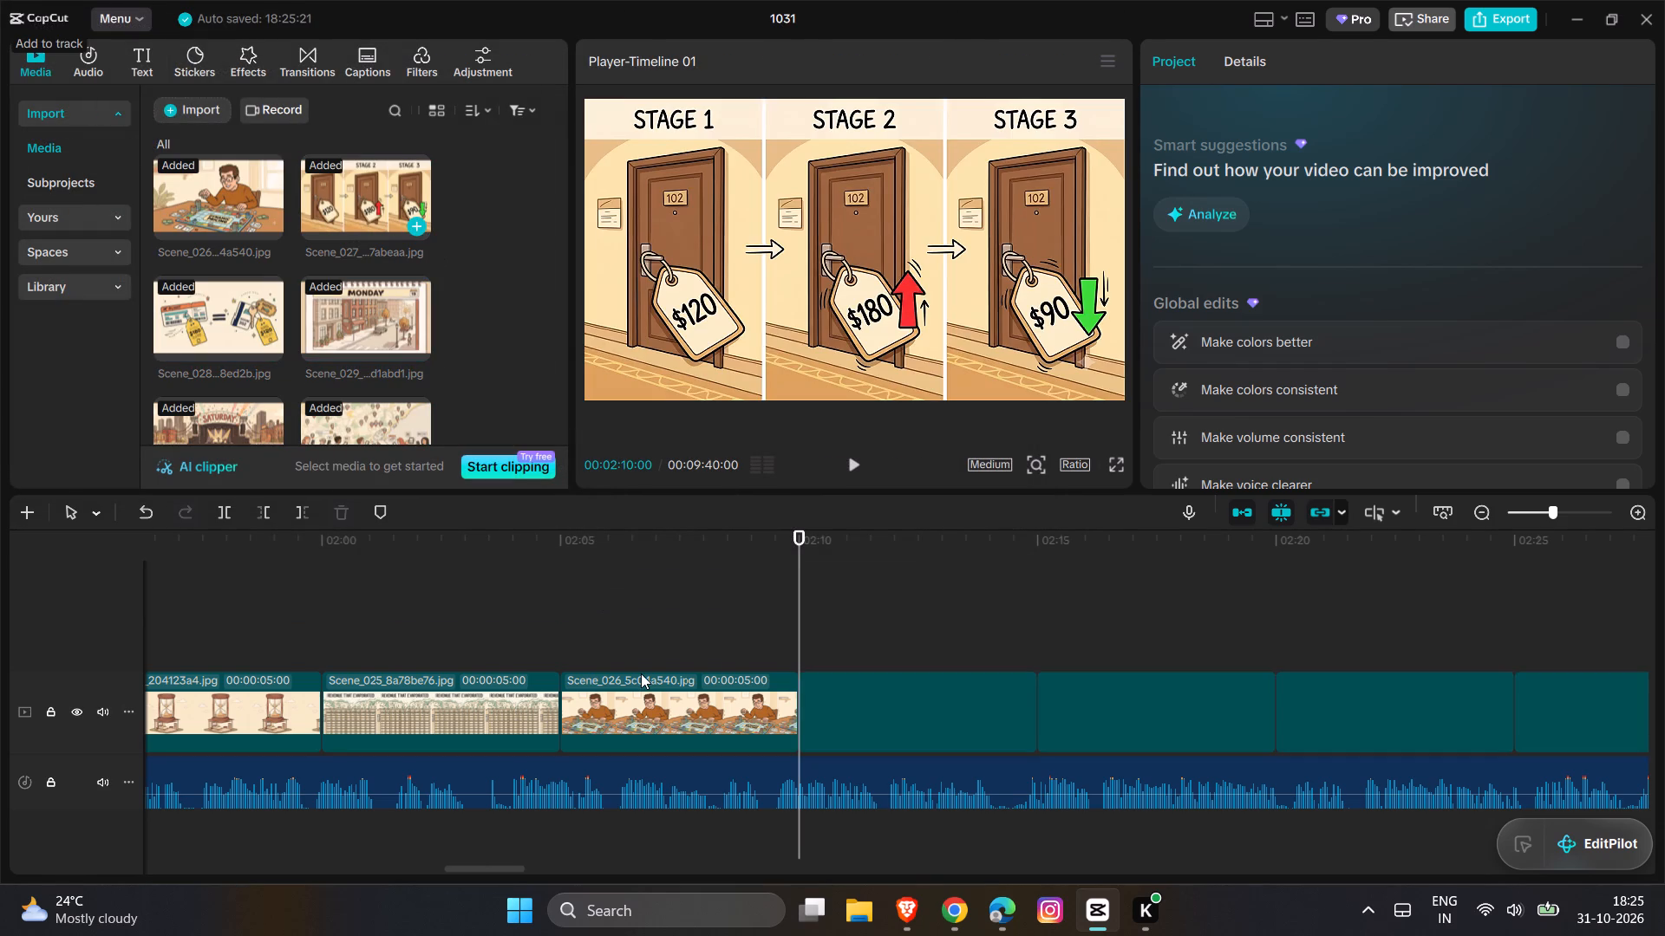
scroll(641, 673, left, 1)
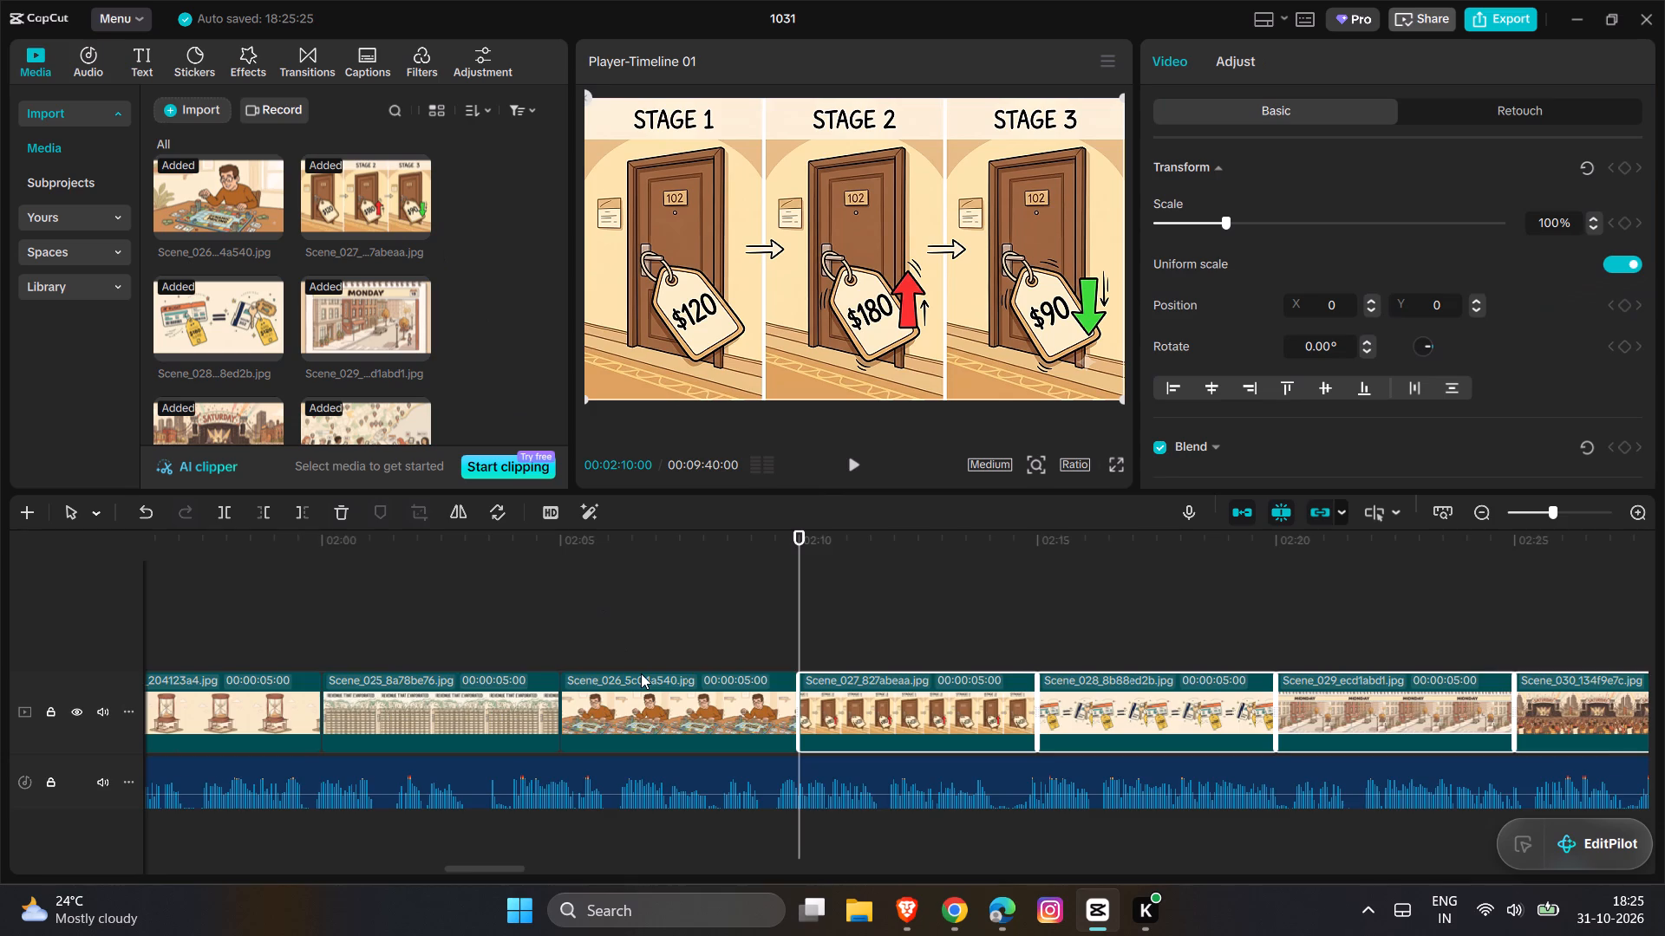
Examine the image clips along the timeline through Scene_117 and where they end relative to the voice-over audio.
scroll(641, 673, left, 6)
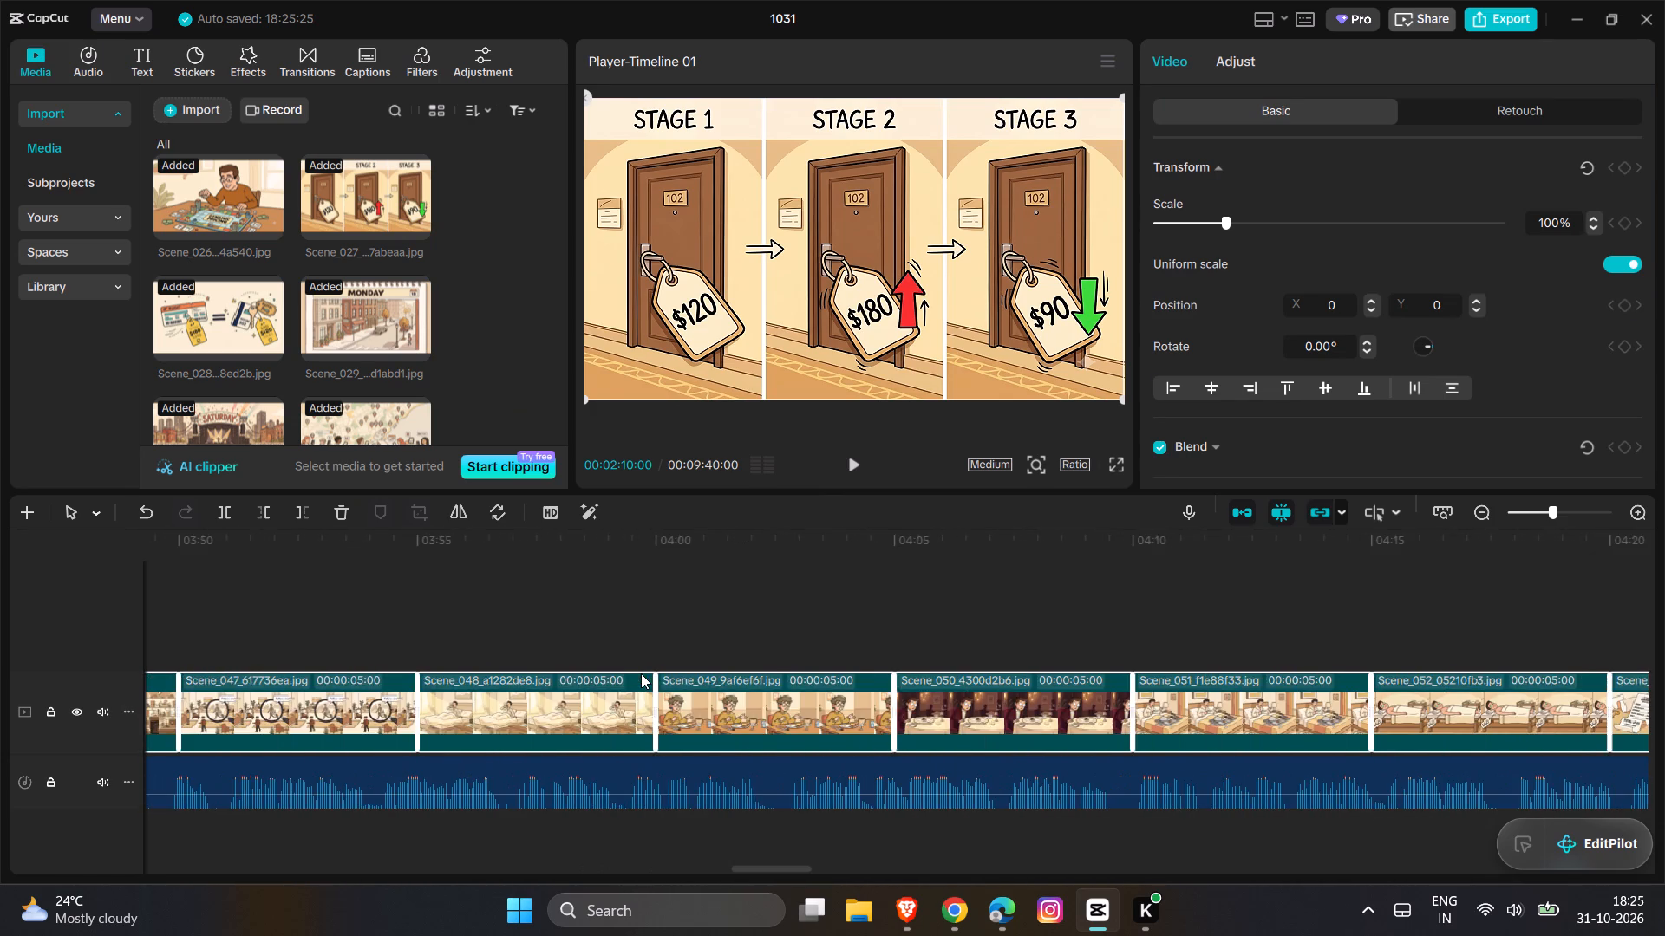
scroll(641, 673, left, 5)
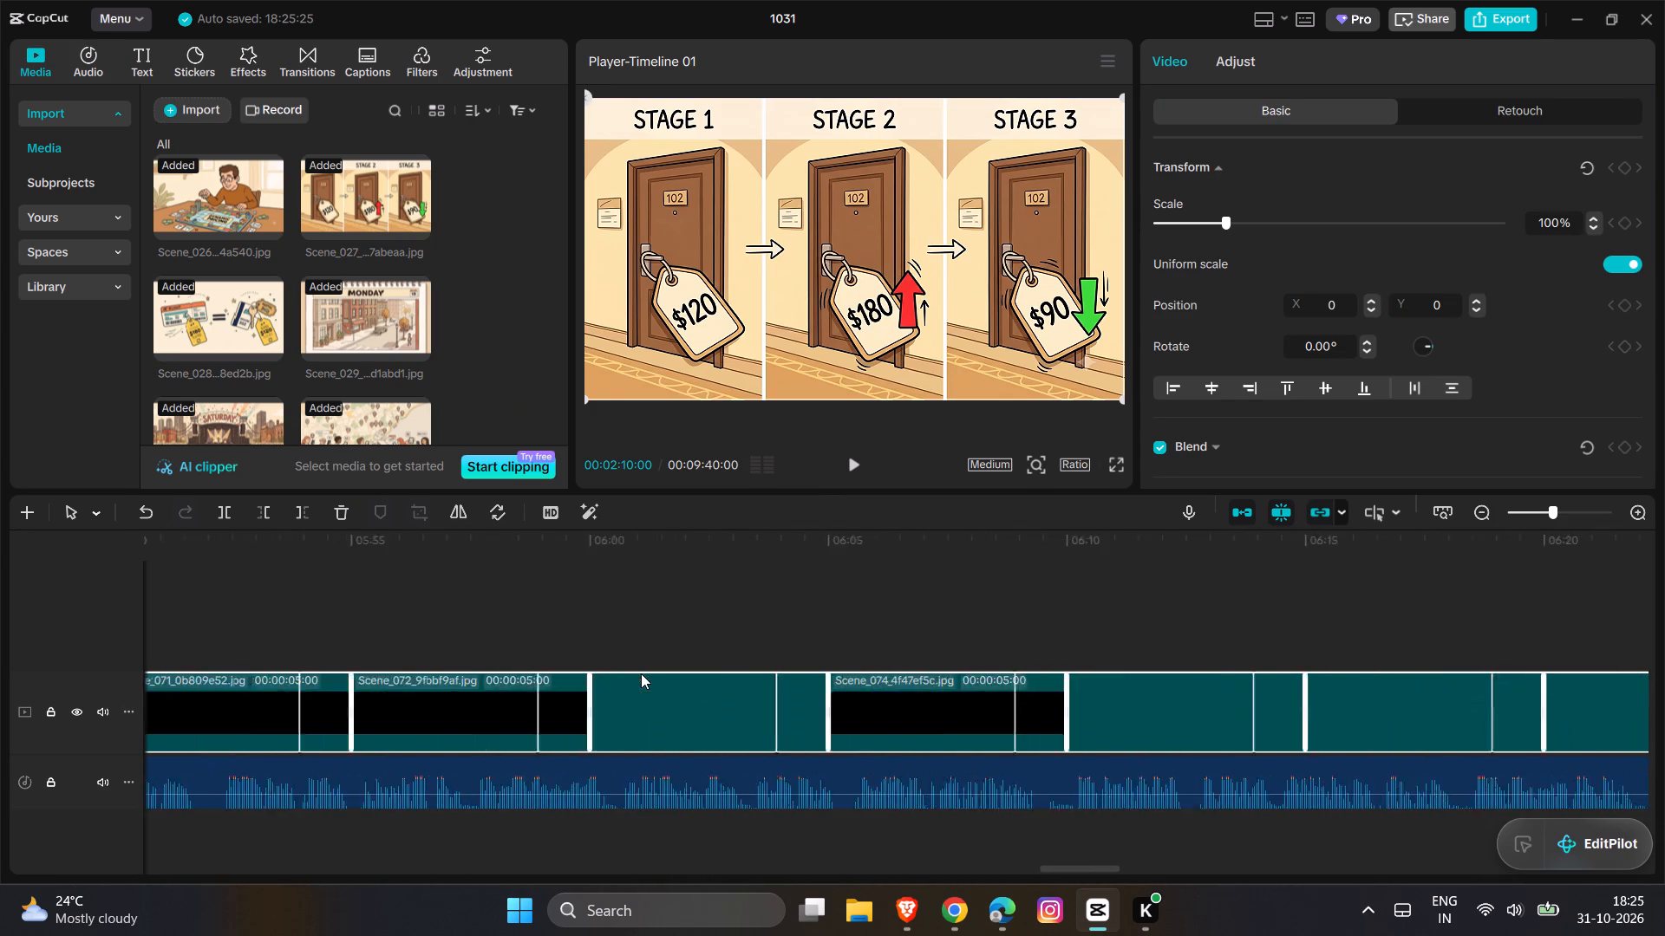
scroll(641, 673, left, 2)
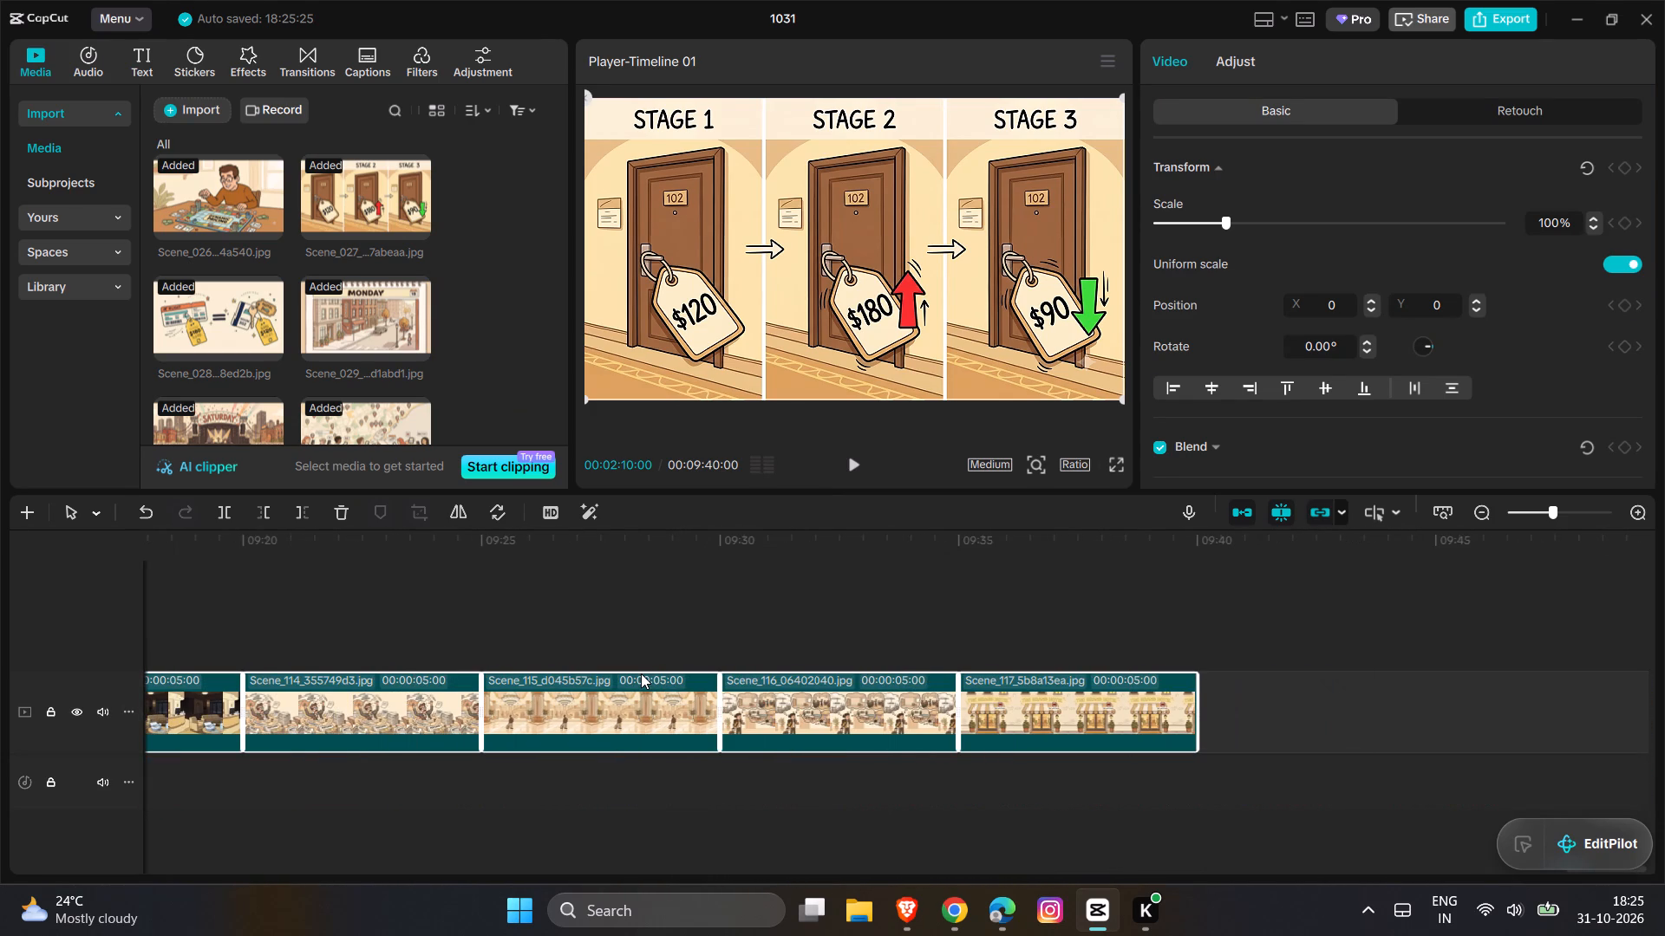
scroll(641, 673, right, 9)
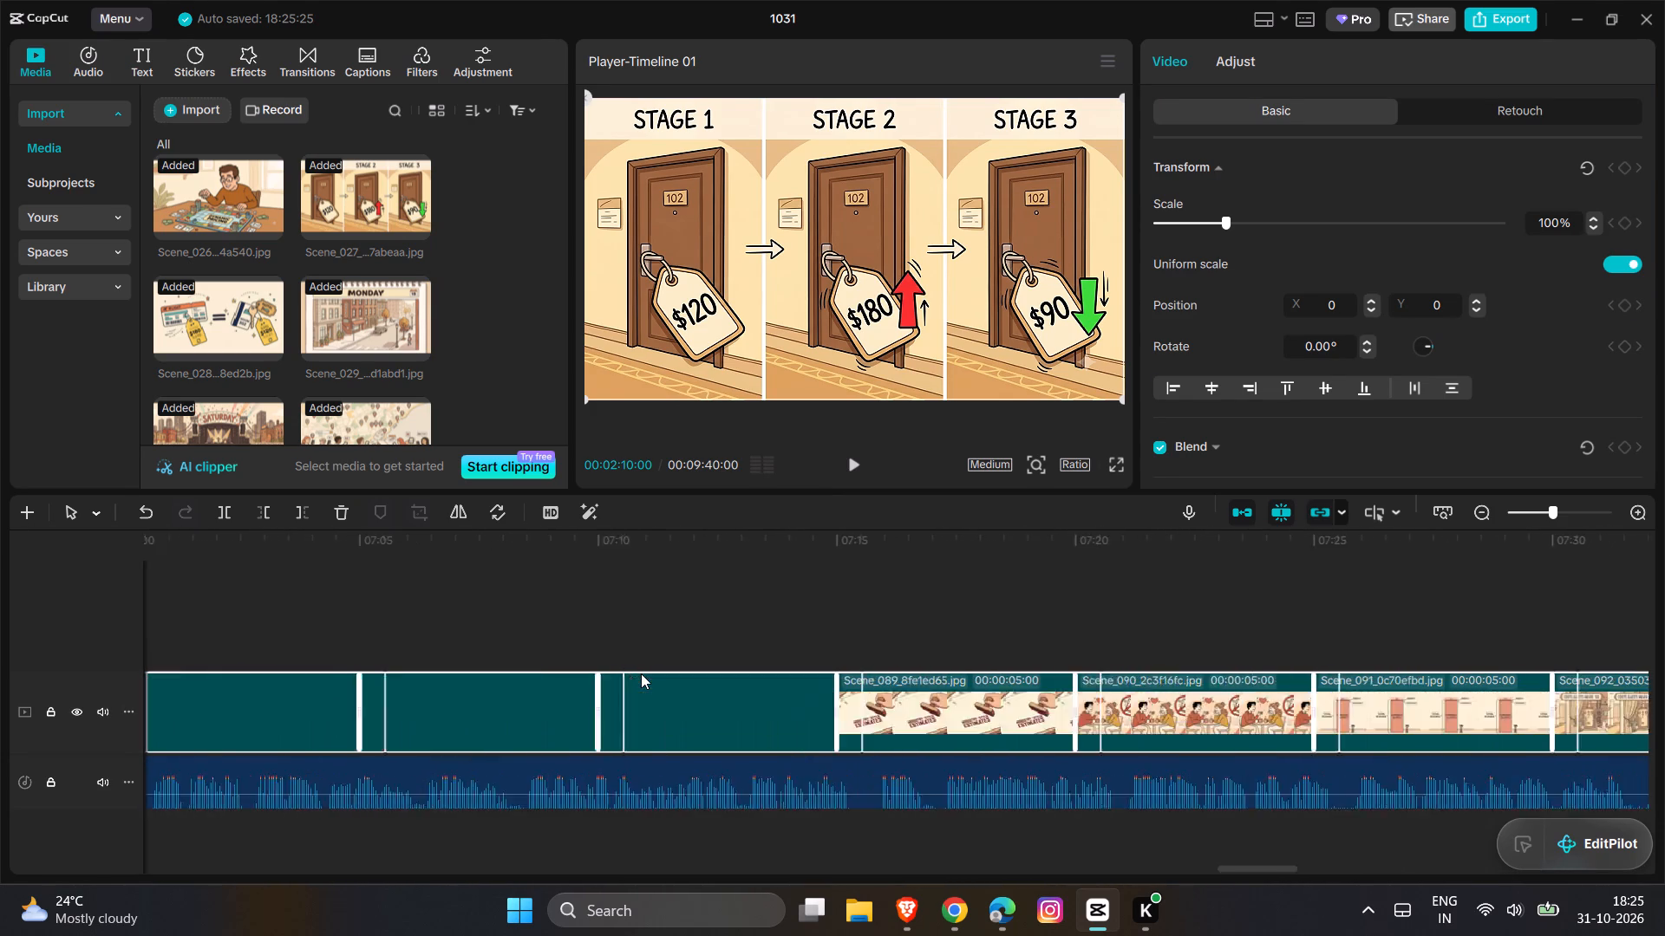
scroll(641, 673, right, 5)
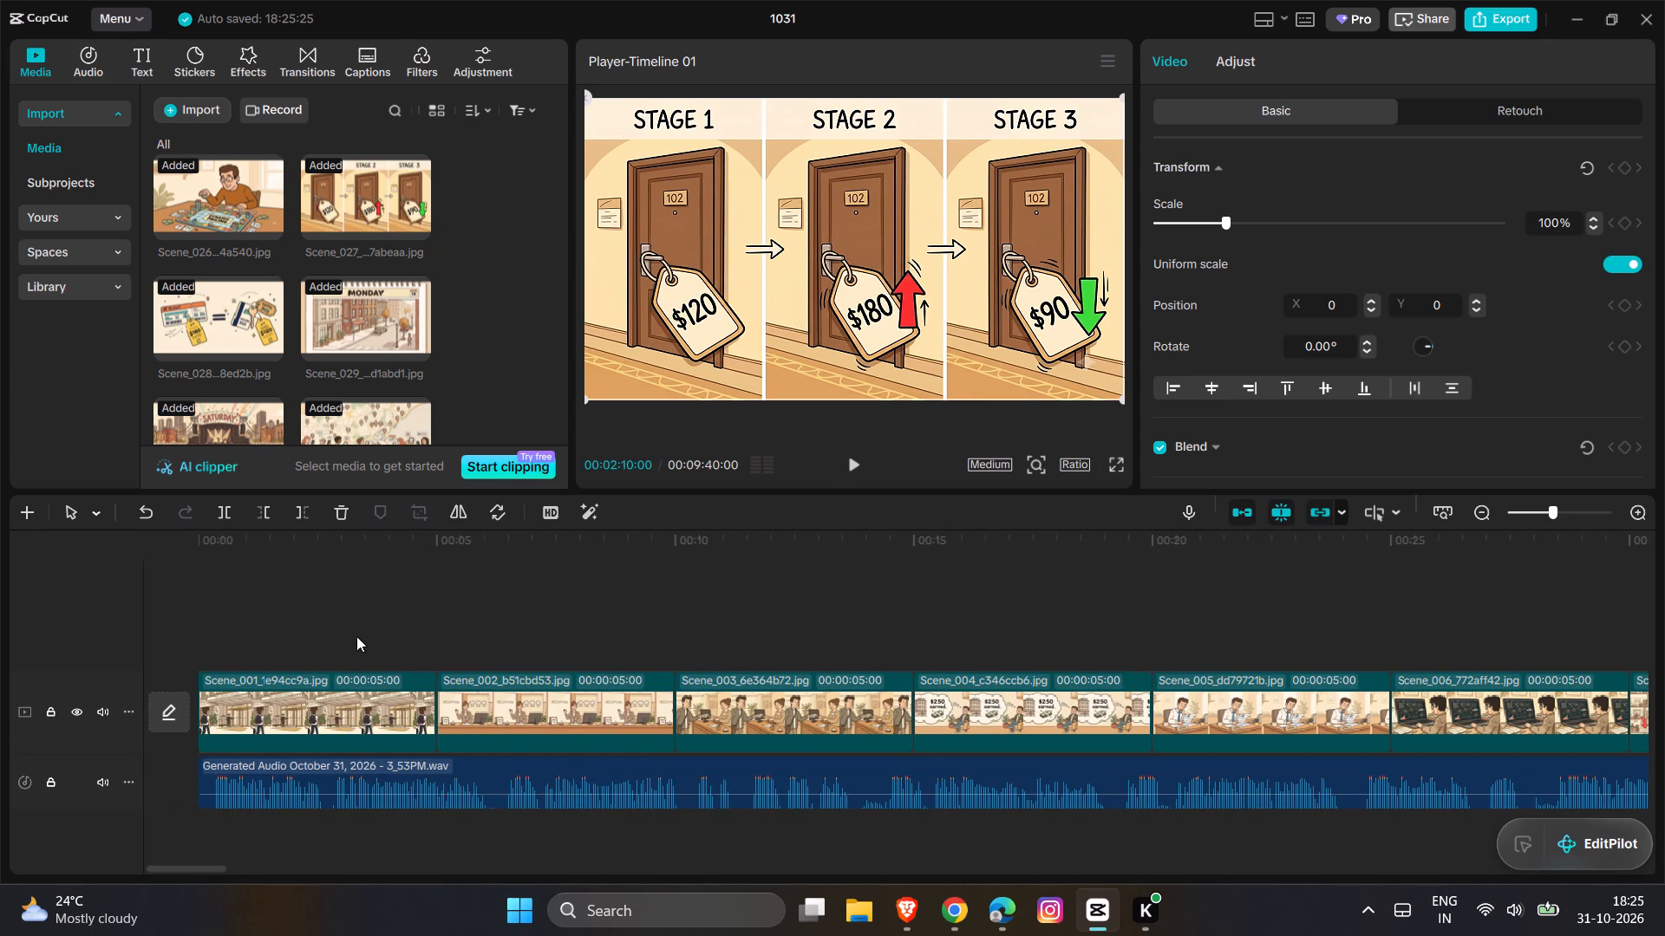
Place the playhead at the timeline's start, 00:00:00:00, and select the Scene_001 clip on the main track.
click(204, 650)
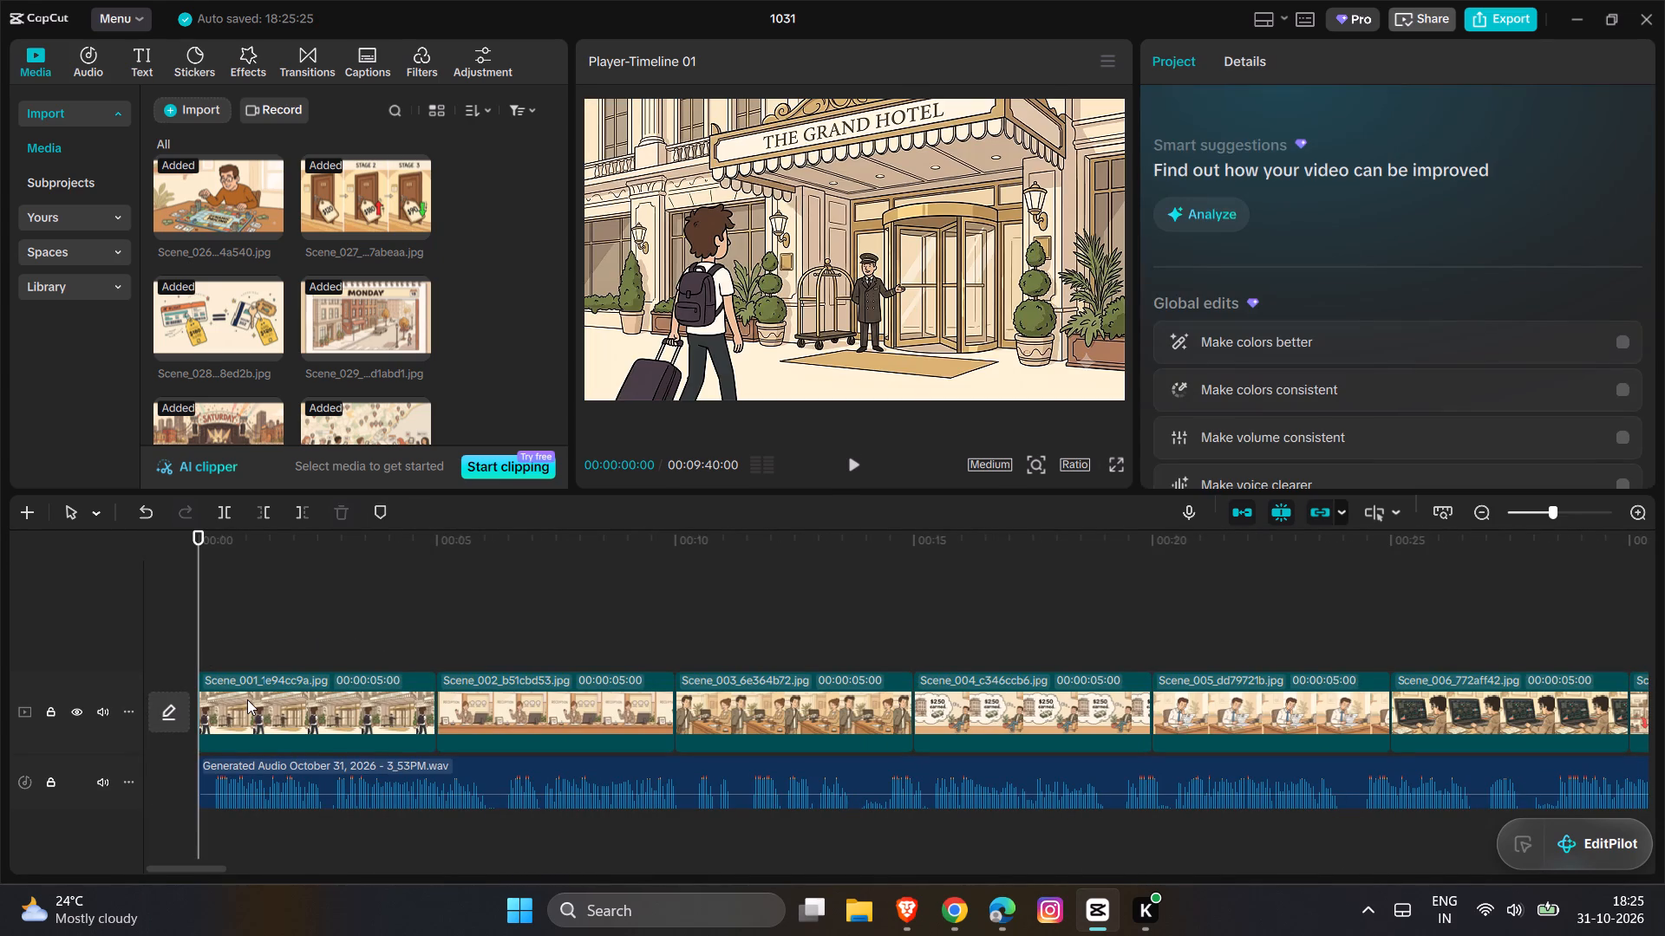
click(247, 699)
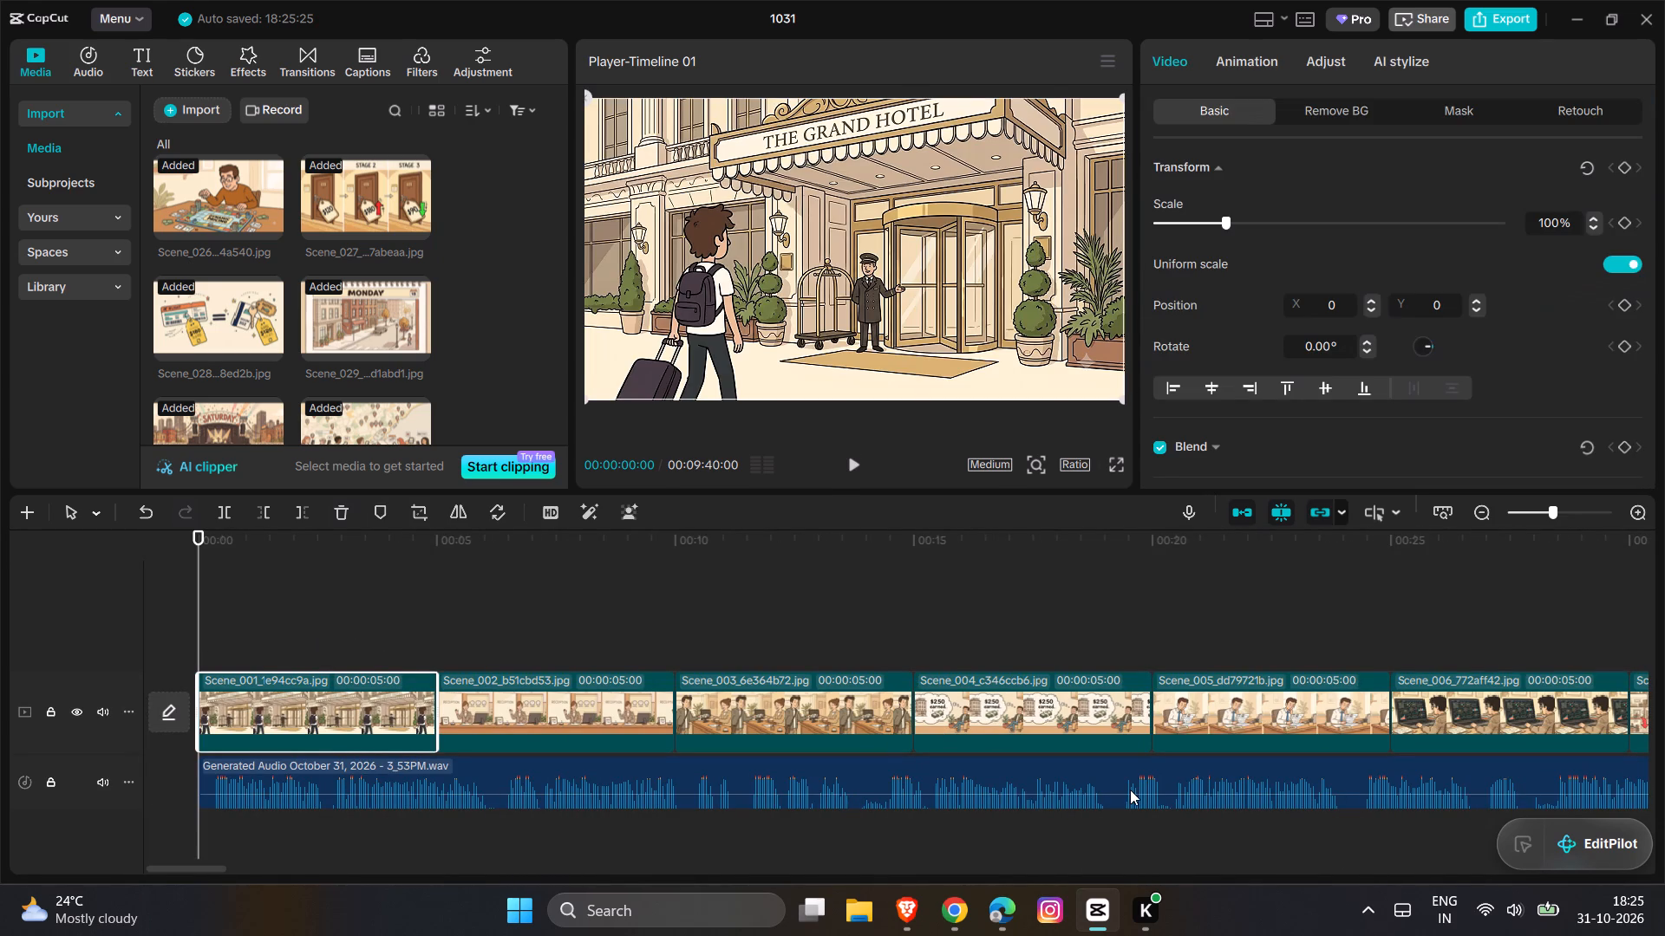
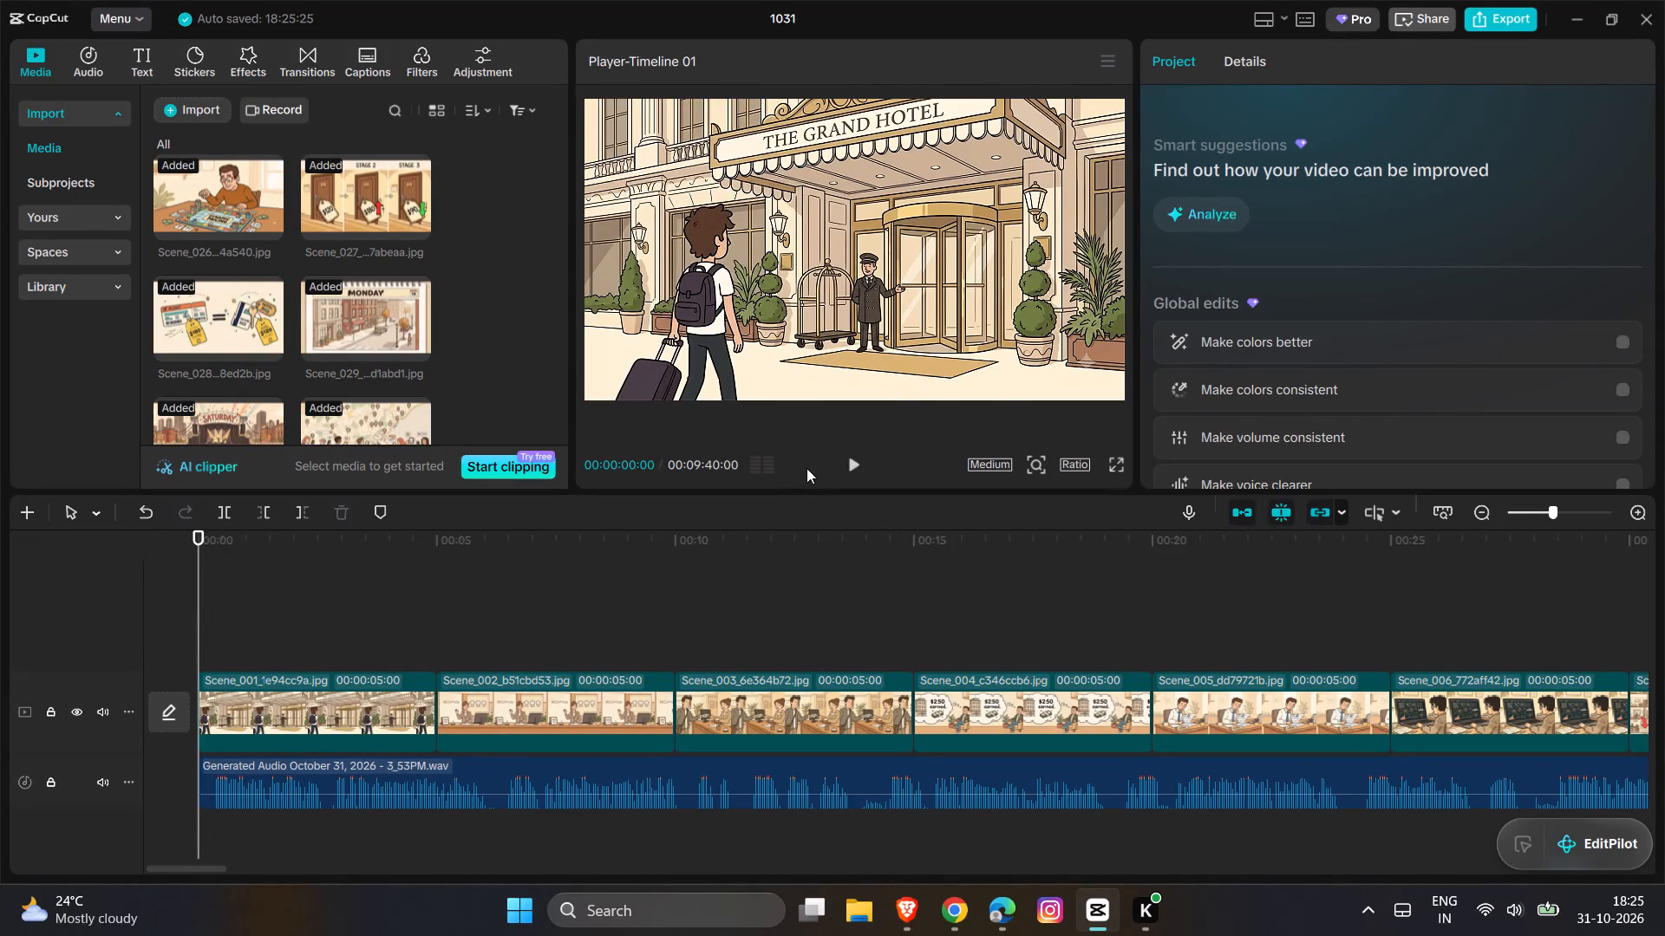
Play the opening narration to find where the first image should change, and shorten the Scene_001 clip to 00:00:04:12.
click(852, 462)
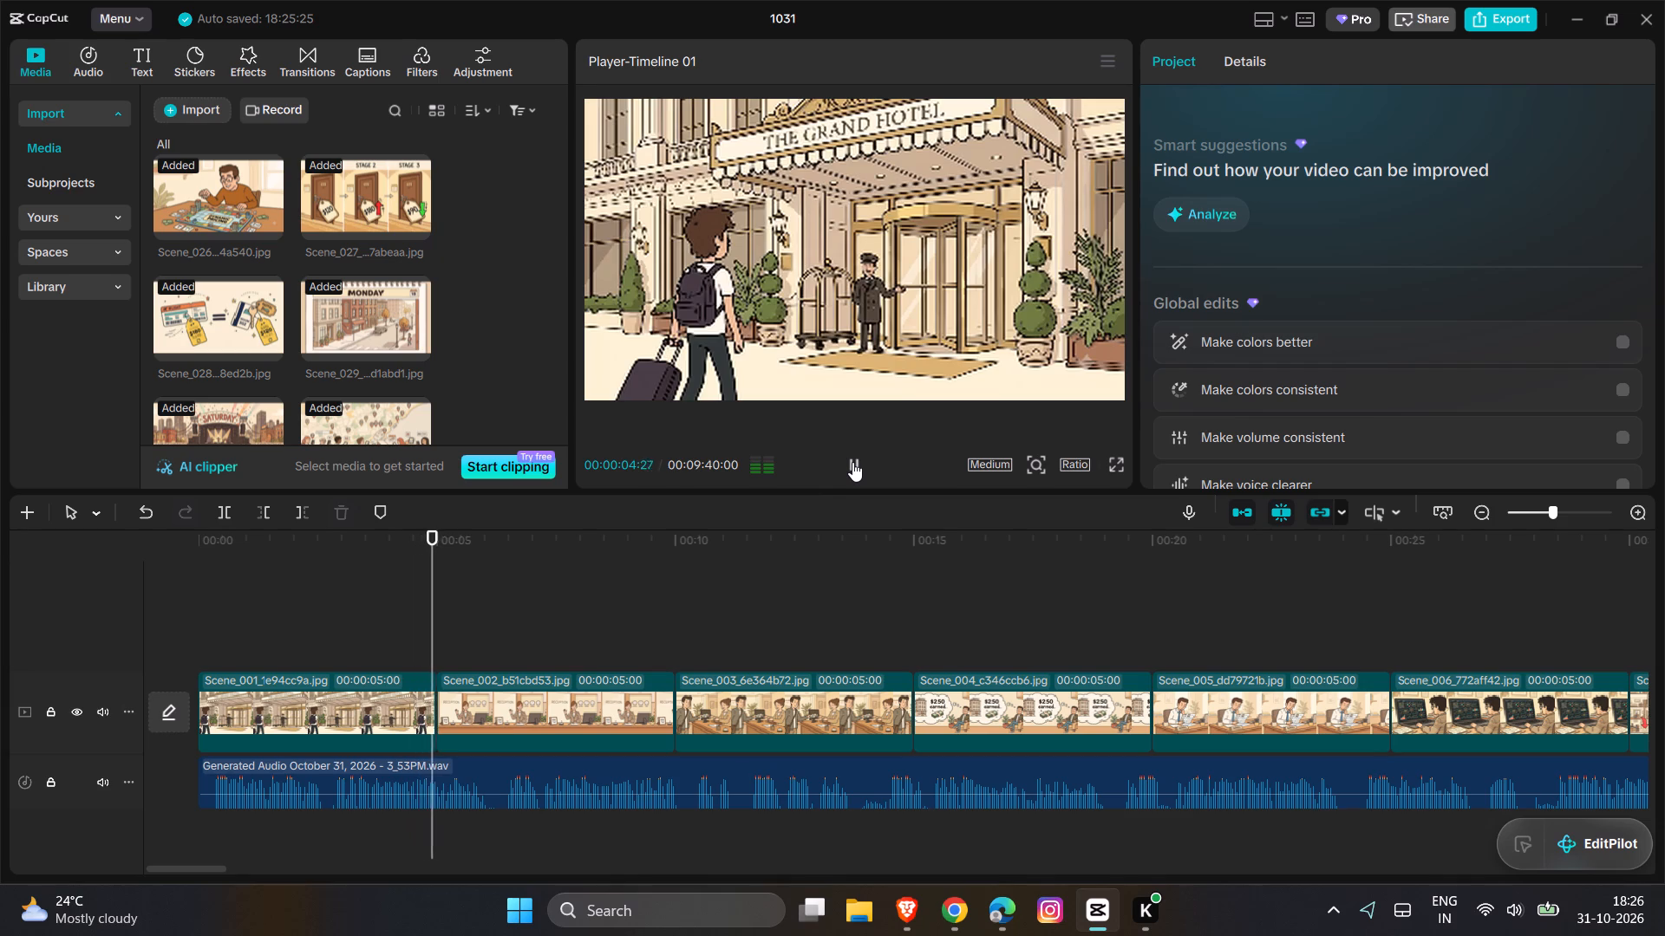
click(852, 462)
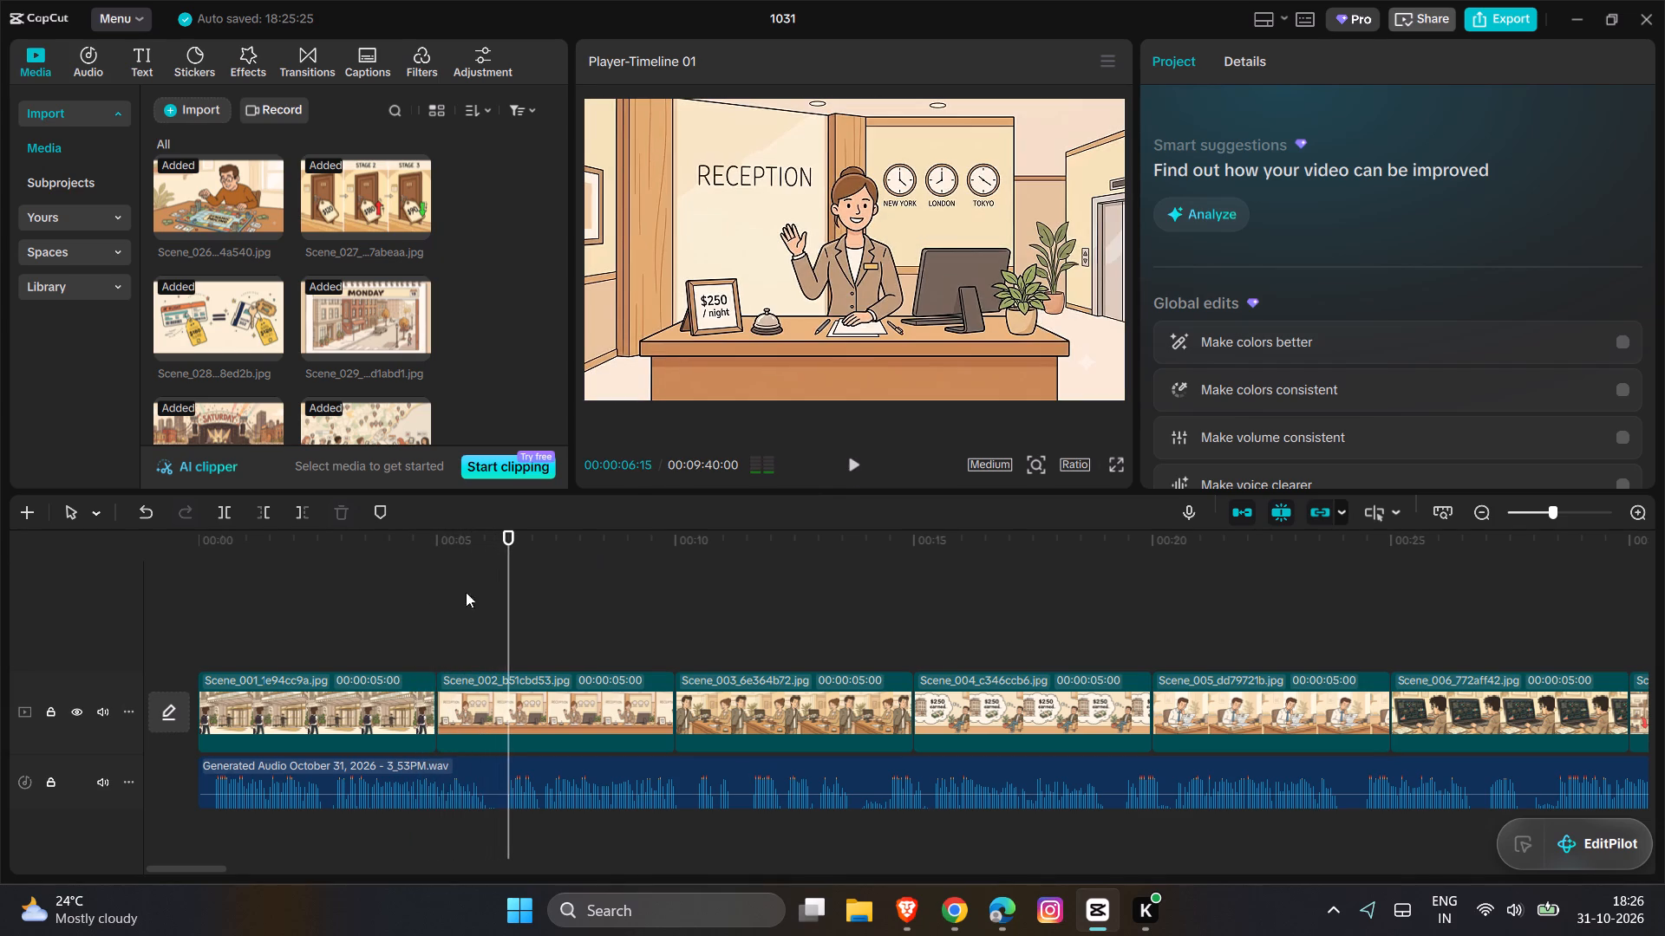
click(344, 598)
key(space)
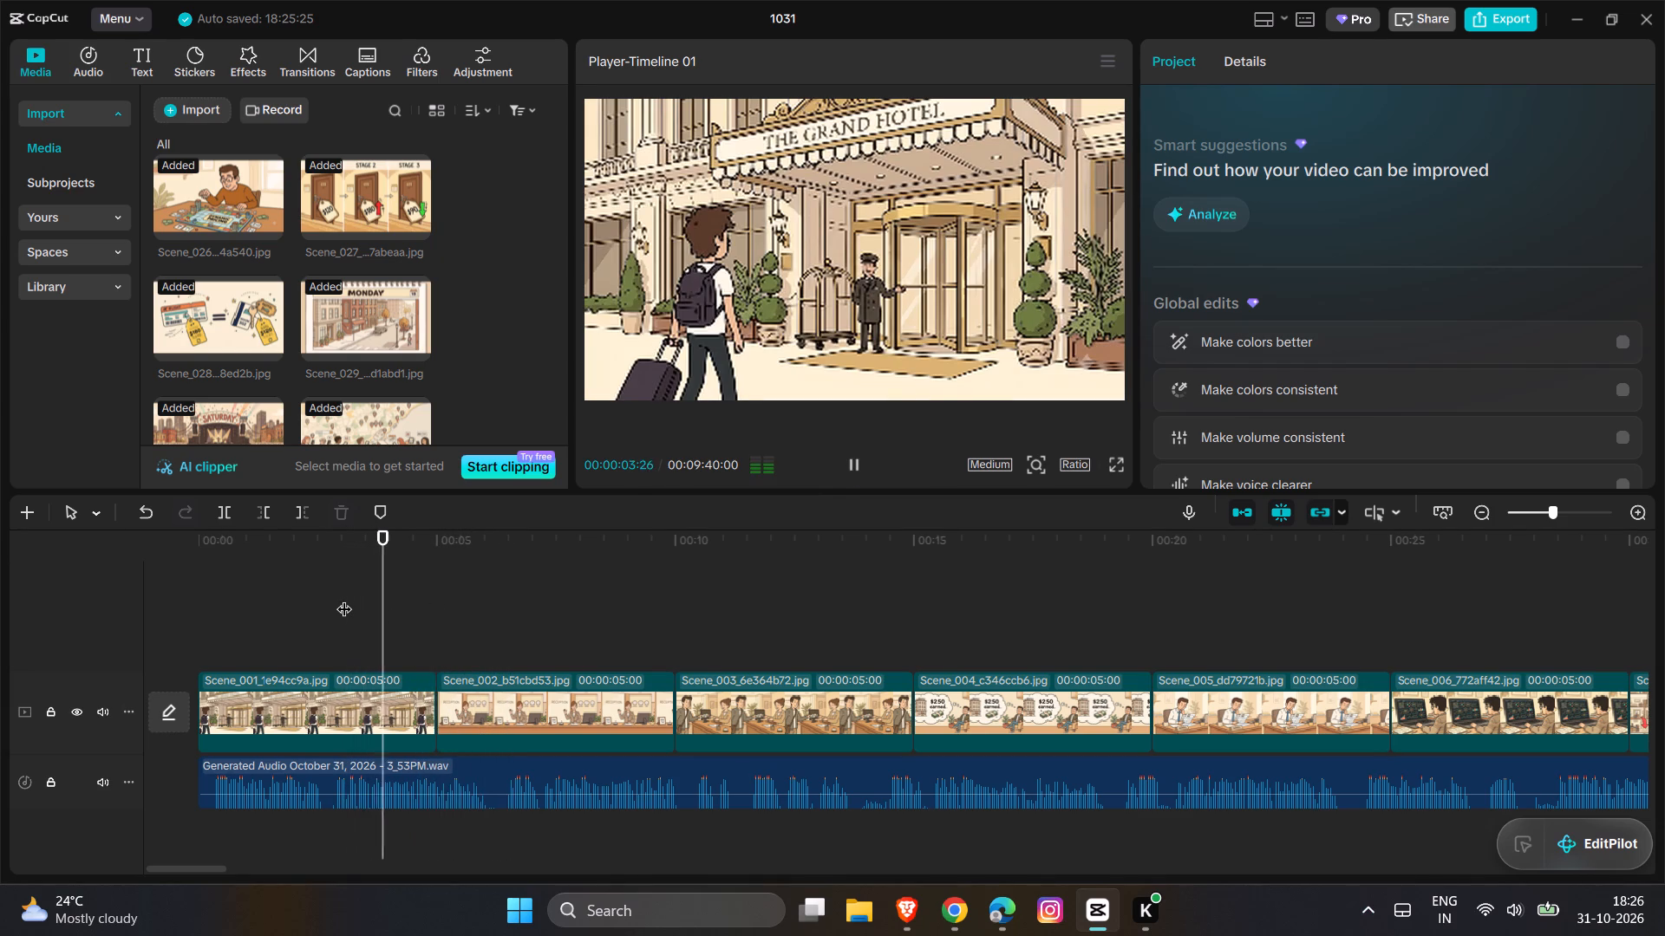
key(space)
key(space)
key(space)
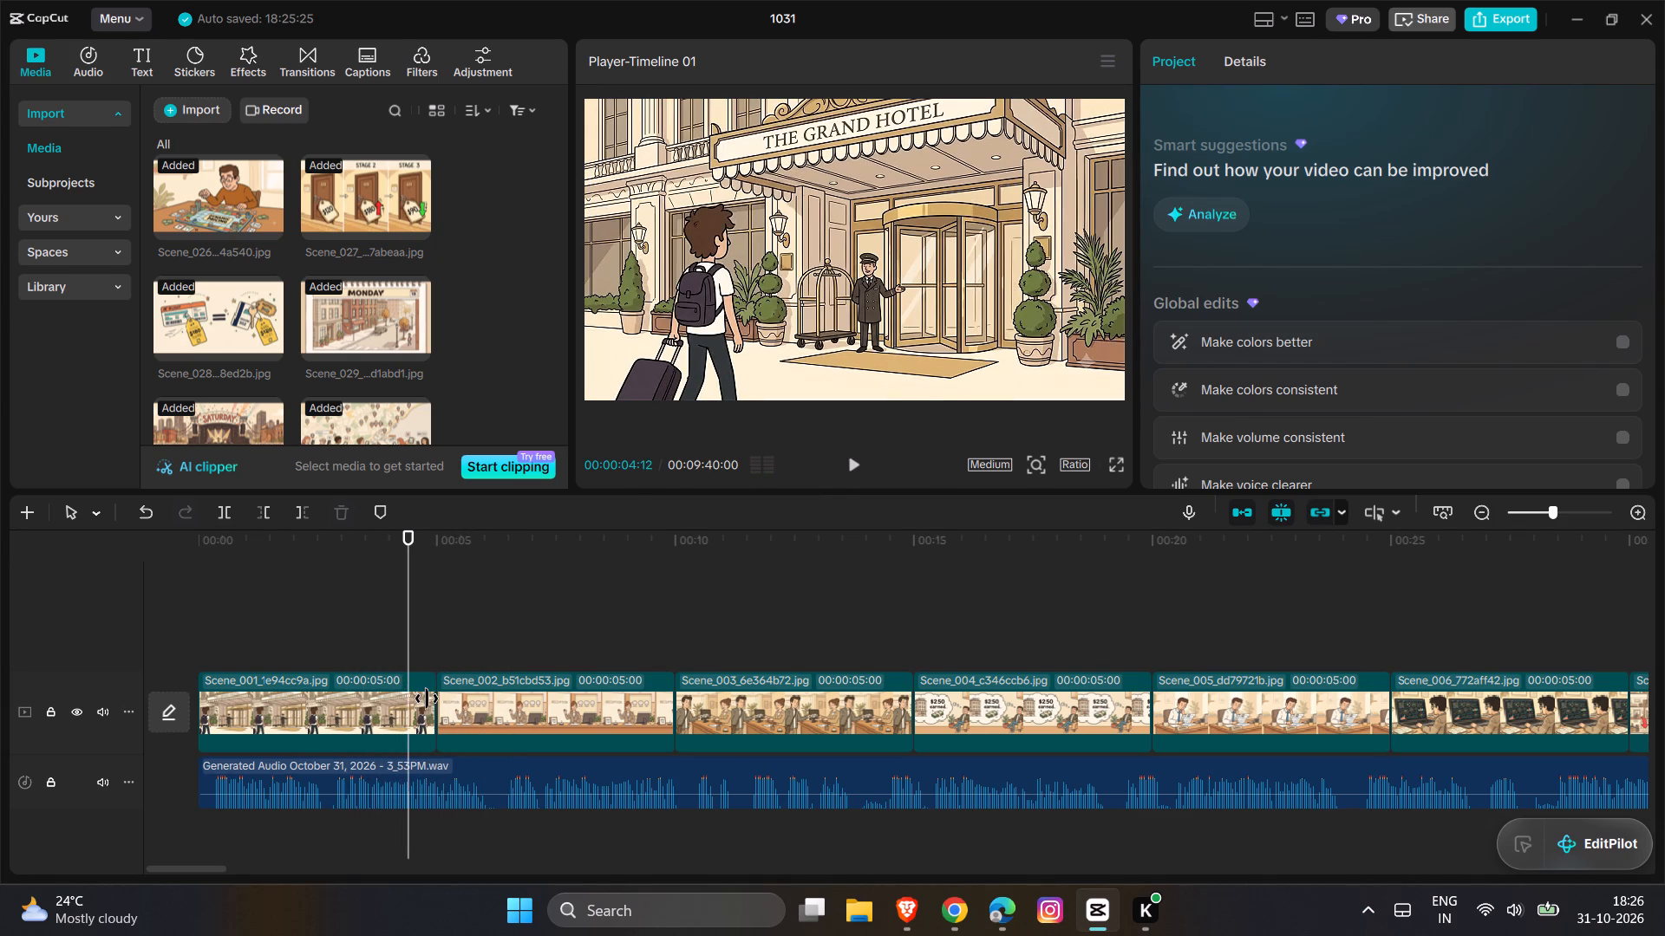
click(427, 699)
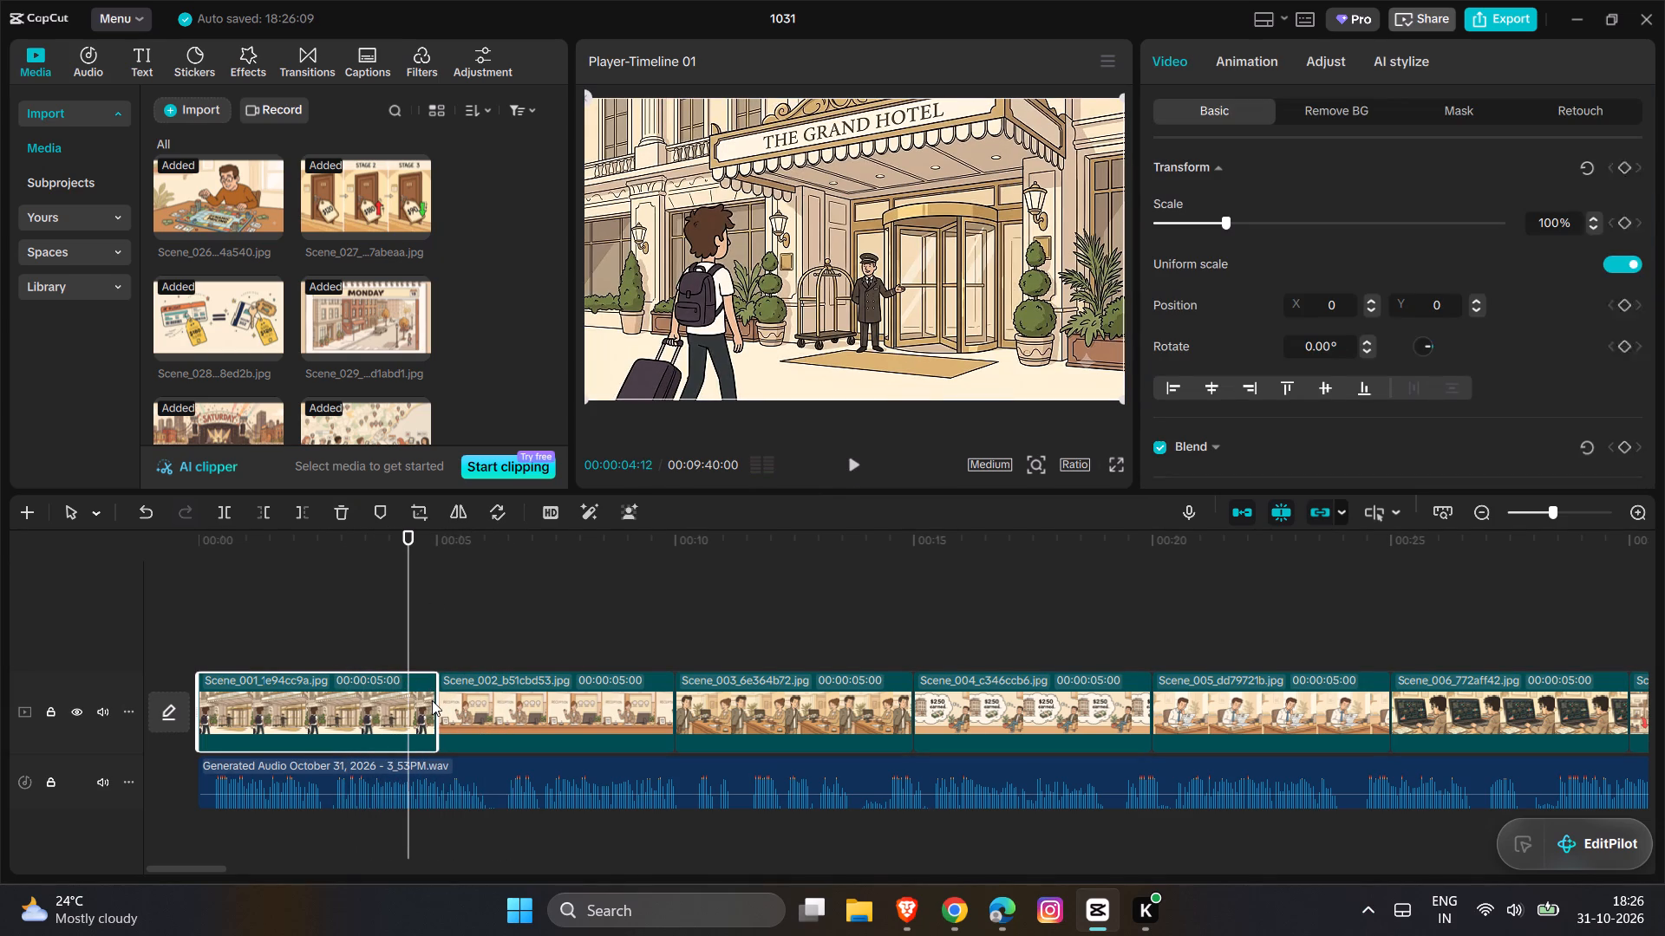
double_click(432, 700)
drag(437, 685, 411, 697)
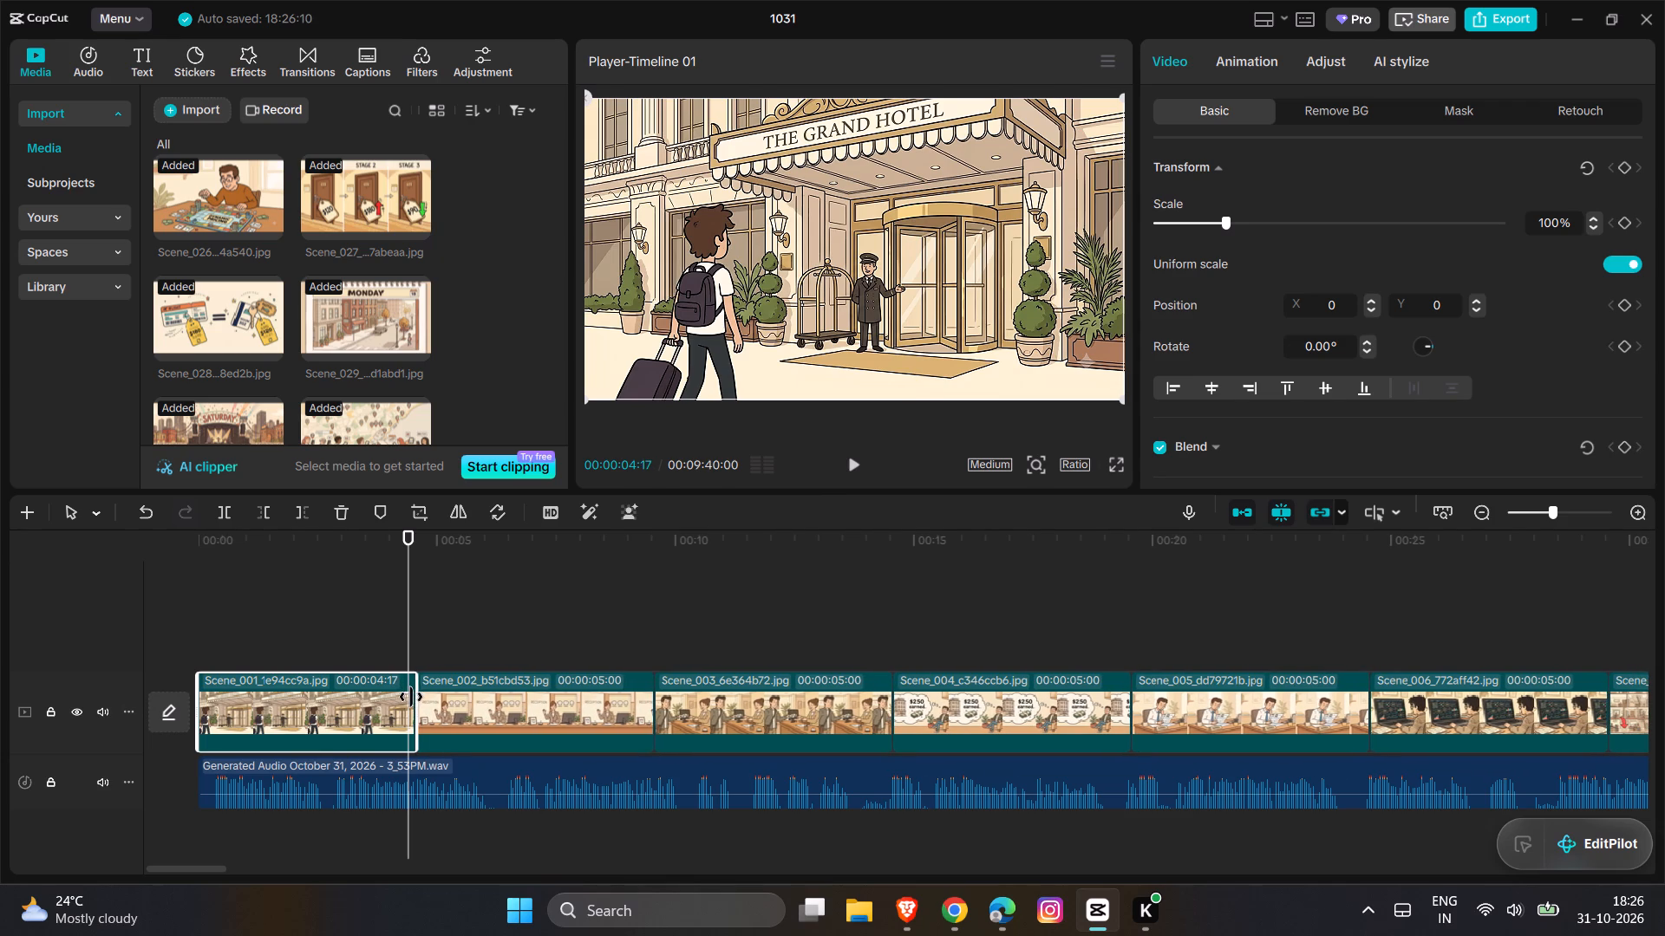
drag(411, 697, 408, 700)
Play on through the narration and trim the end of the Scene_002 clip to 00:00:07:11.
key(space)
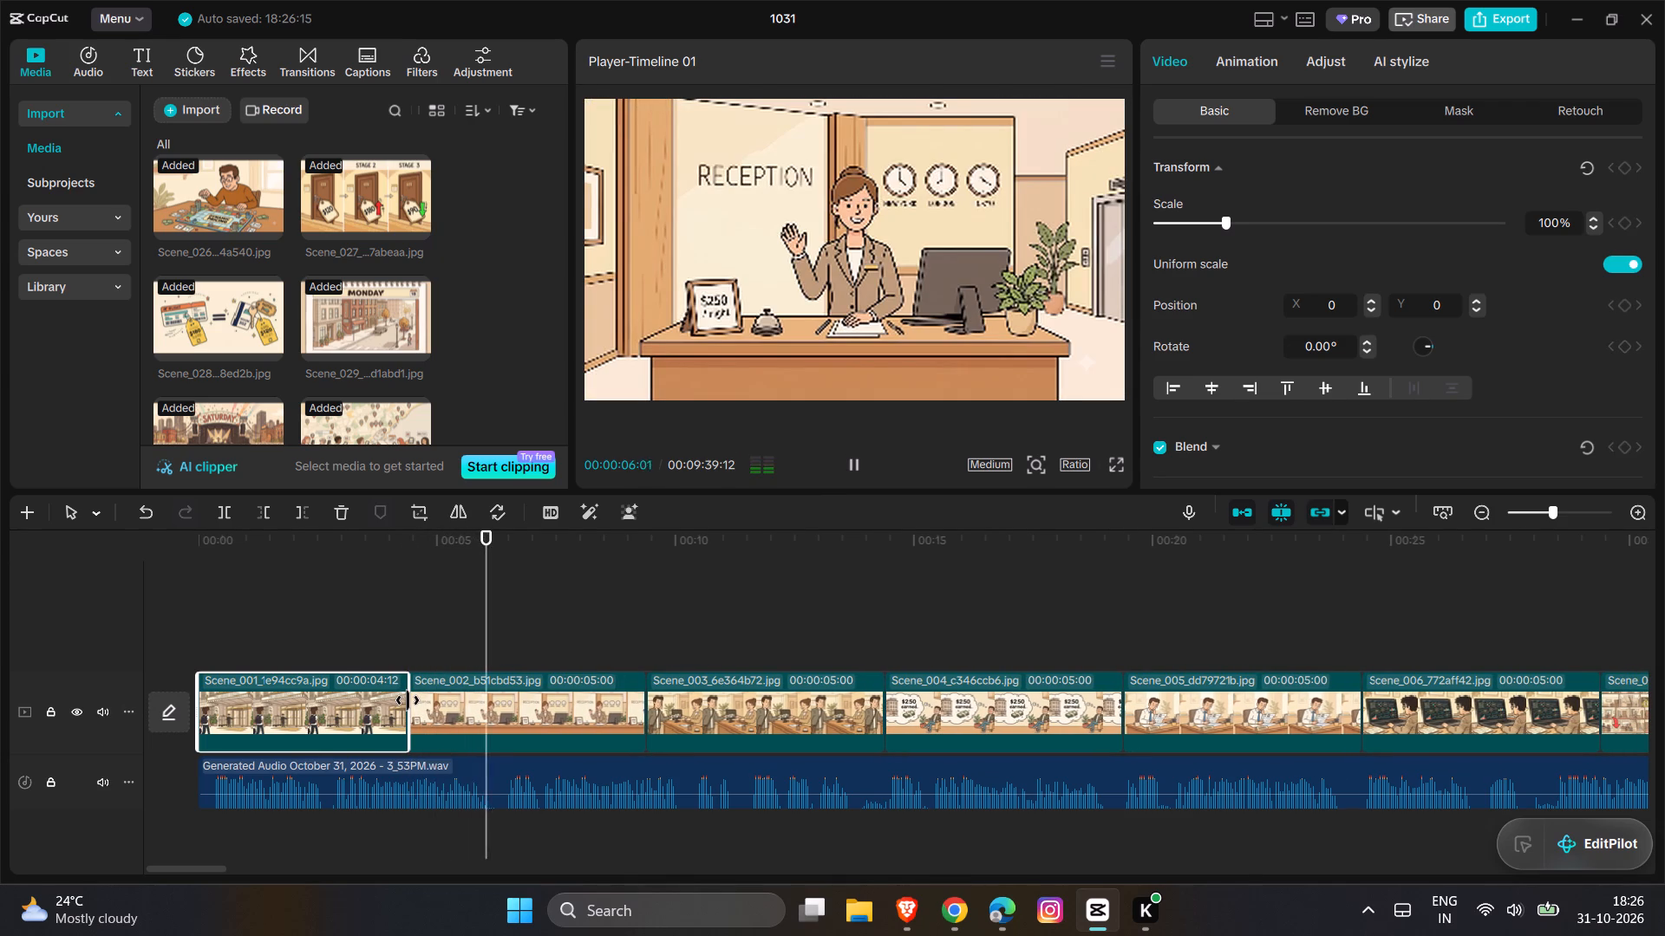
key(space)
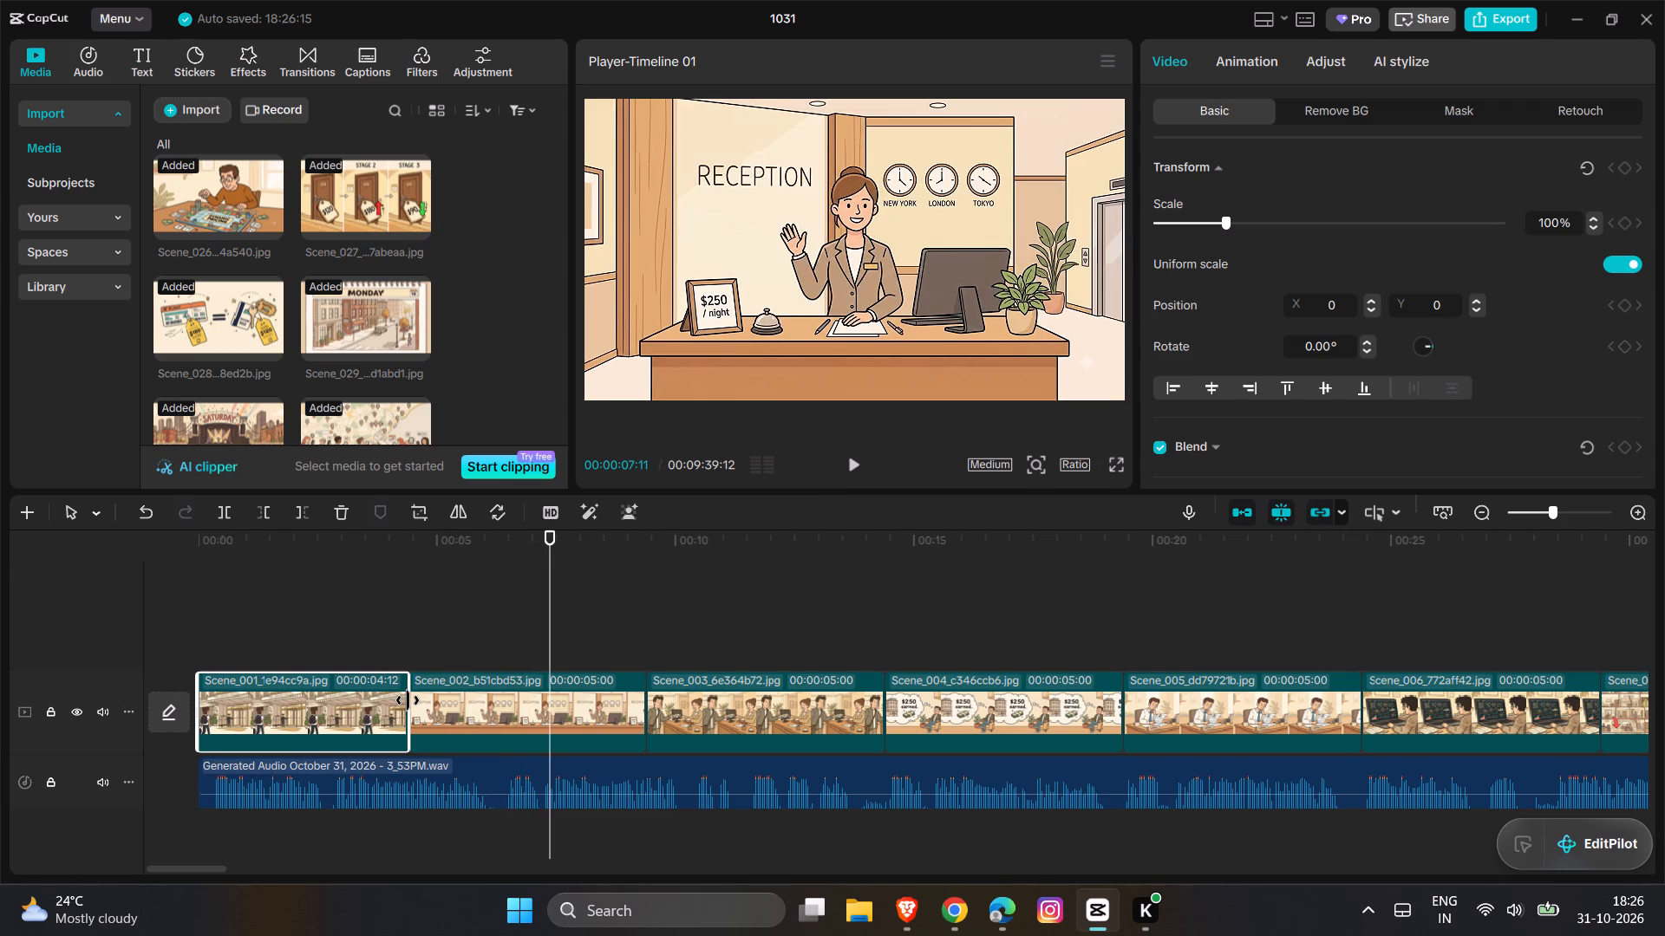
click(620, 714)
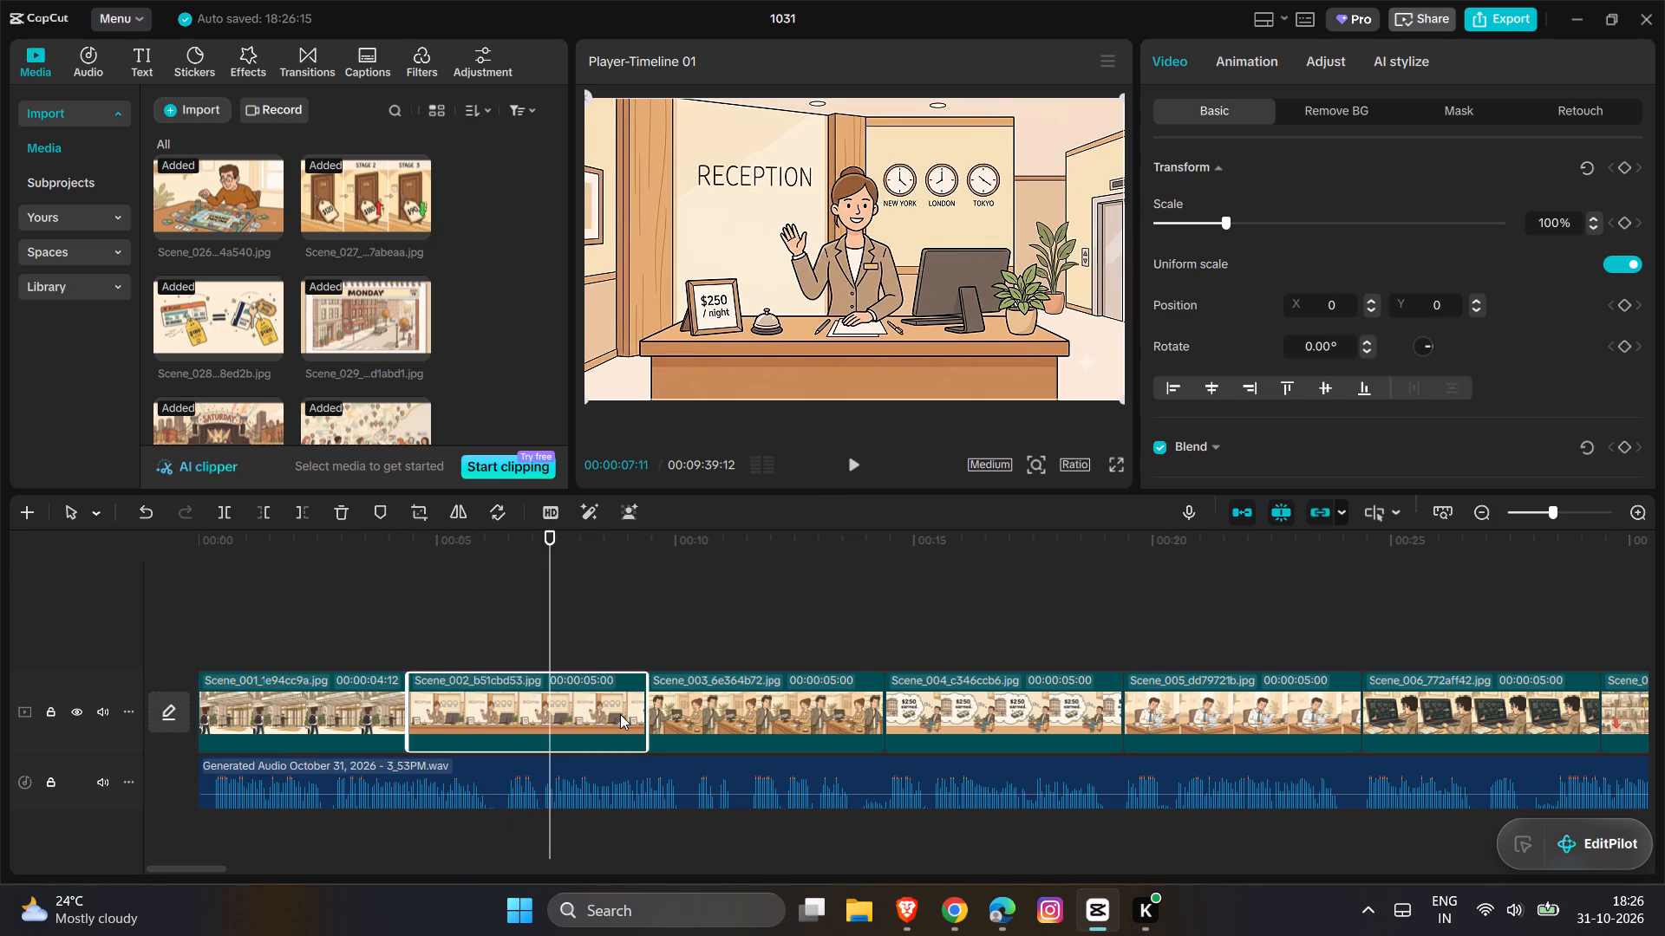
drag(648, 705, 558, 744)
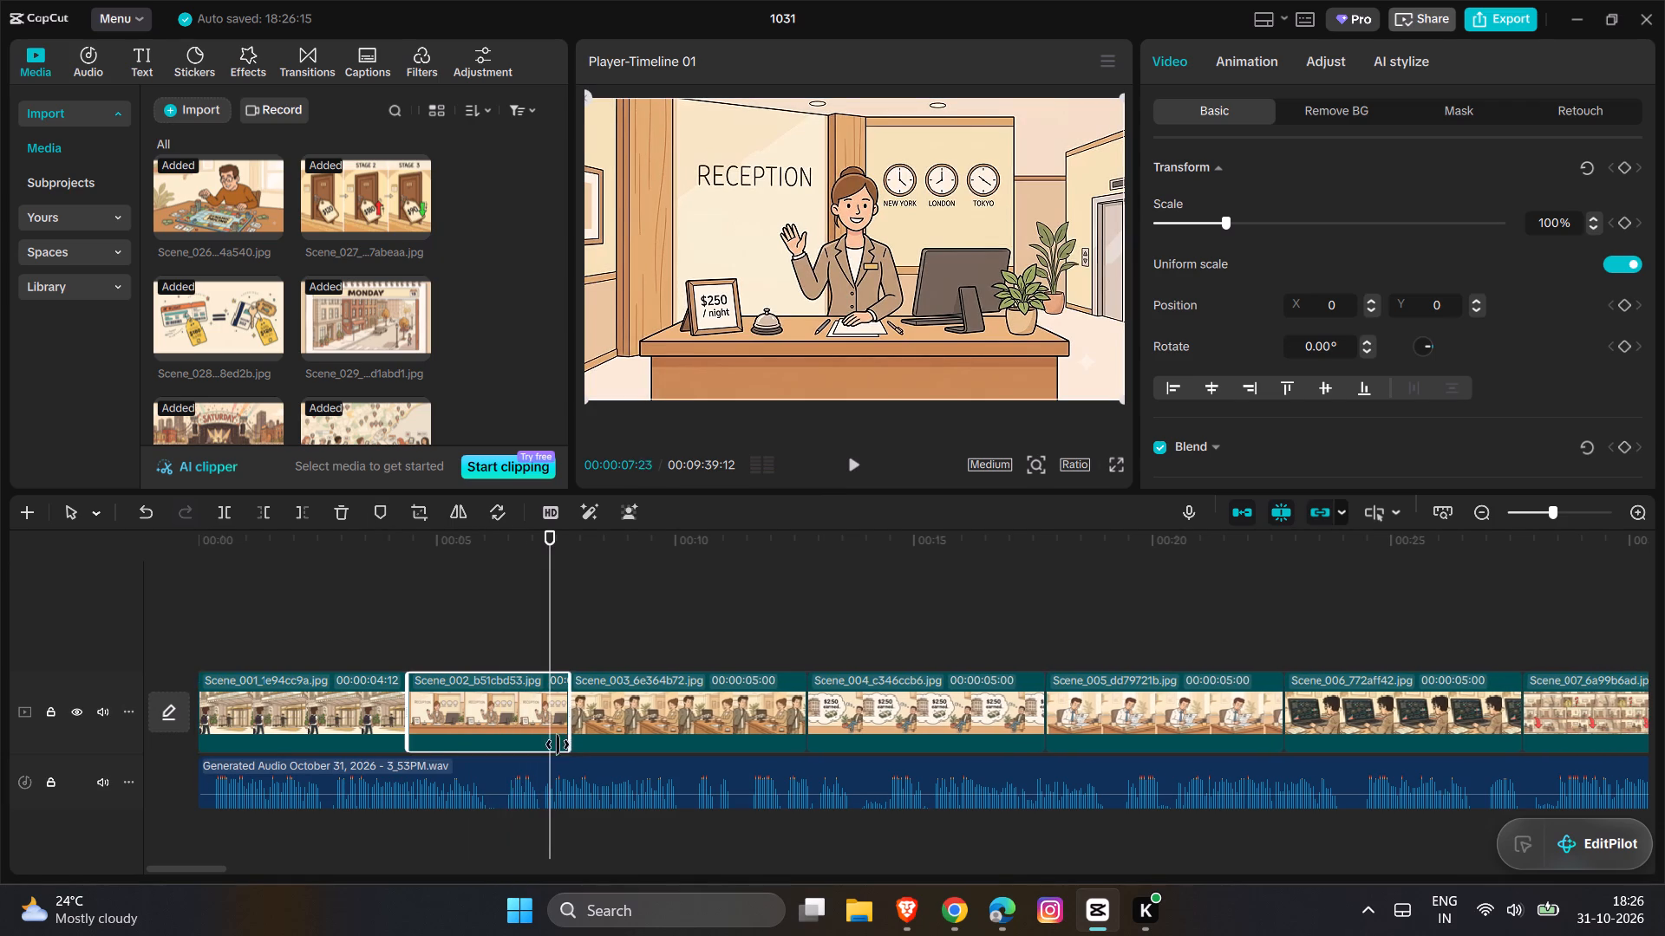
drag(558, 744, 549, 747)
Replay the narration around the Scene_002 to Scene_003 change and trim the end of Scene_002 to about 00:00:06:29.
key(space)
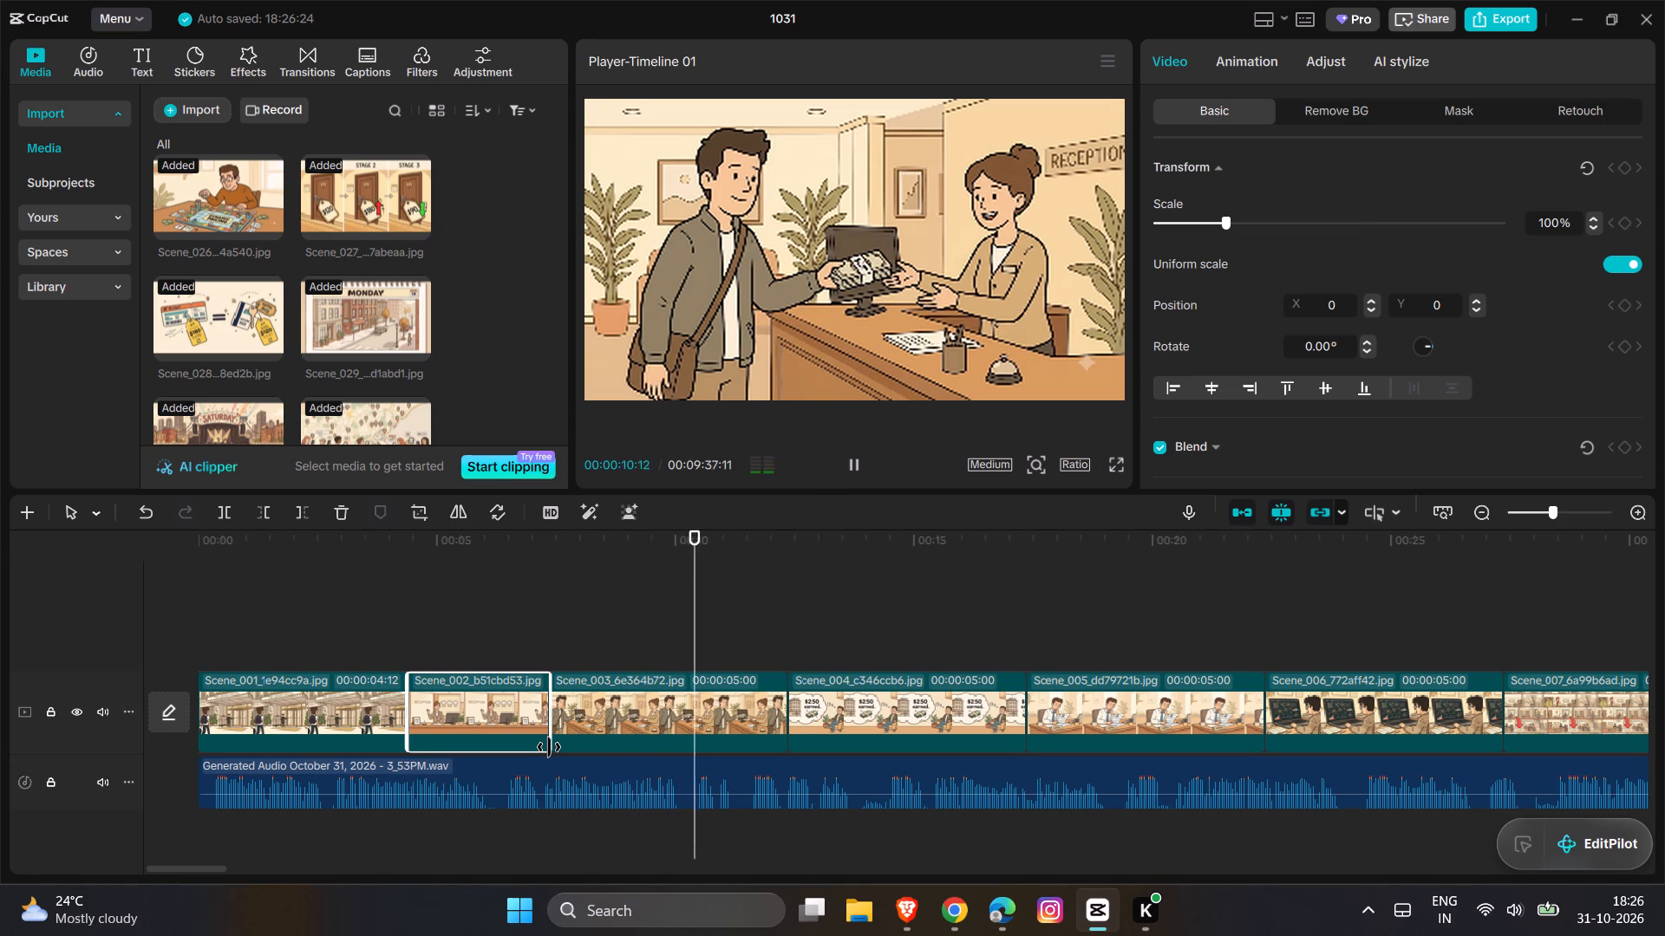
key(space)
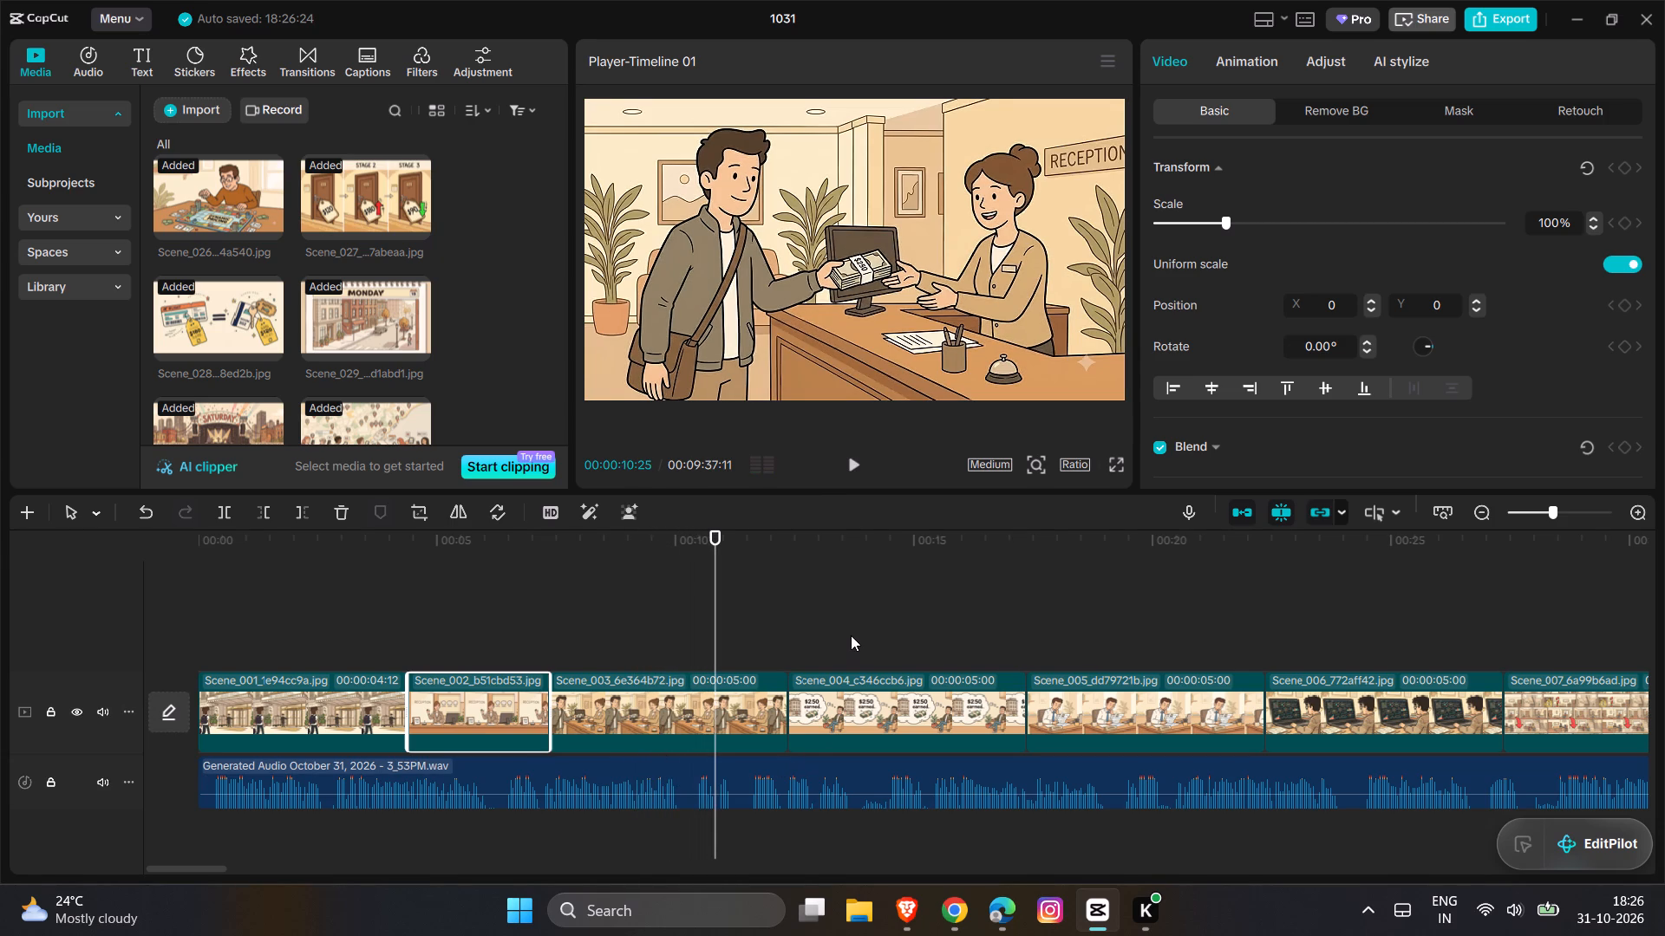
click(851, 635)
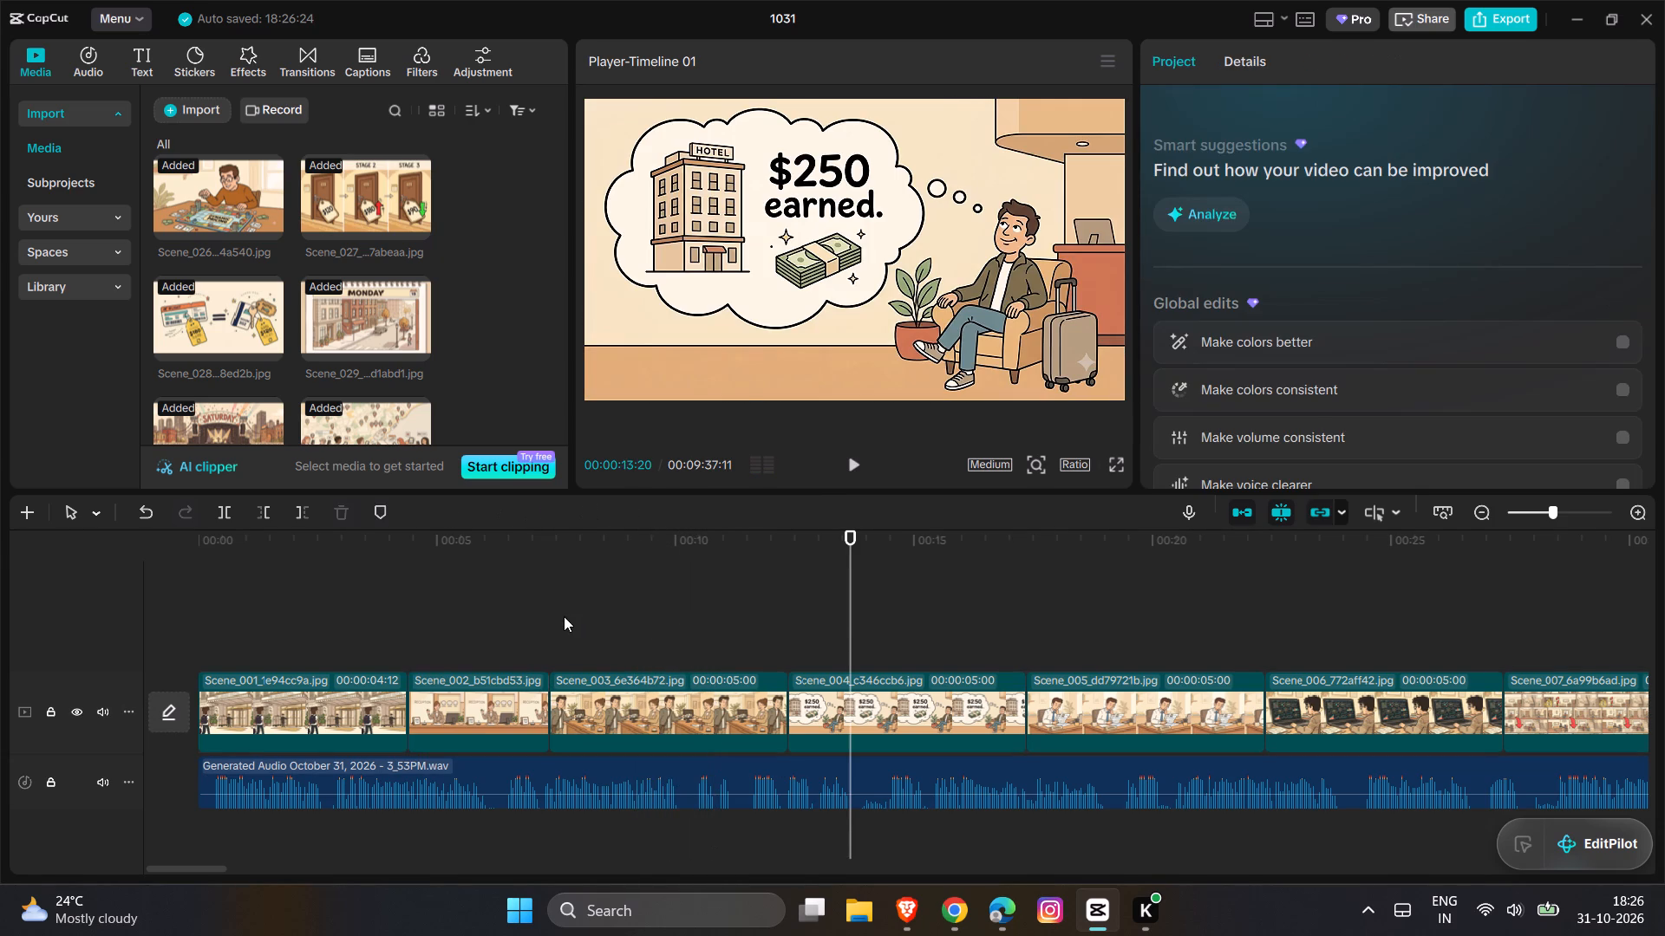
click(564, 616)
key(space)
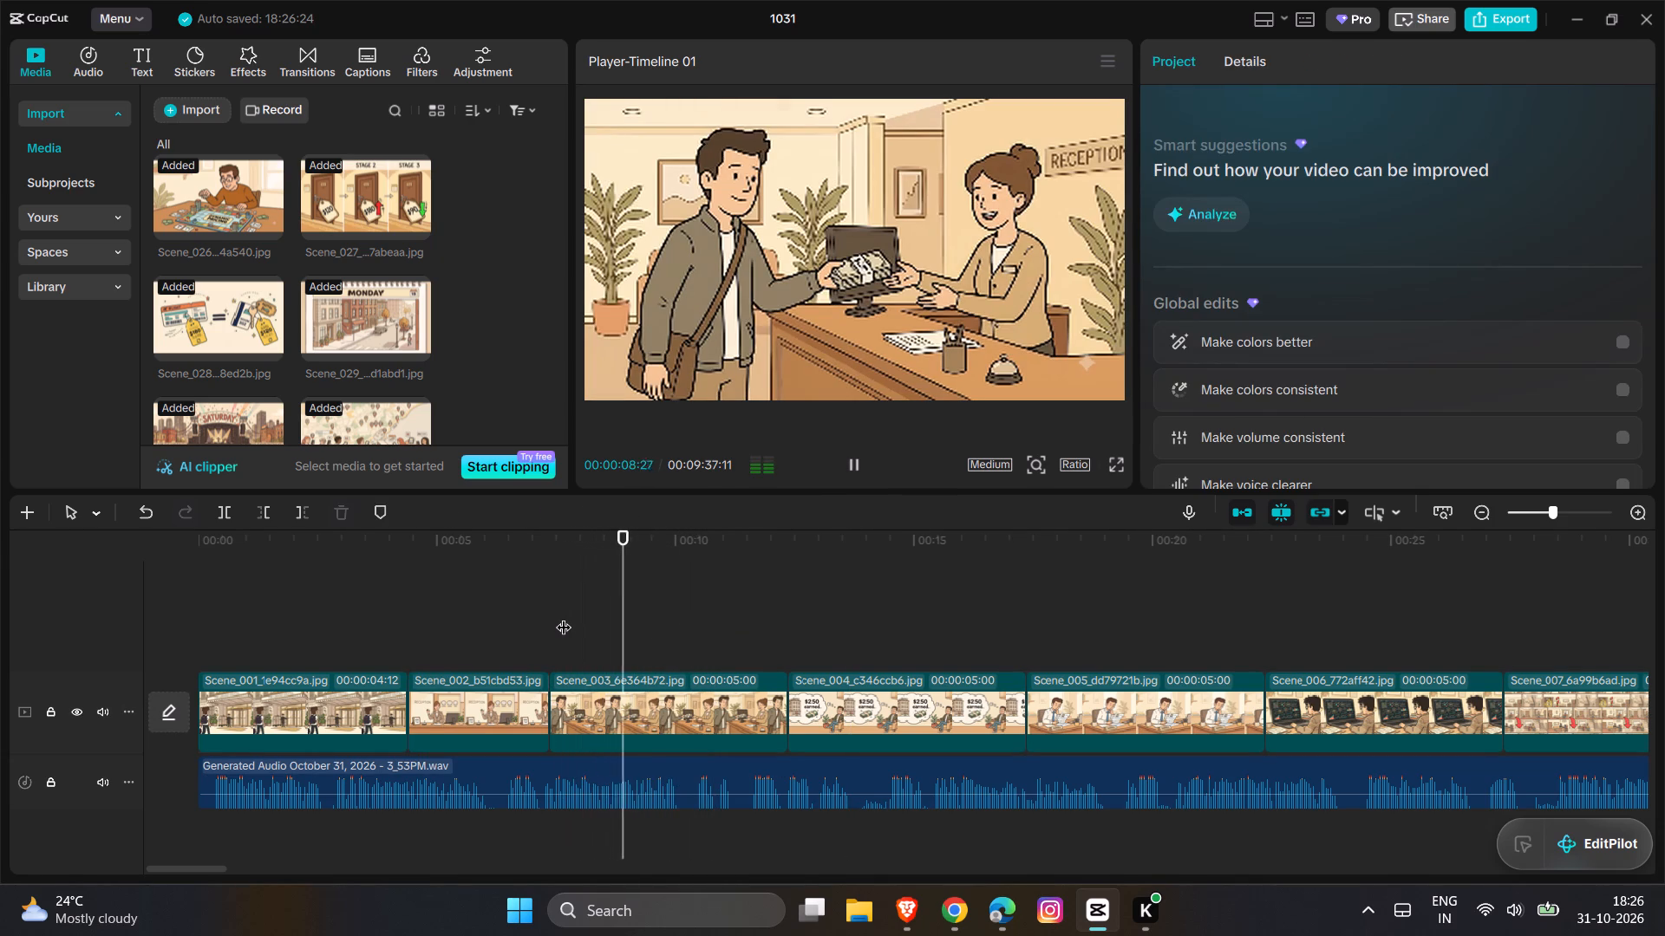
key(space)
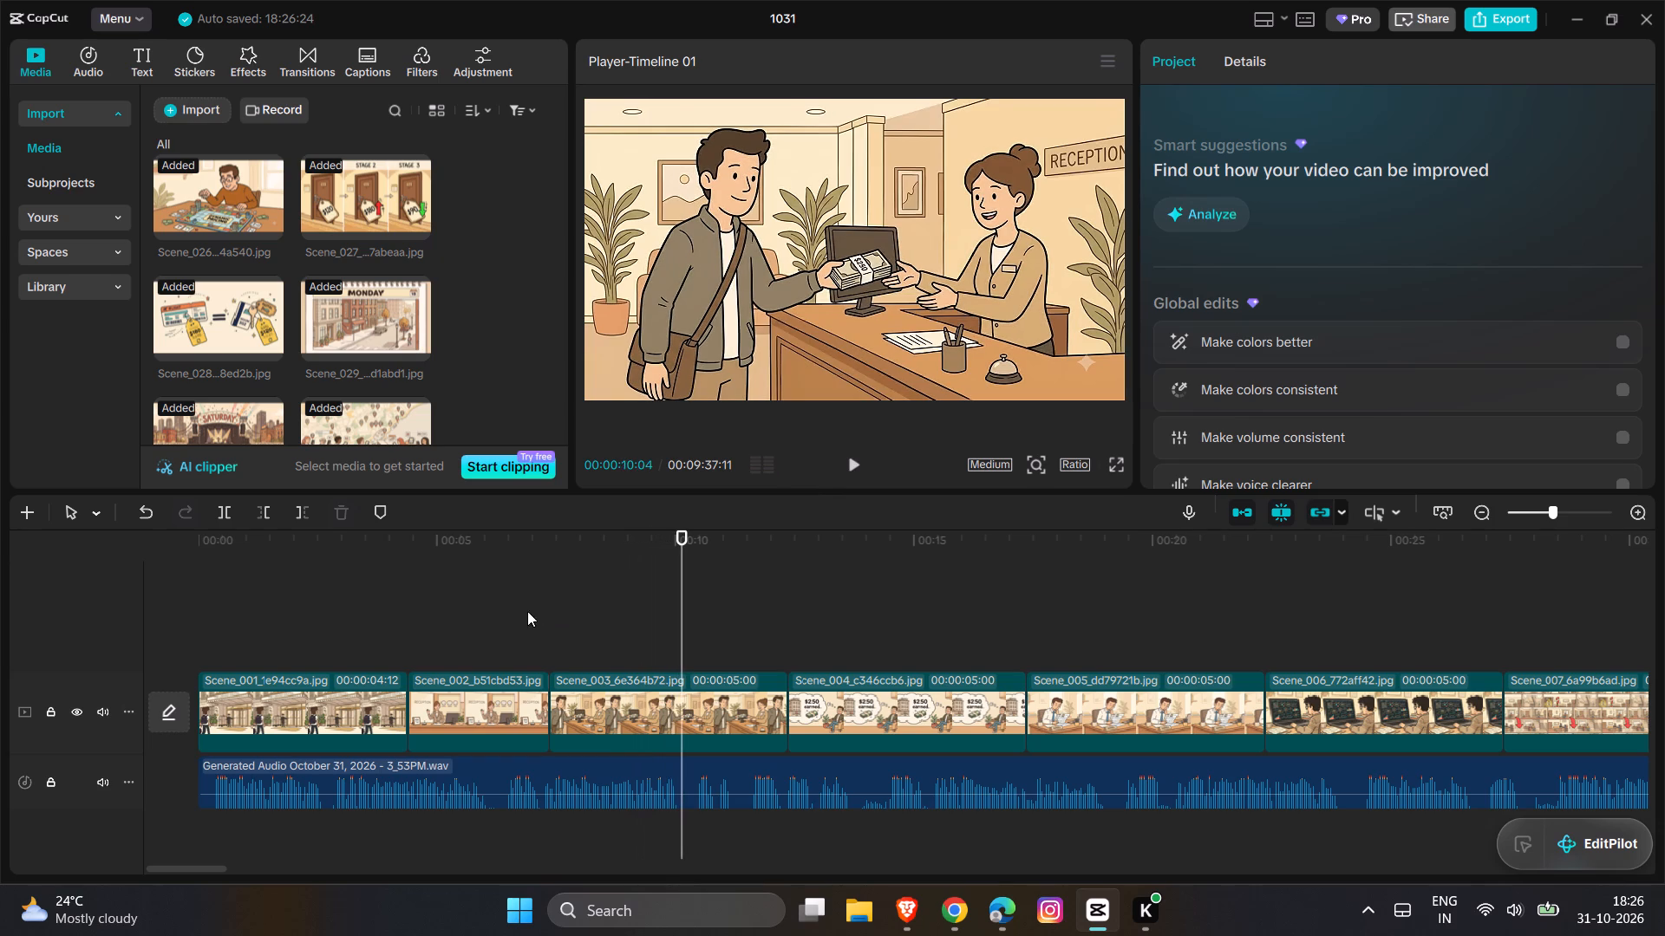
click(454, 614)
key(space)
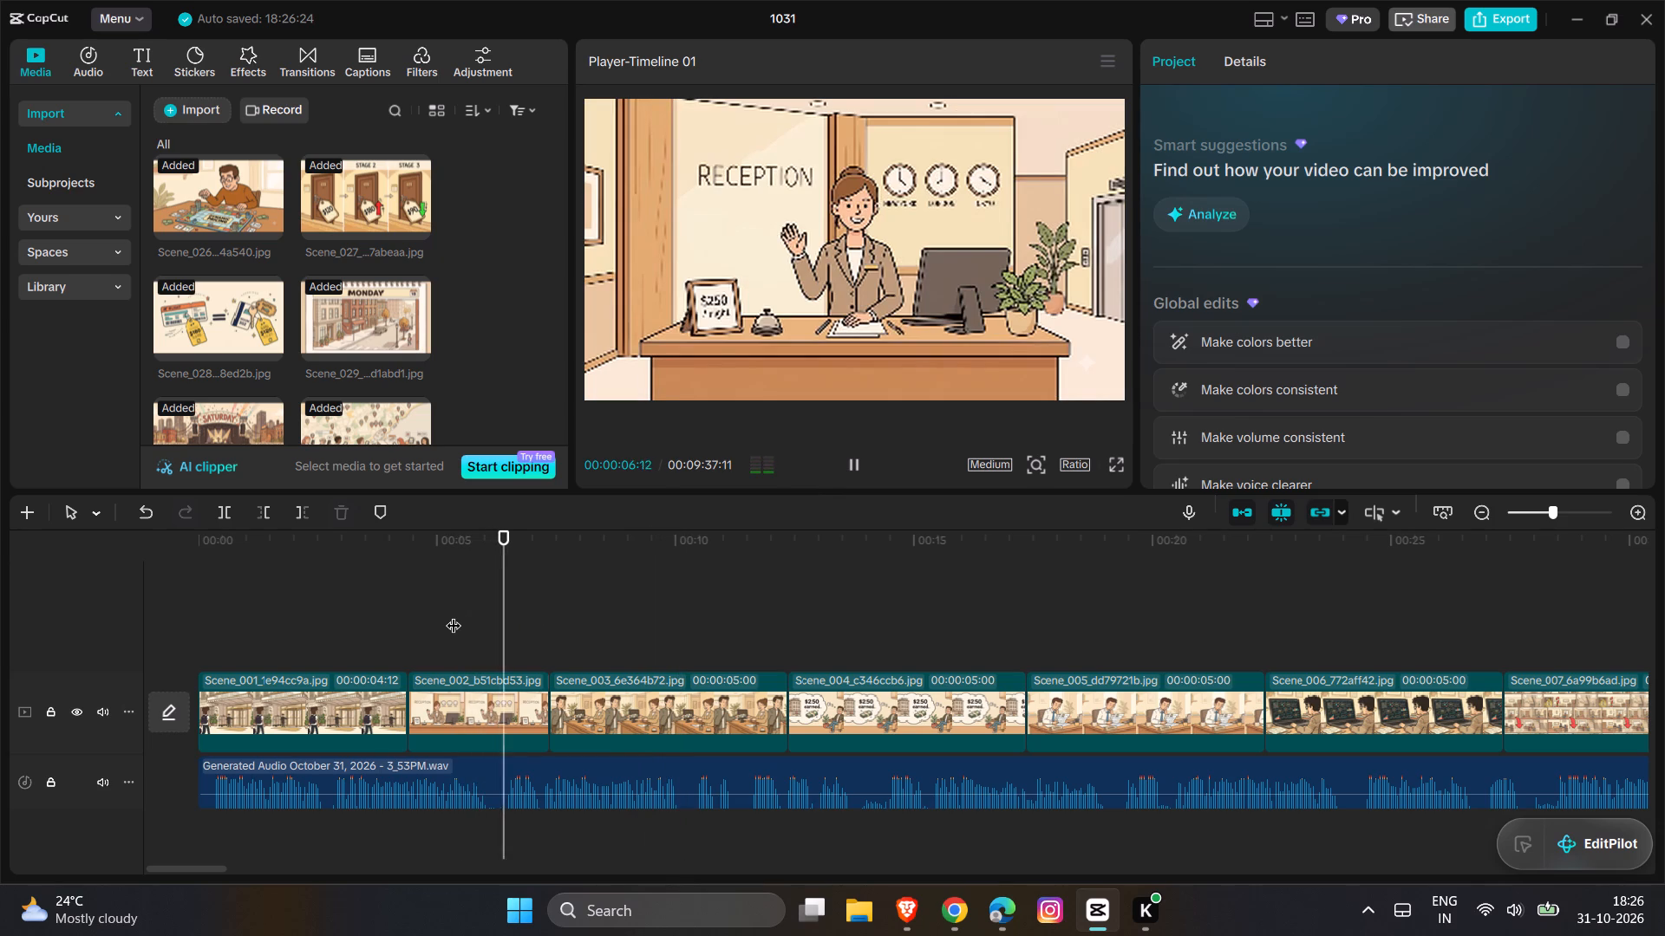
key(space)
click(533, 701)
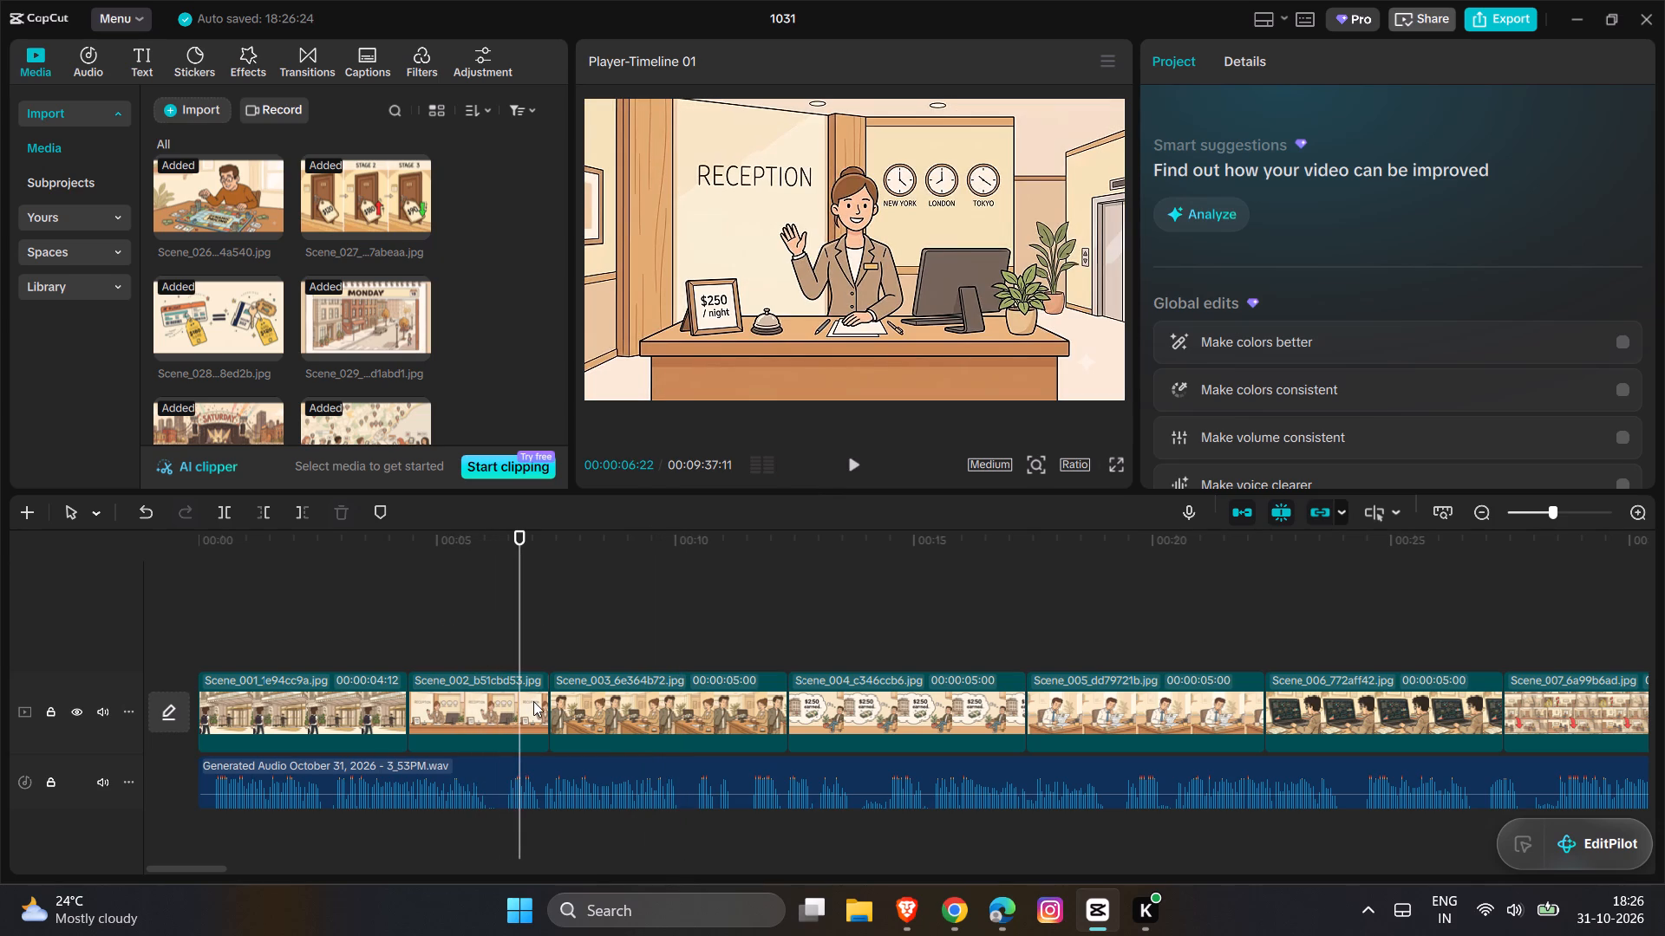
drag(551, 701, 526, 719)
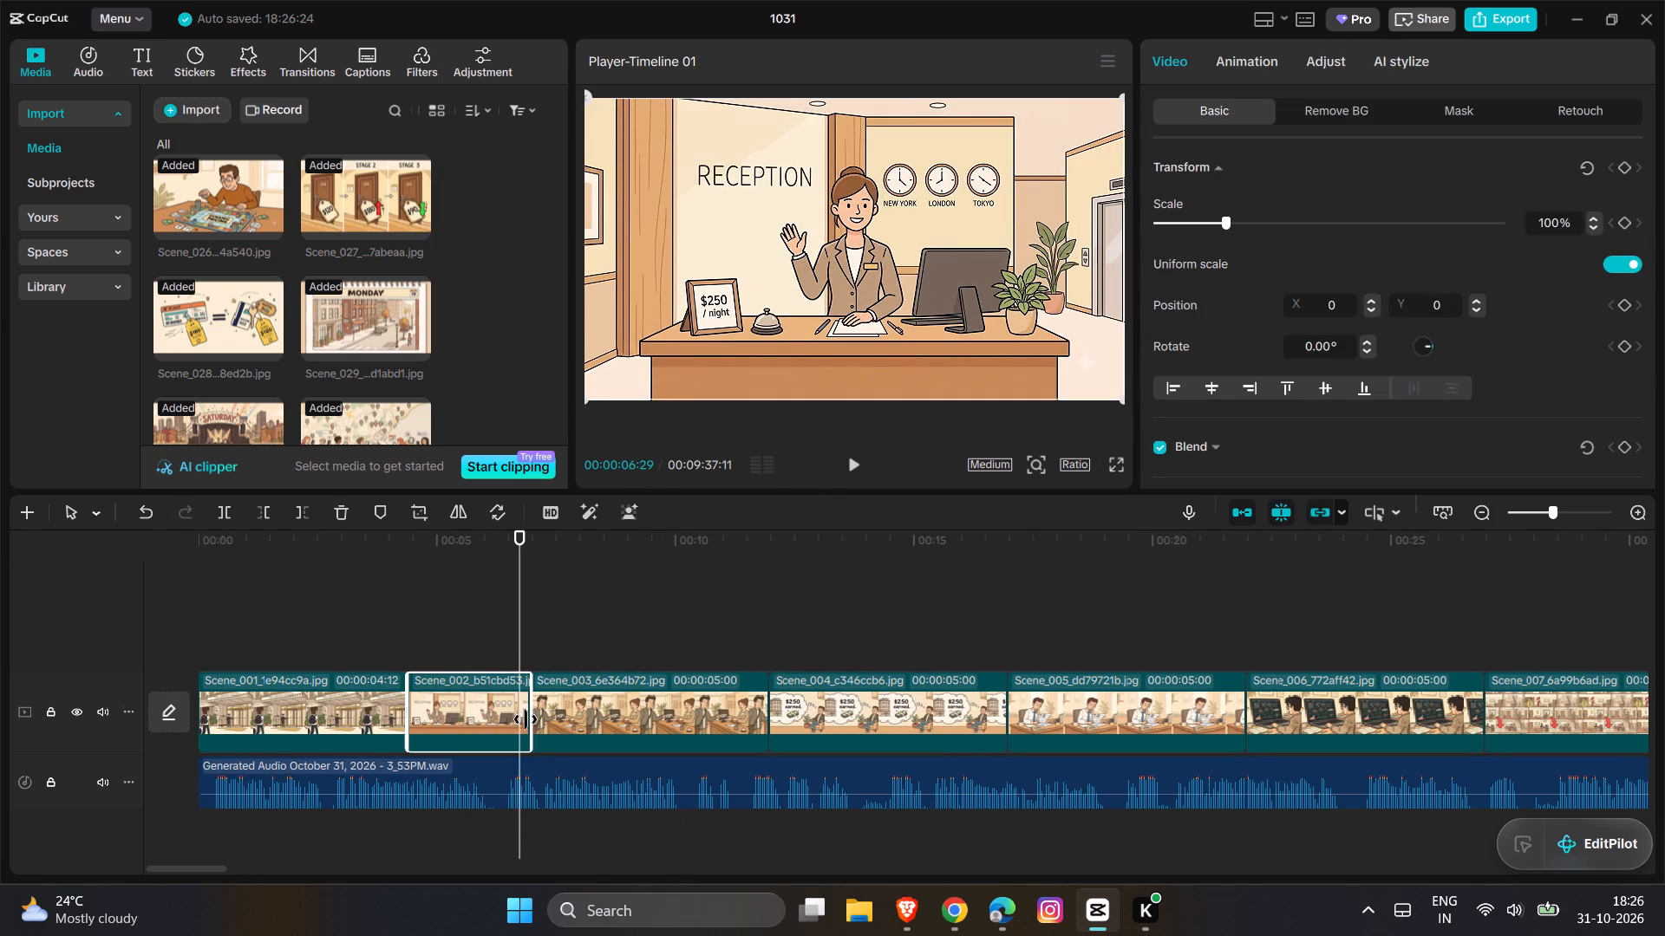
drag(526, 719, 525, 720)
Play the narration over Scene_003 and trim the end of that clip to about the 9-second mark.
key(space)
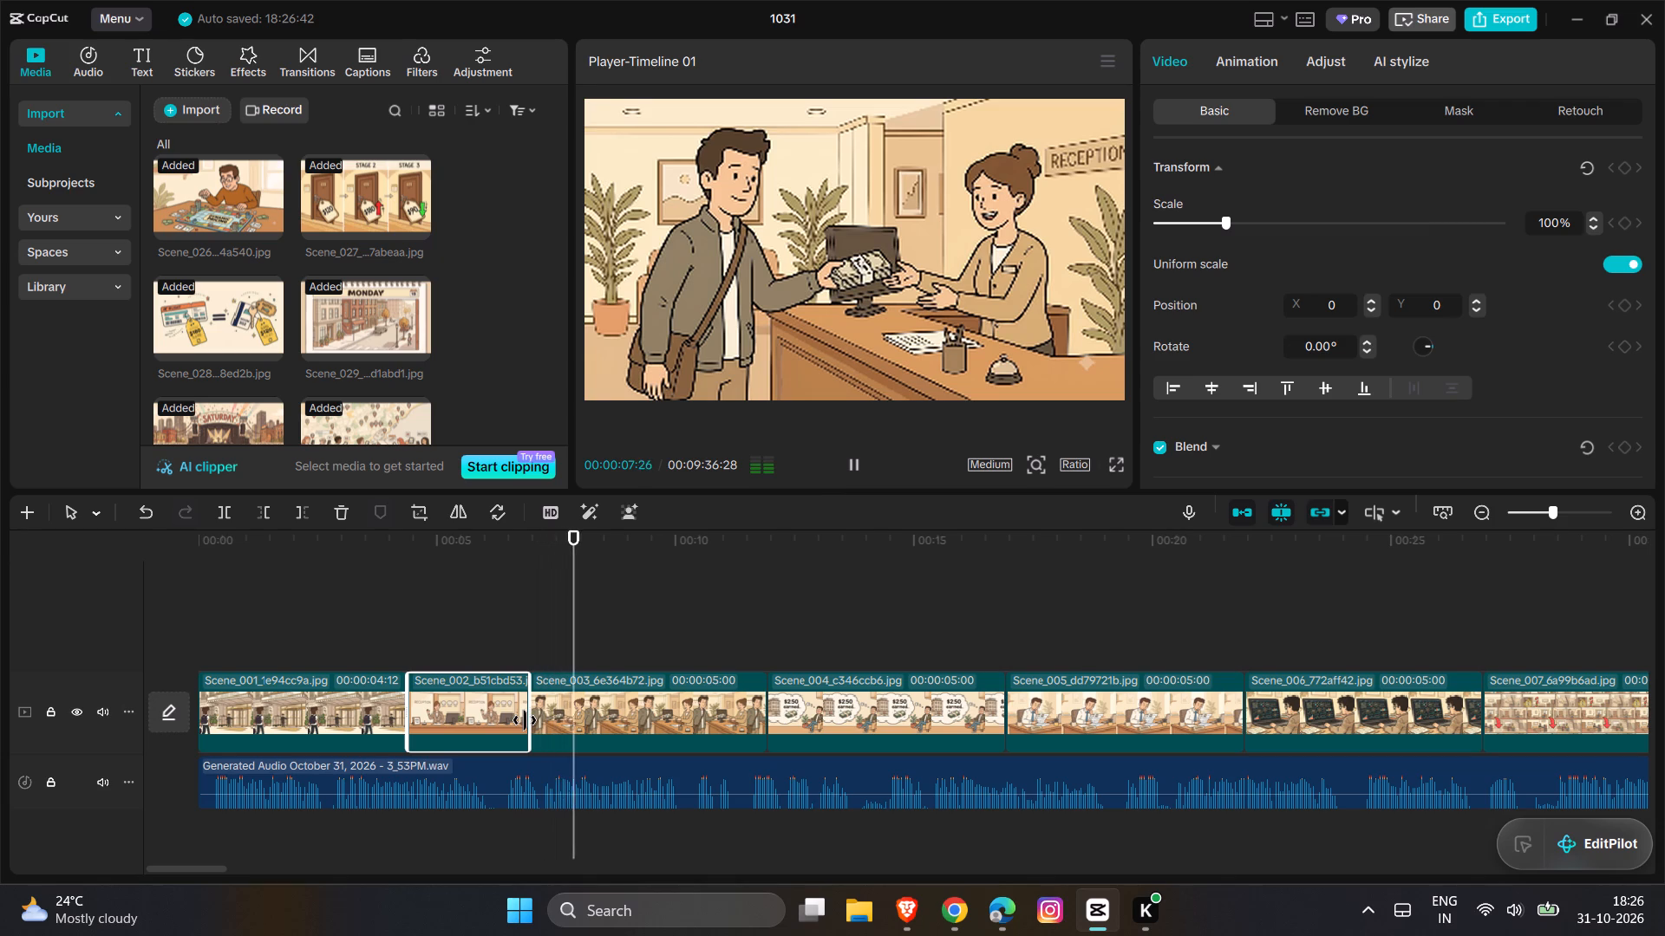
key(space)
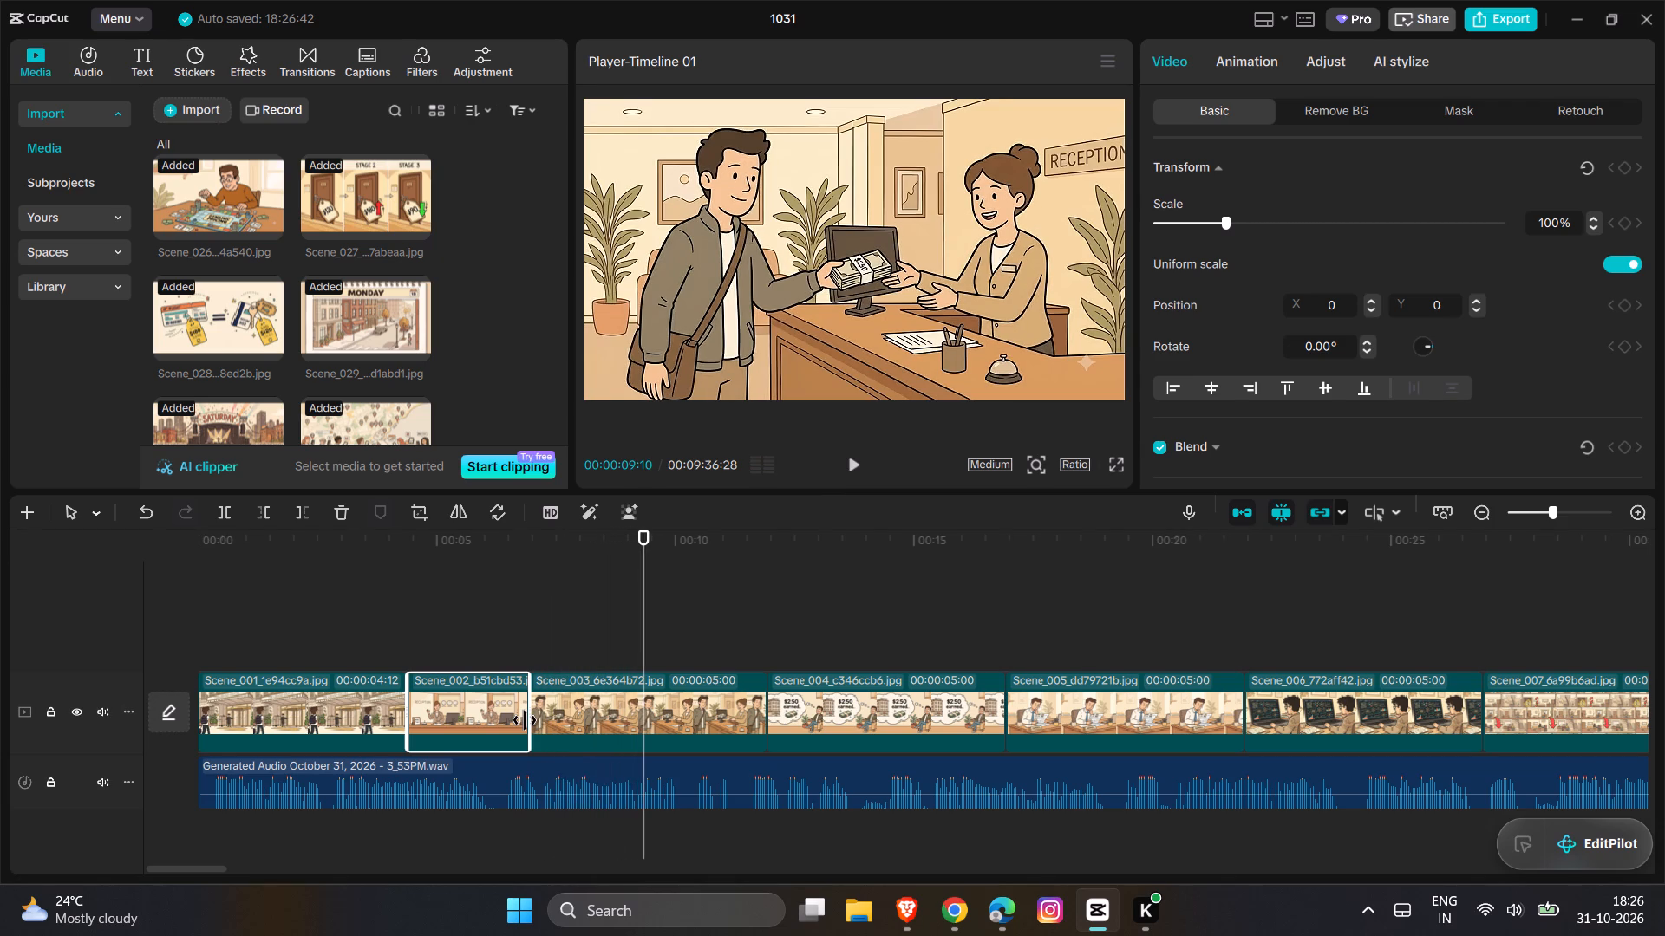
click(718, 720)
drag(766, 700, 689, 720)
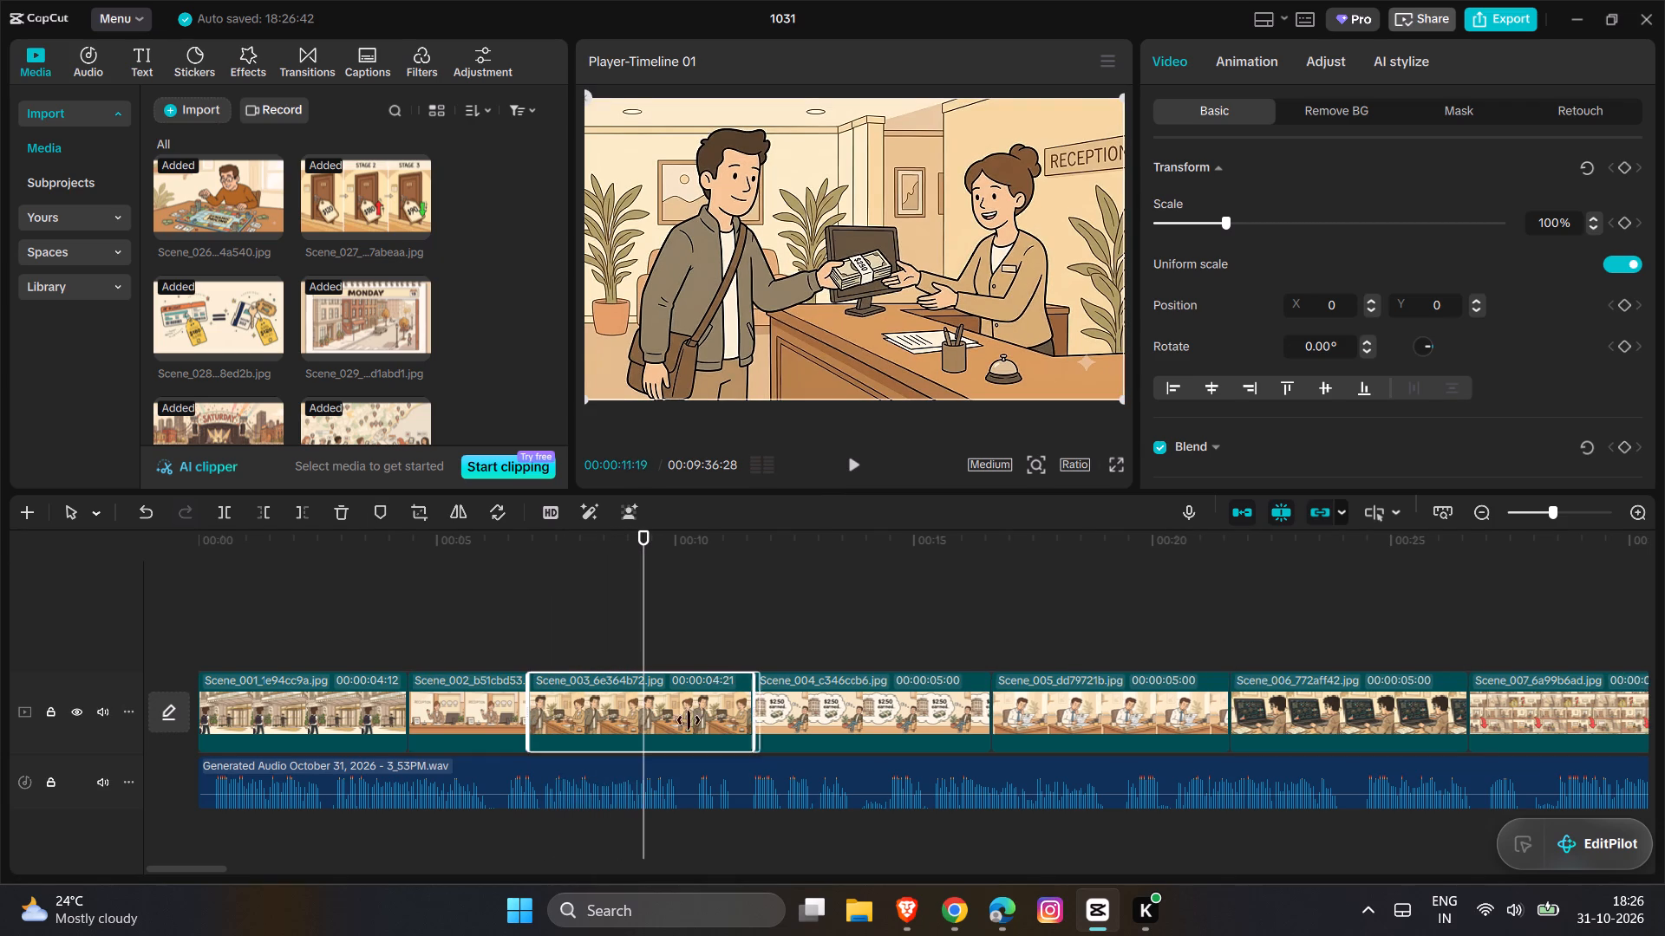
drag(689, 720, 631, 739)
Play the narration over Scene_004 through Scene_008 and examine how well each image's timing matches the voice-over.
key(space)
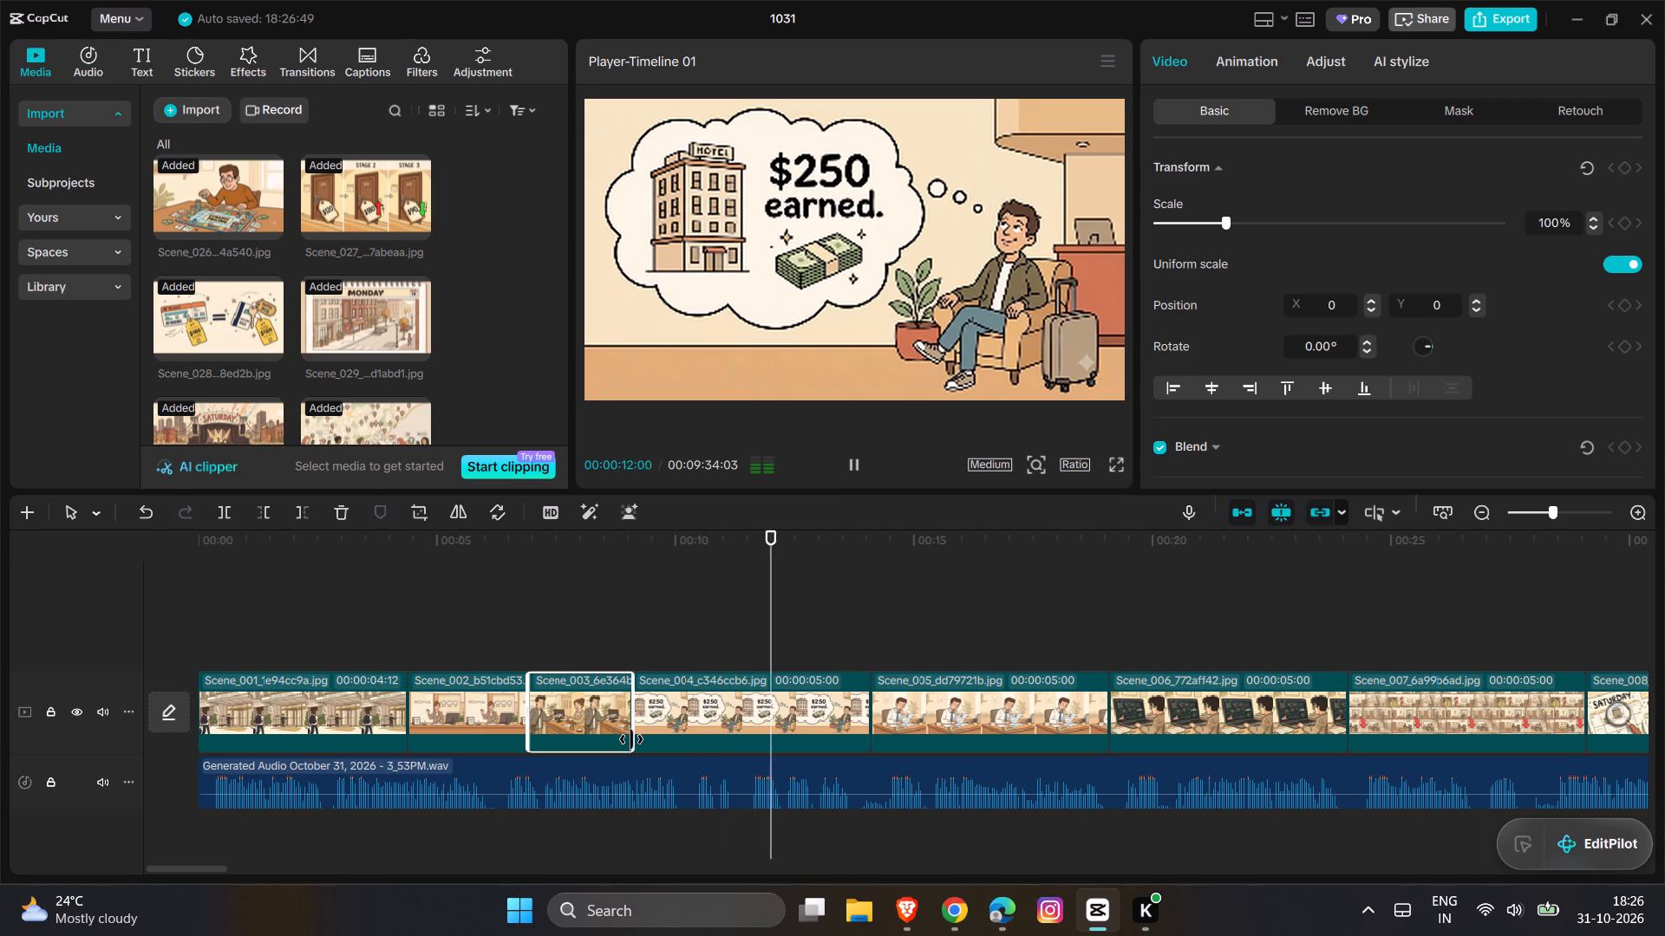
key(space)
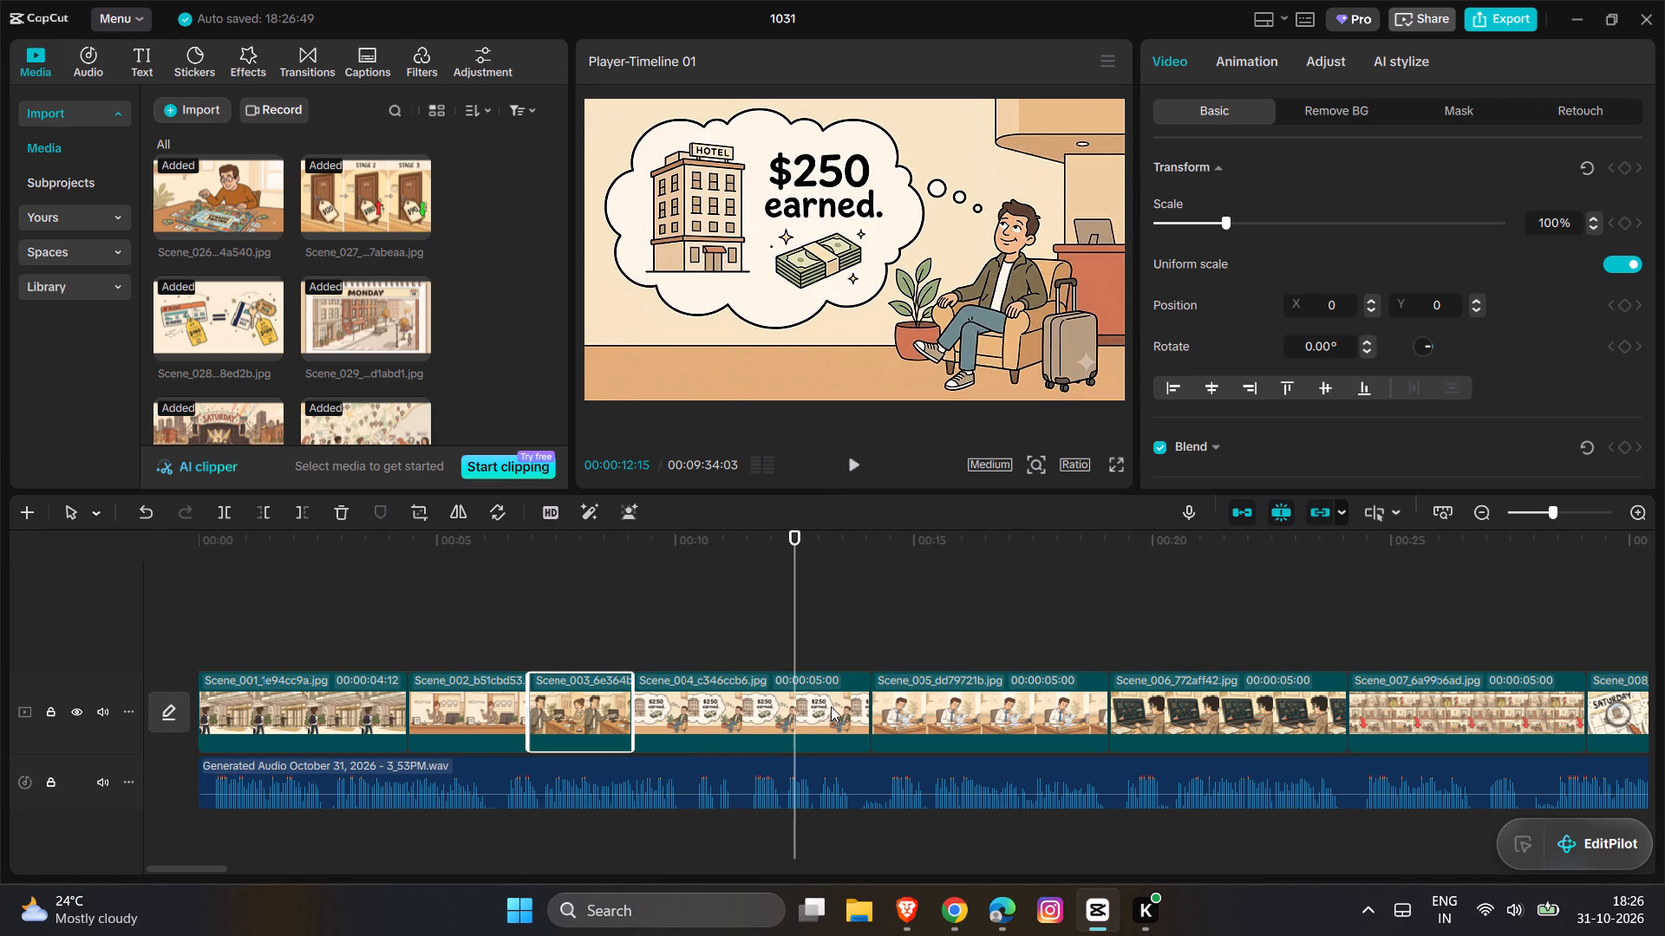
key(space)
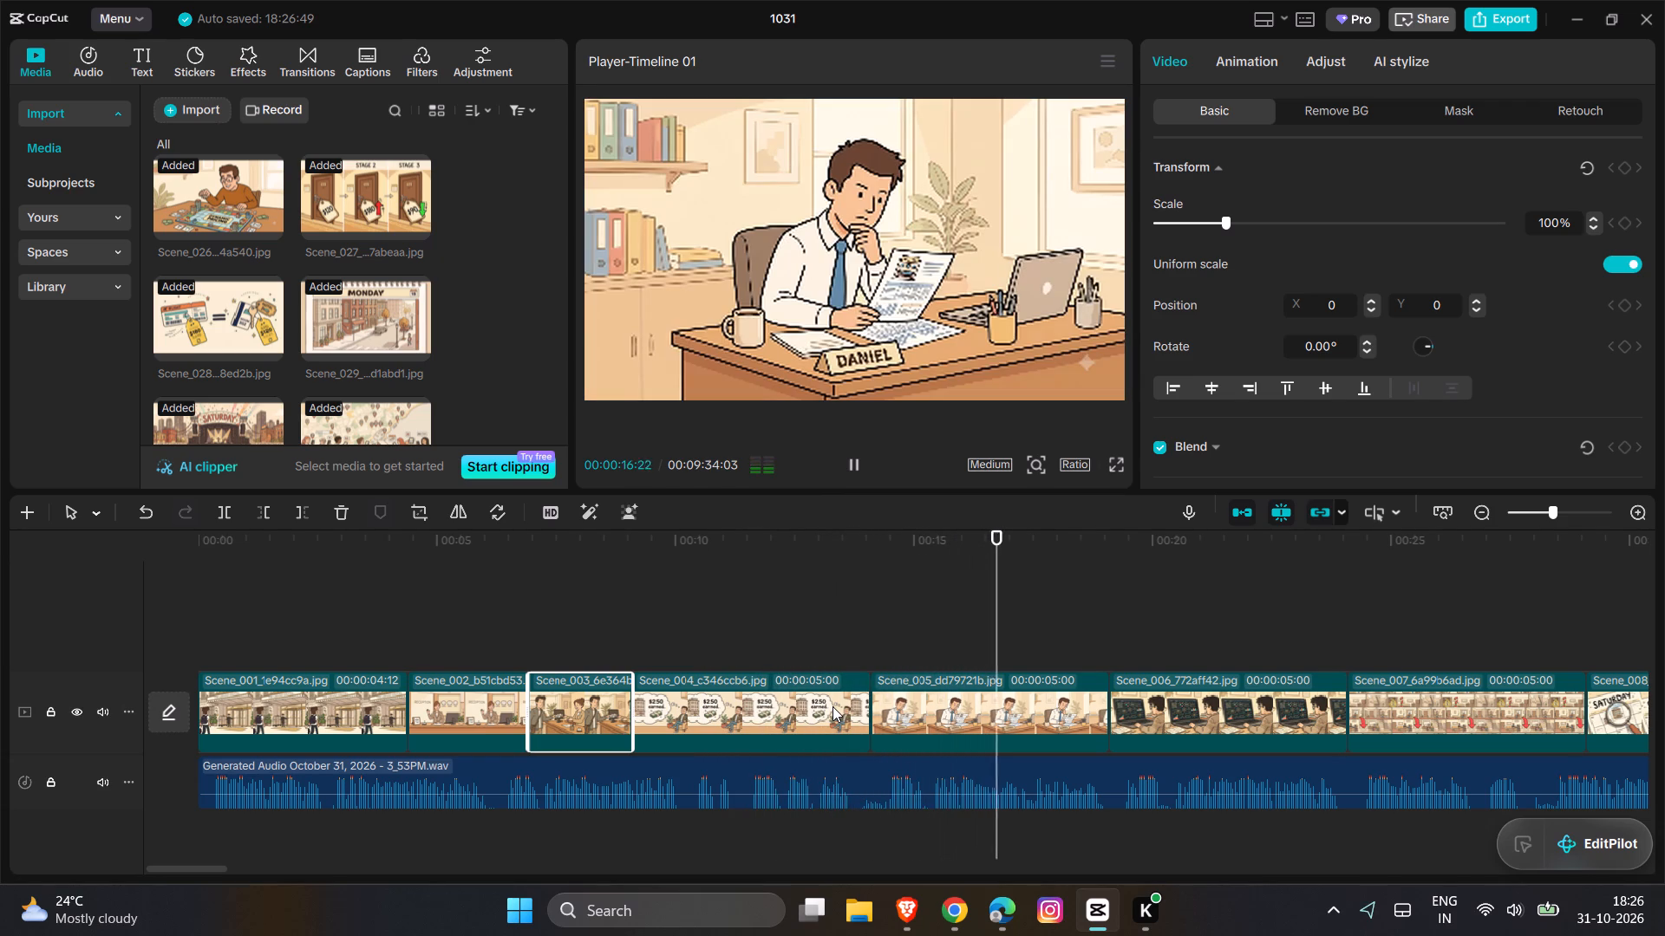
scroll(832, 706, left, 1)
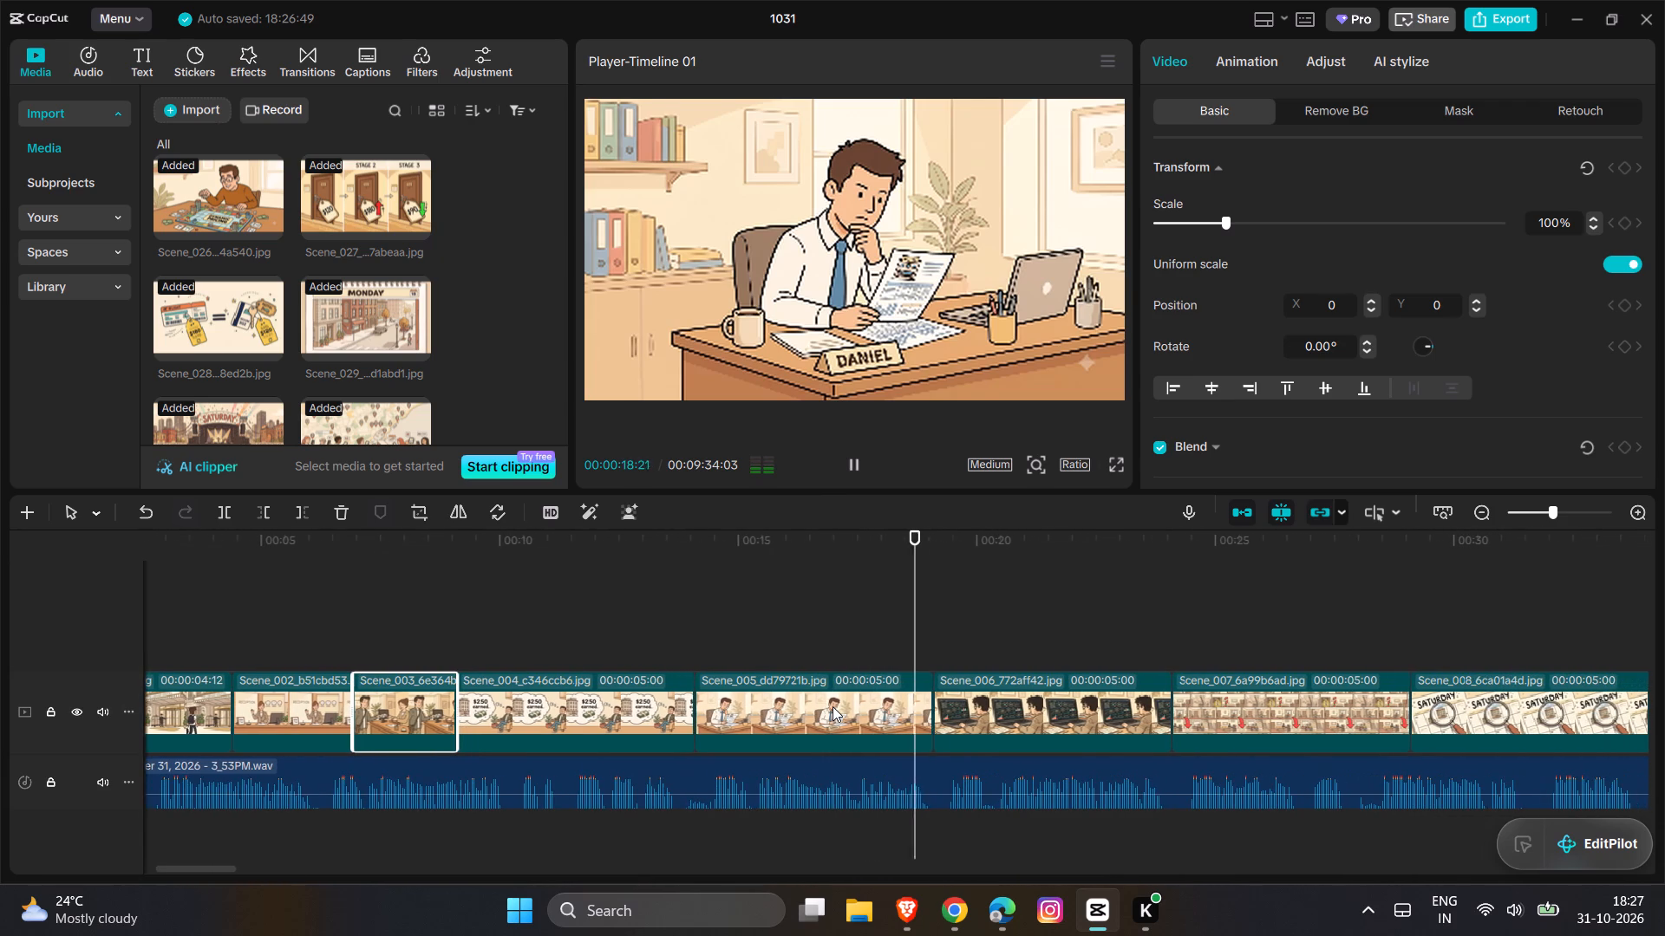
scroll(832, 706, left, 1)
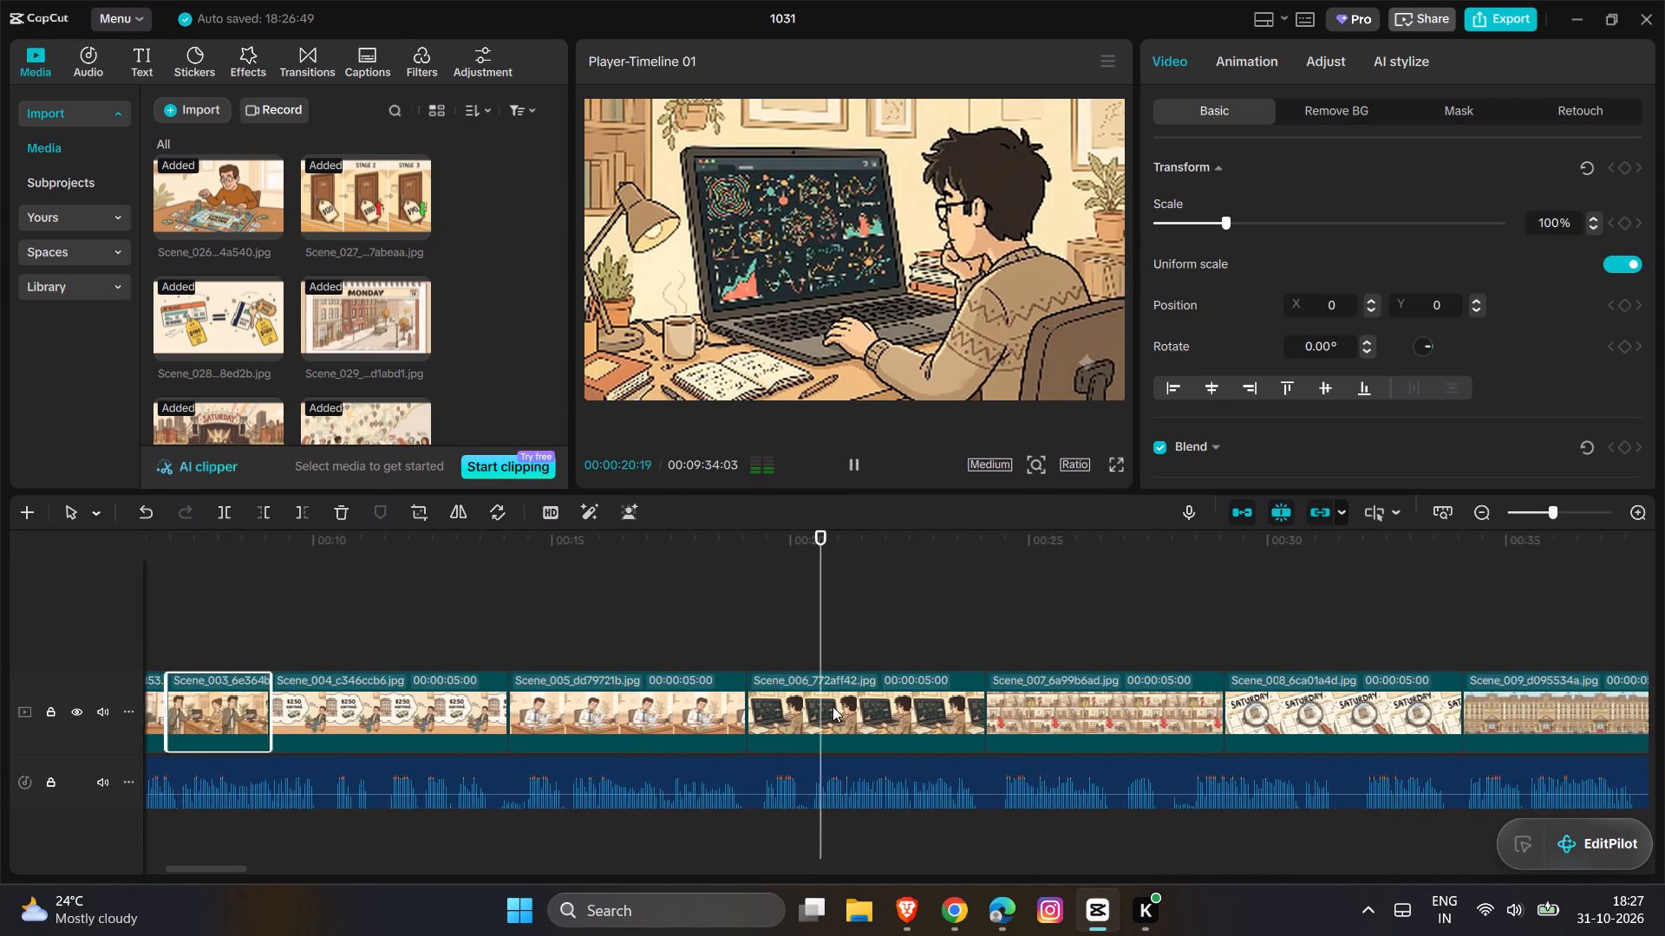
scroll(832, 706, left, 1)
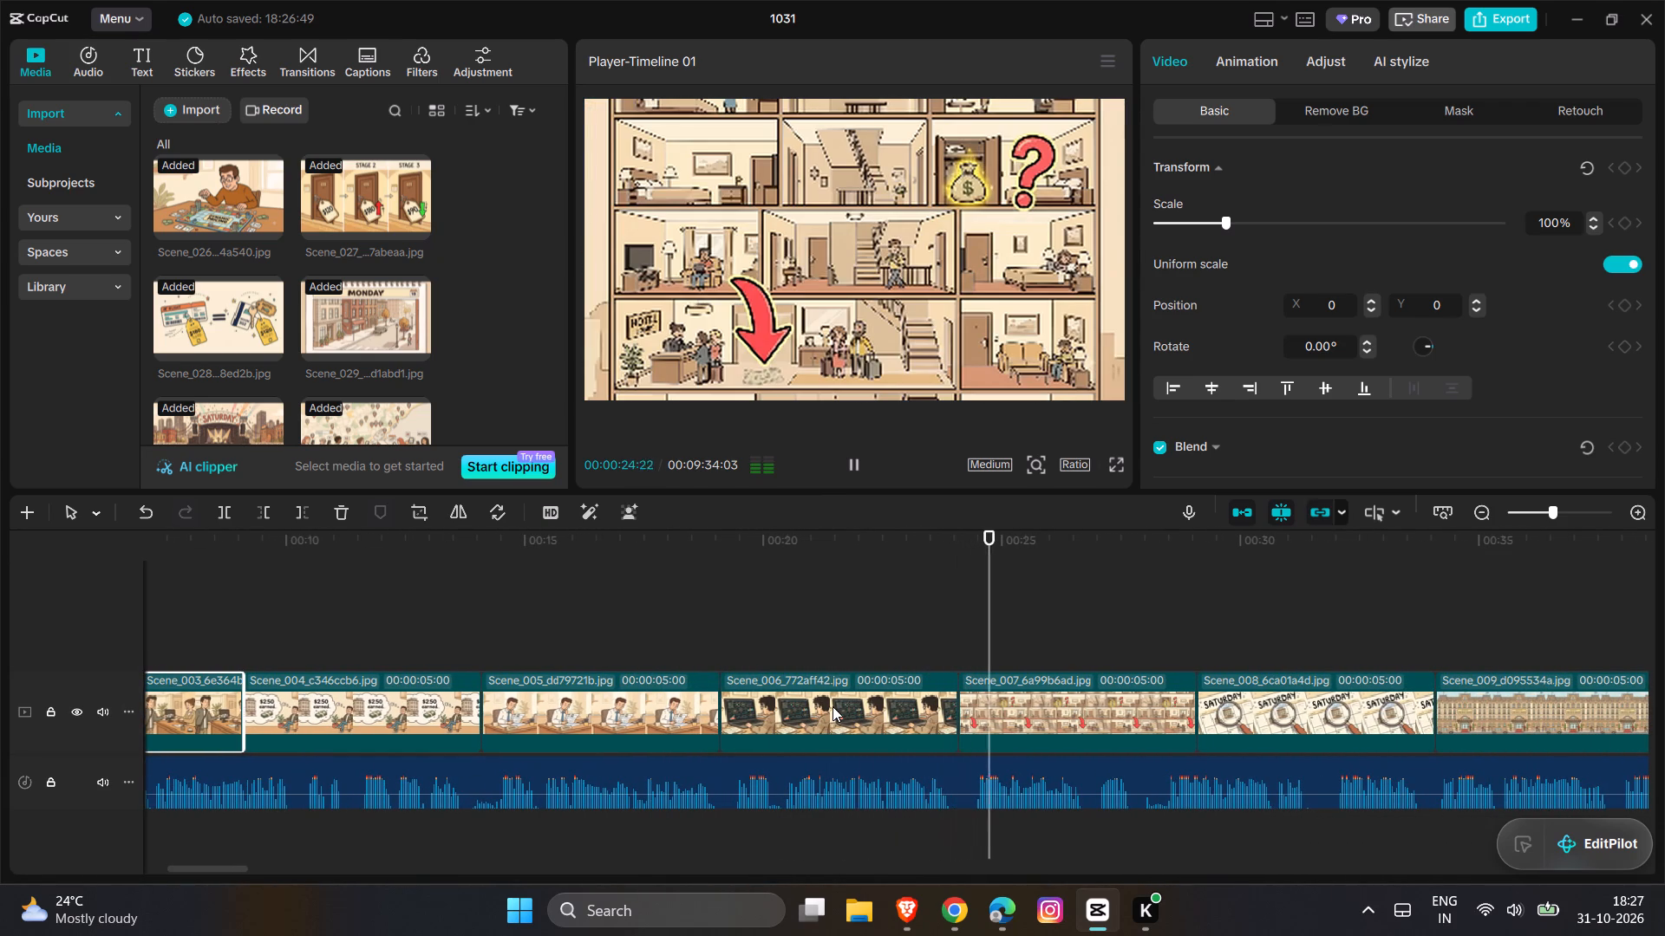
scroll(839, 678, left, 1)
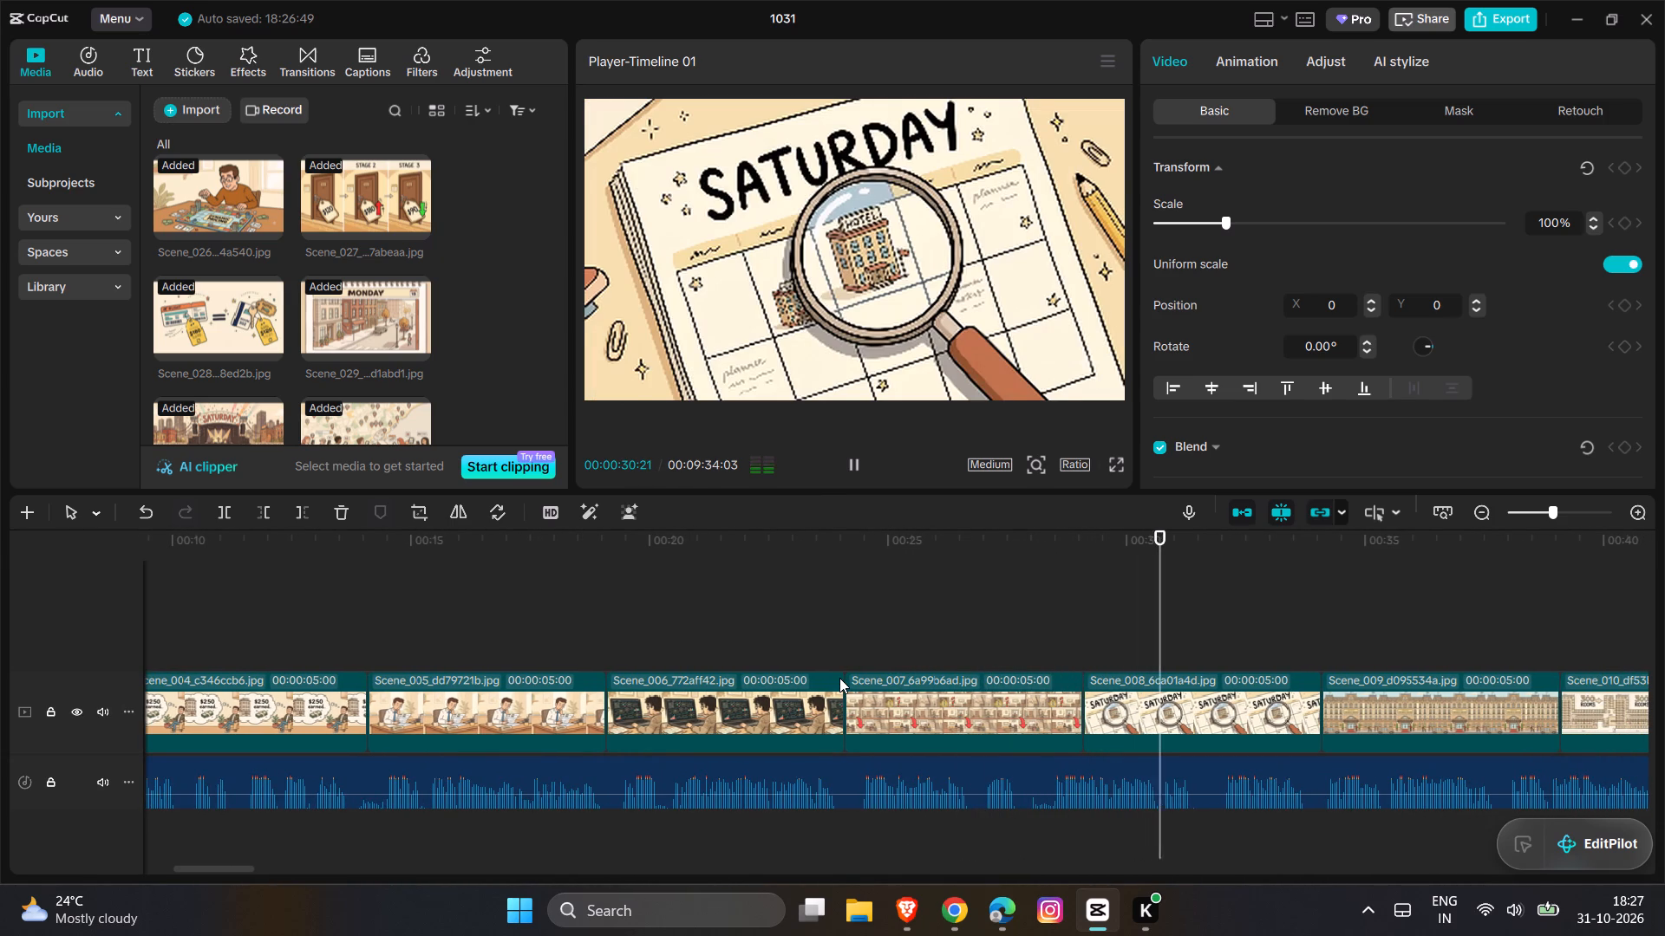
key(space)
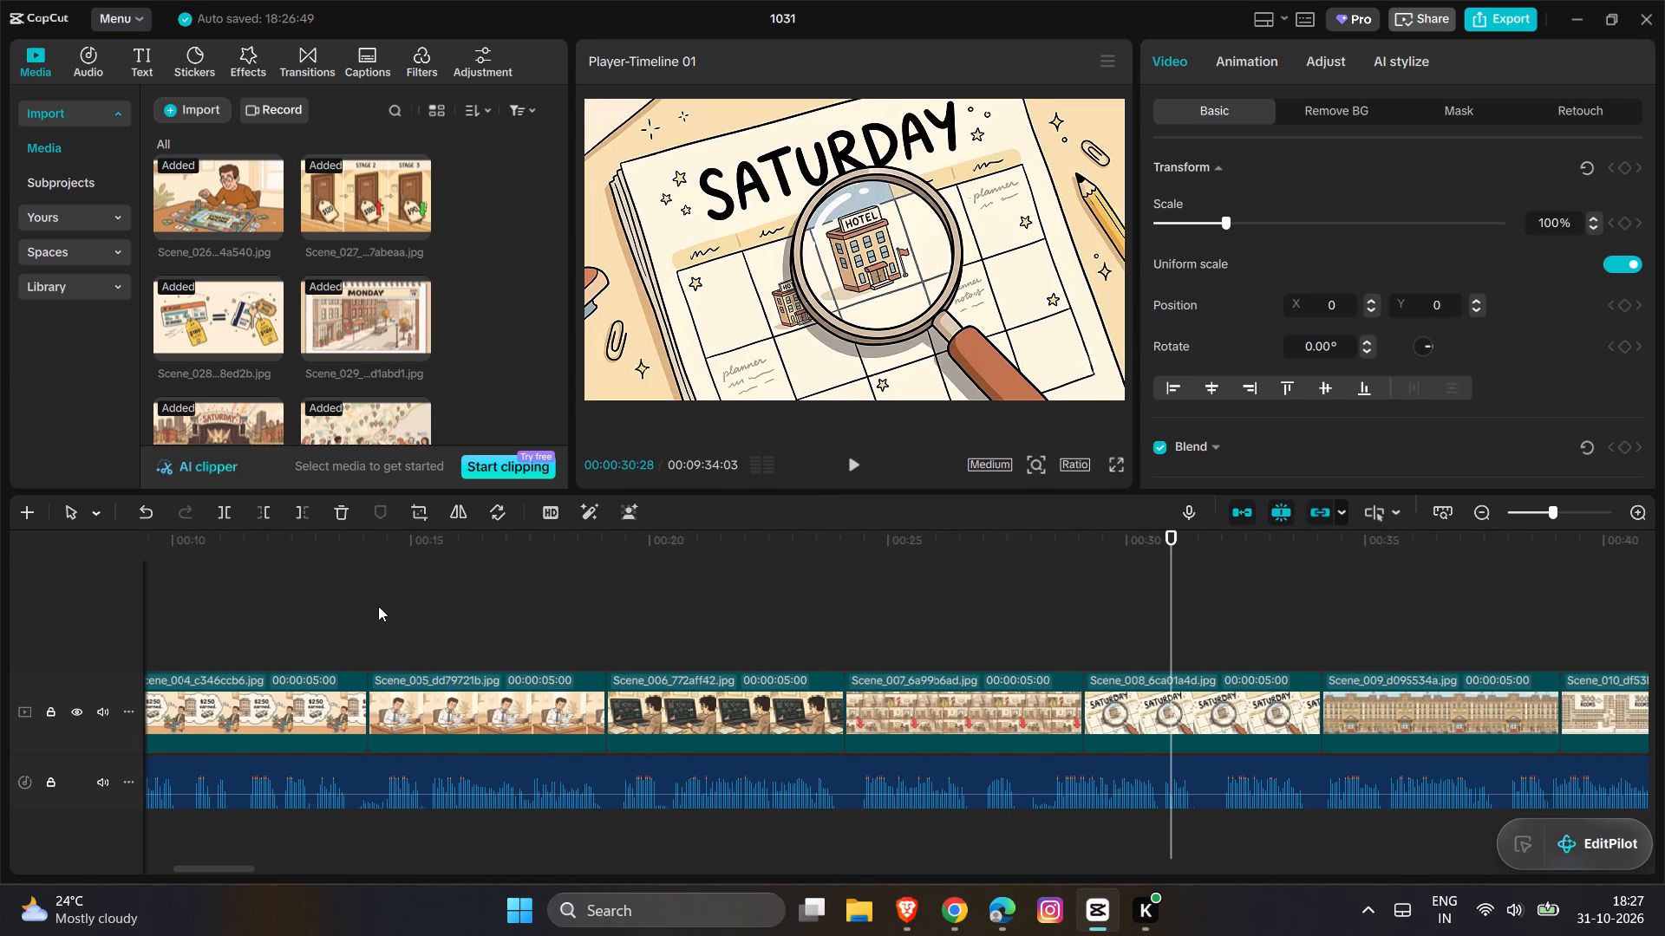
Replay the narration from the end of Scene_004 and lengthen the Scene_007 clip to 00:00:05:21, ending at 00:00:29:24.
click(354, 600)
key(space)
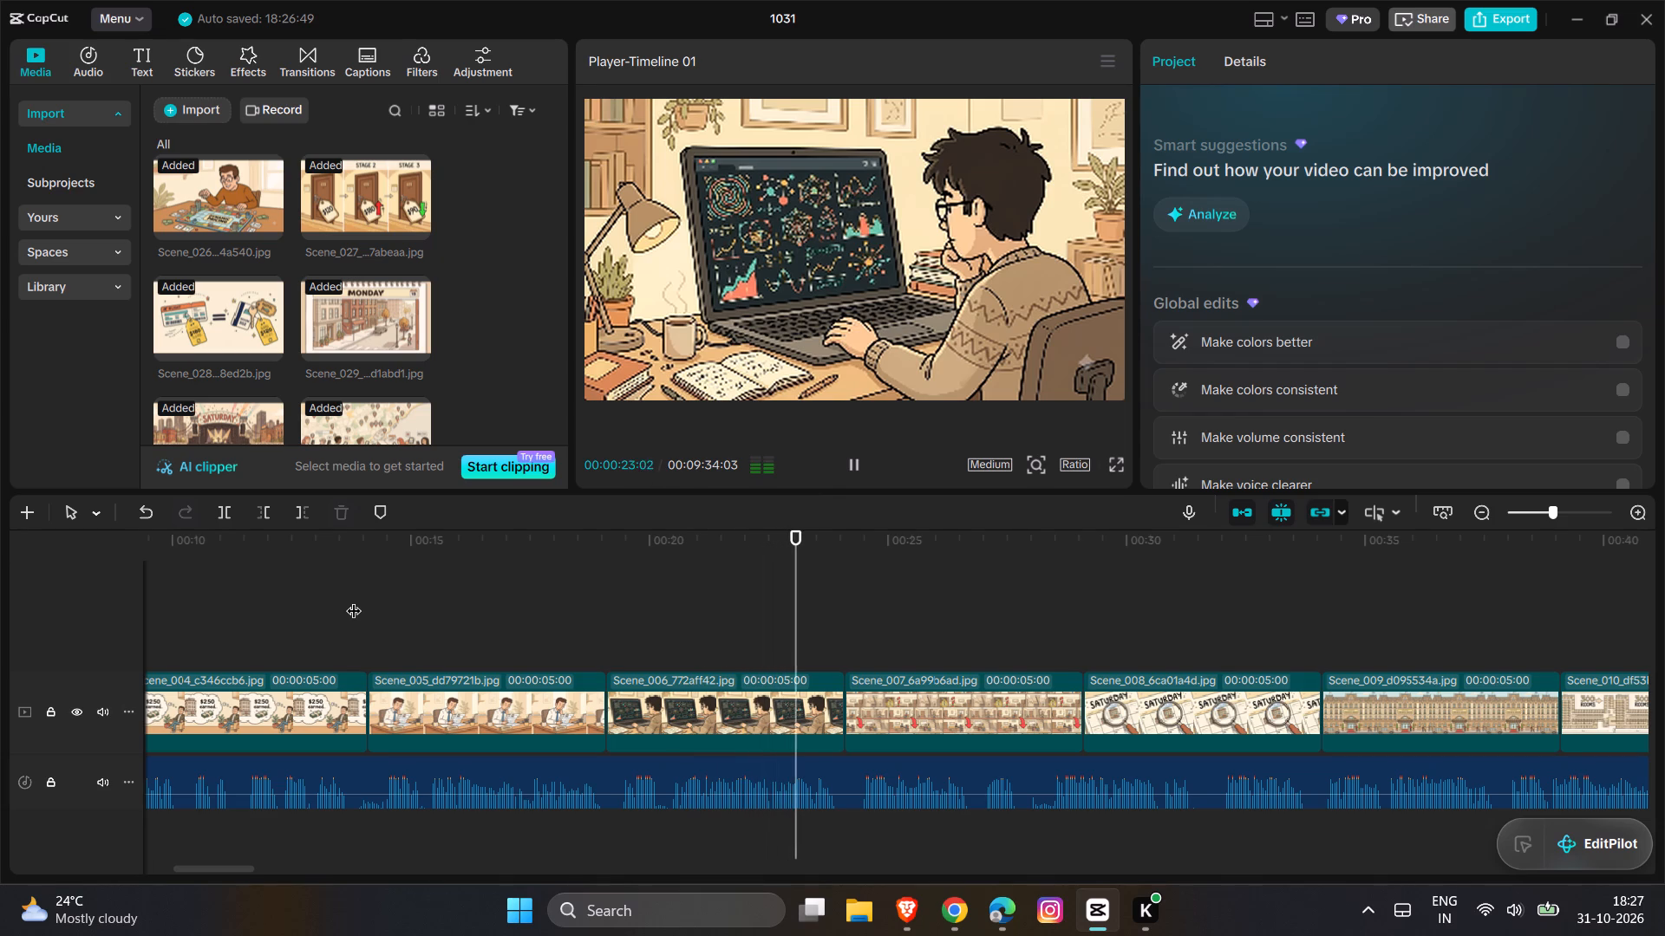
key(space)
key(space)
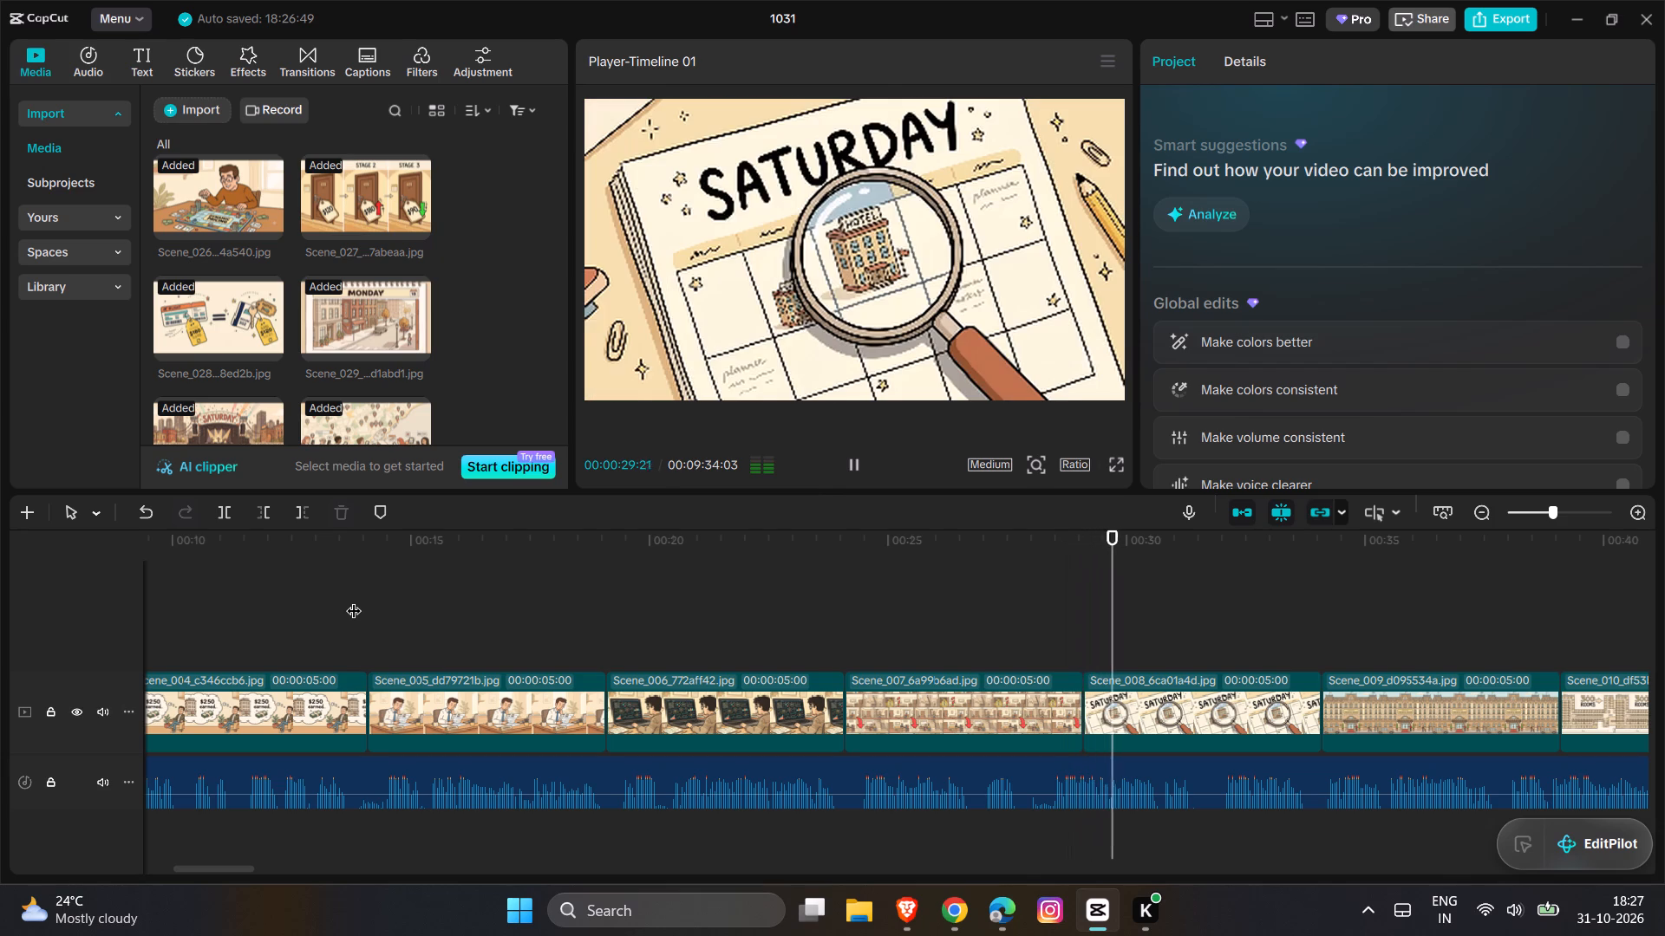
key(space)
click(1068, 712)
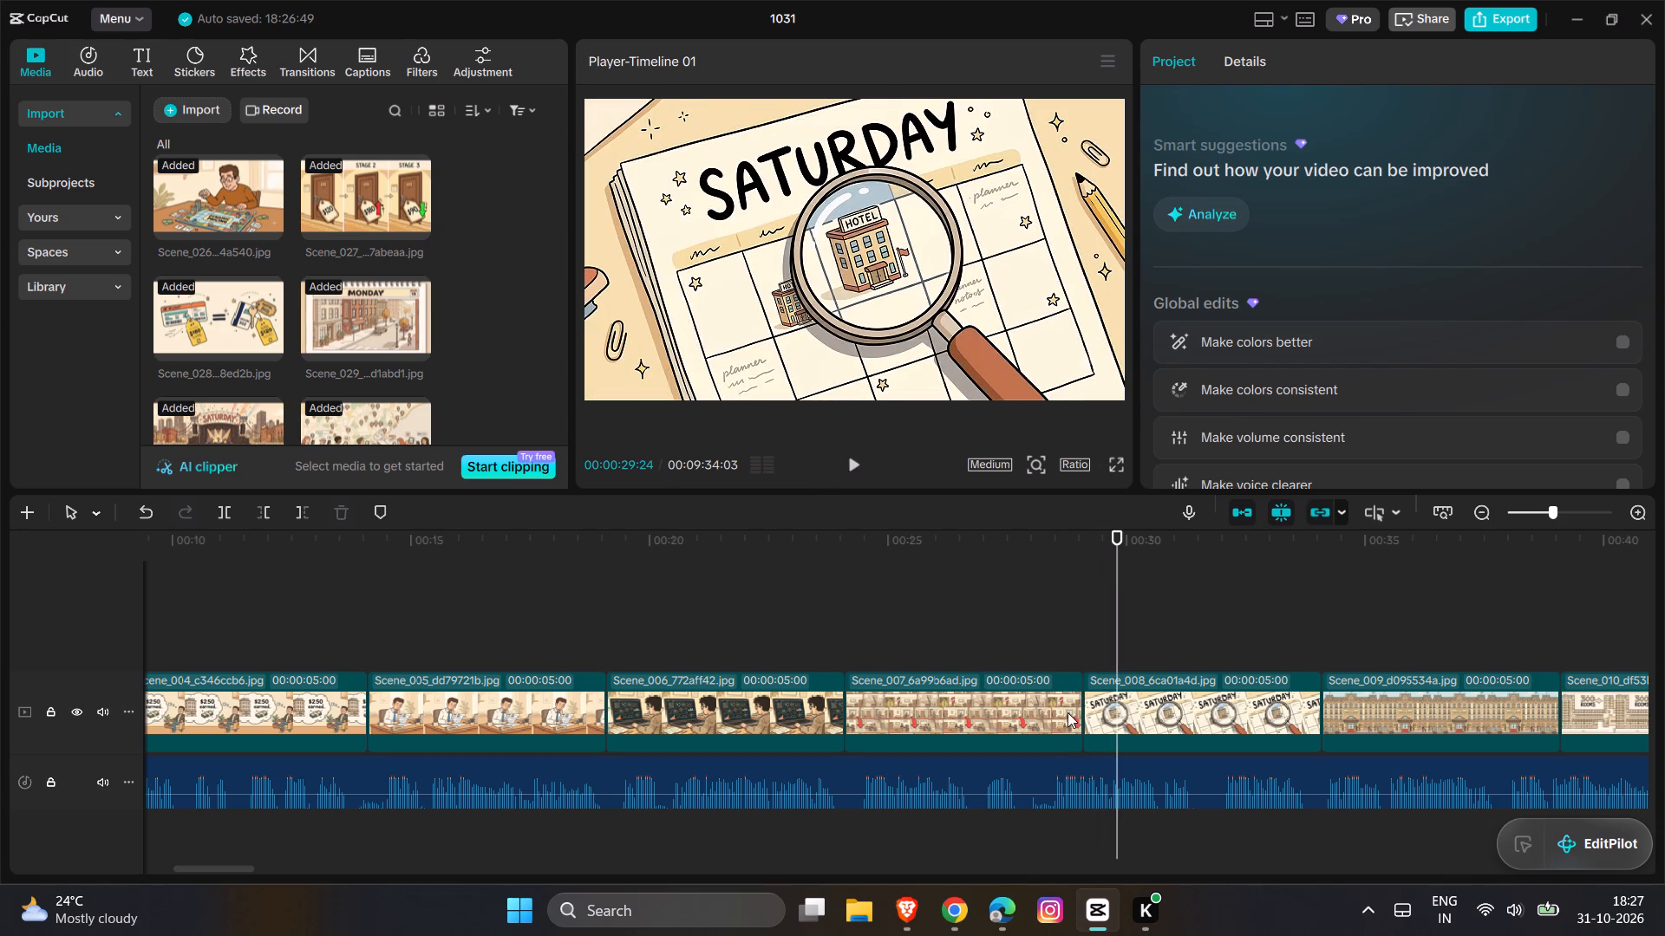
drag(1083, 710, 1109, 710)
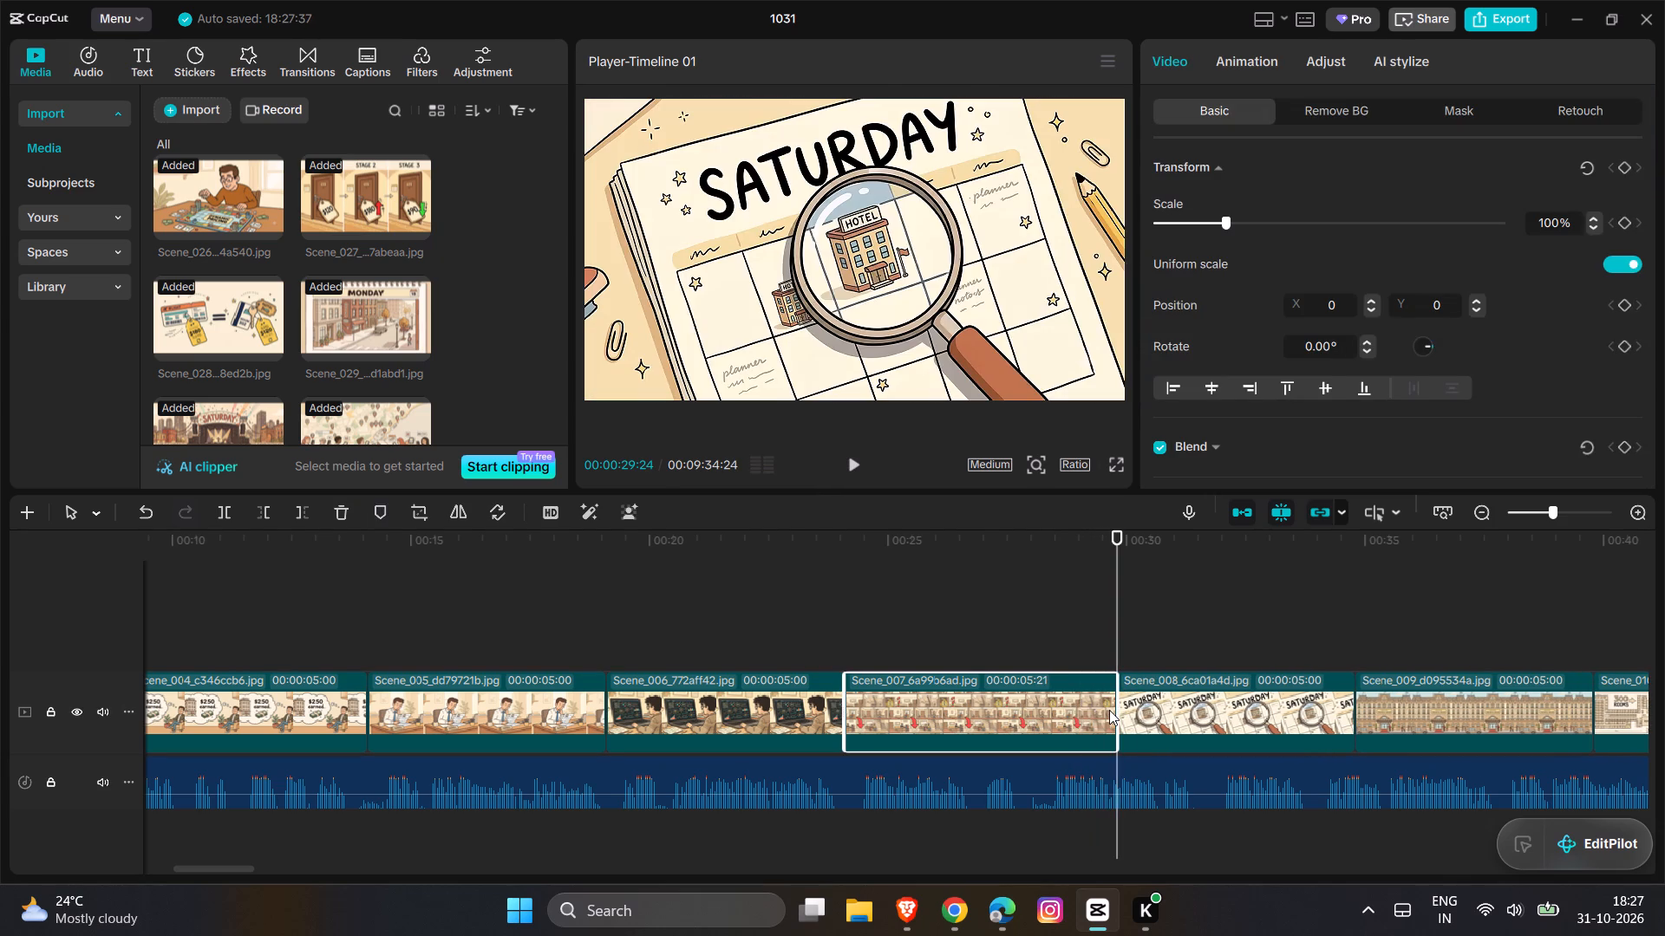
Play the narration over Scene_008 and trim the end of that clip to about 00:00:33:09.
key(space)
scroll(1109, 710, left, 2)
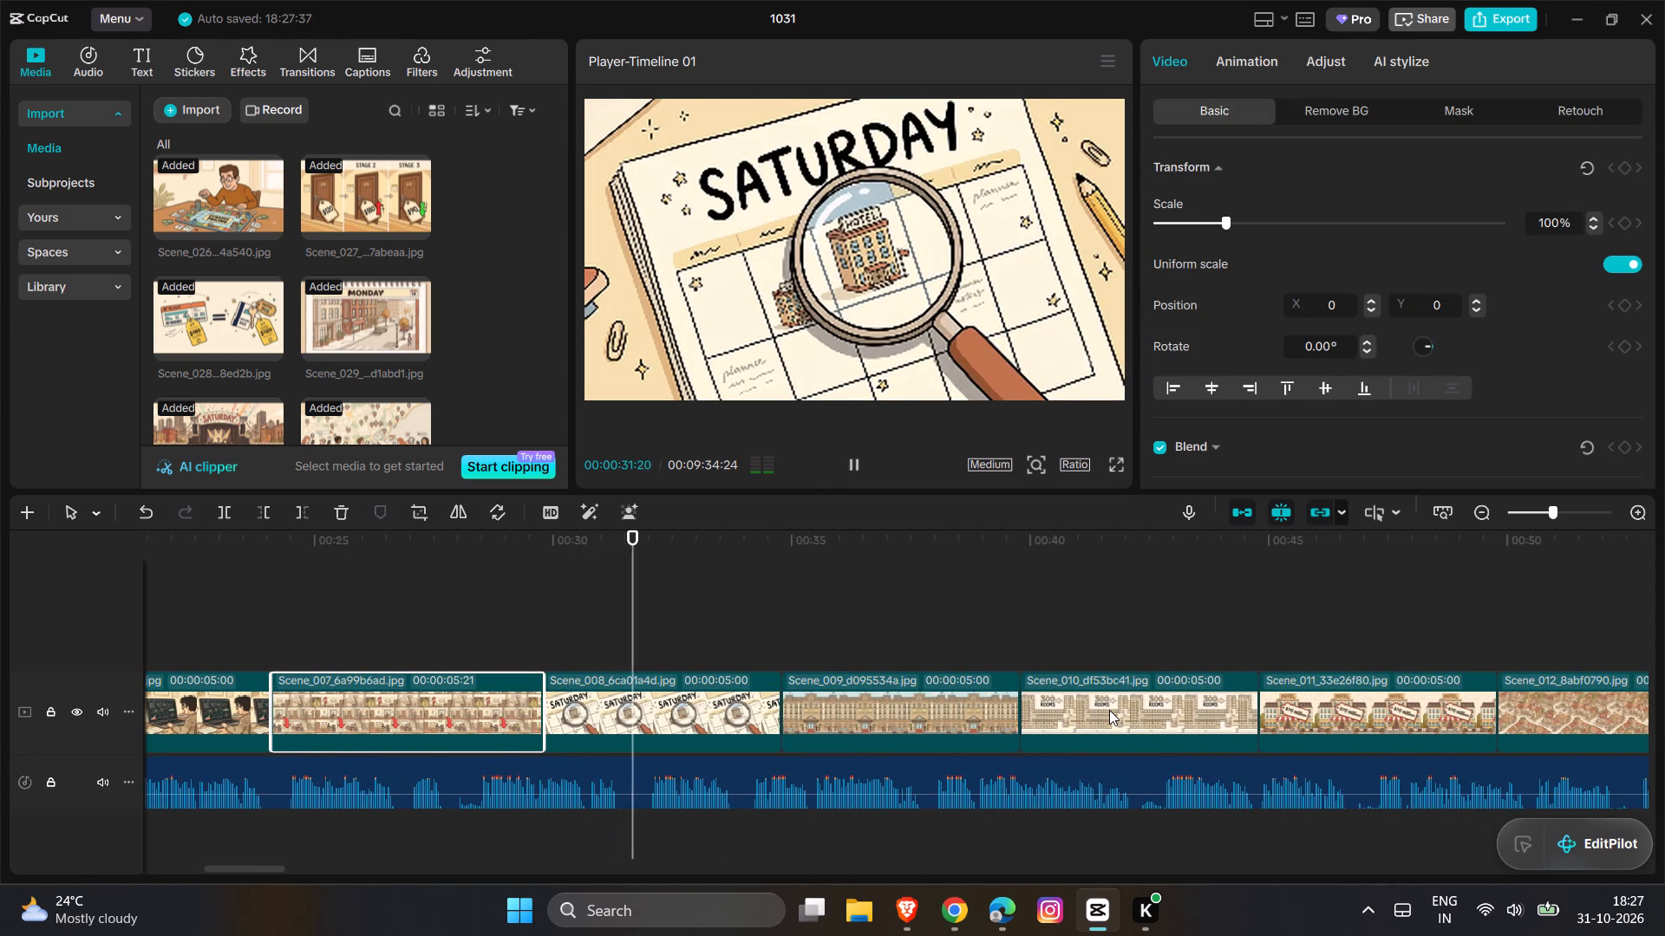
key(space)
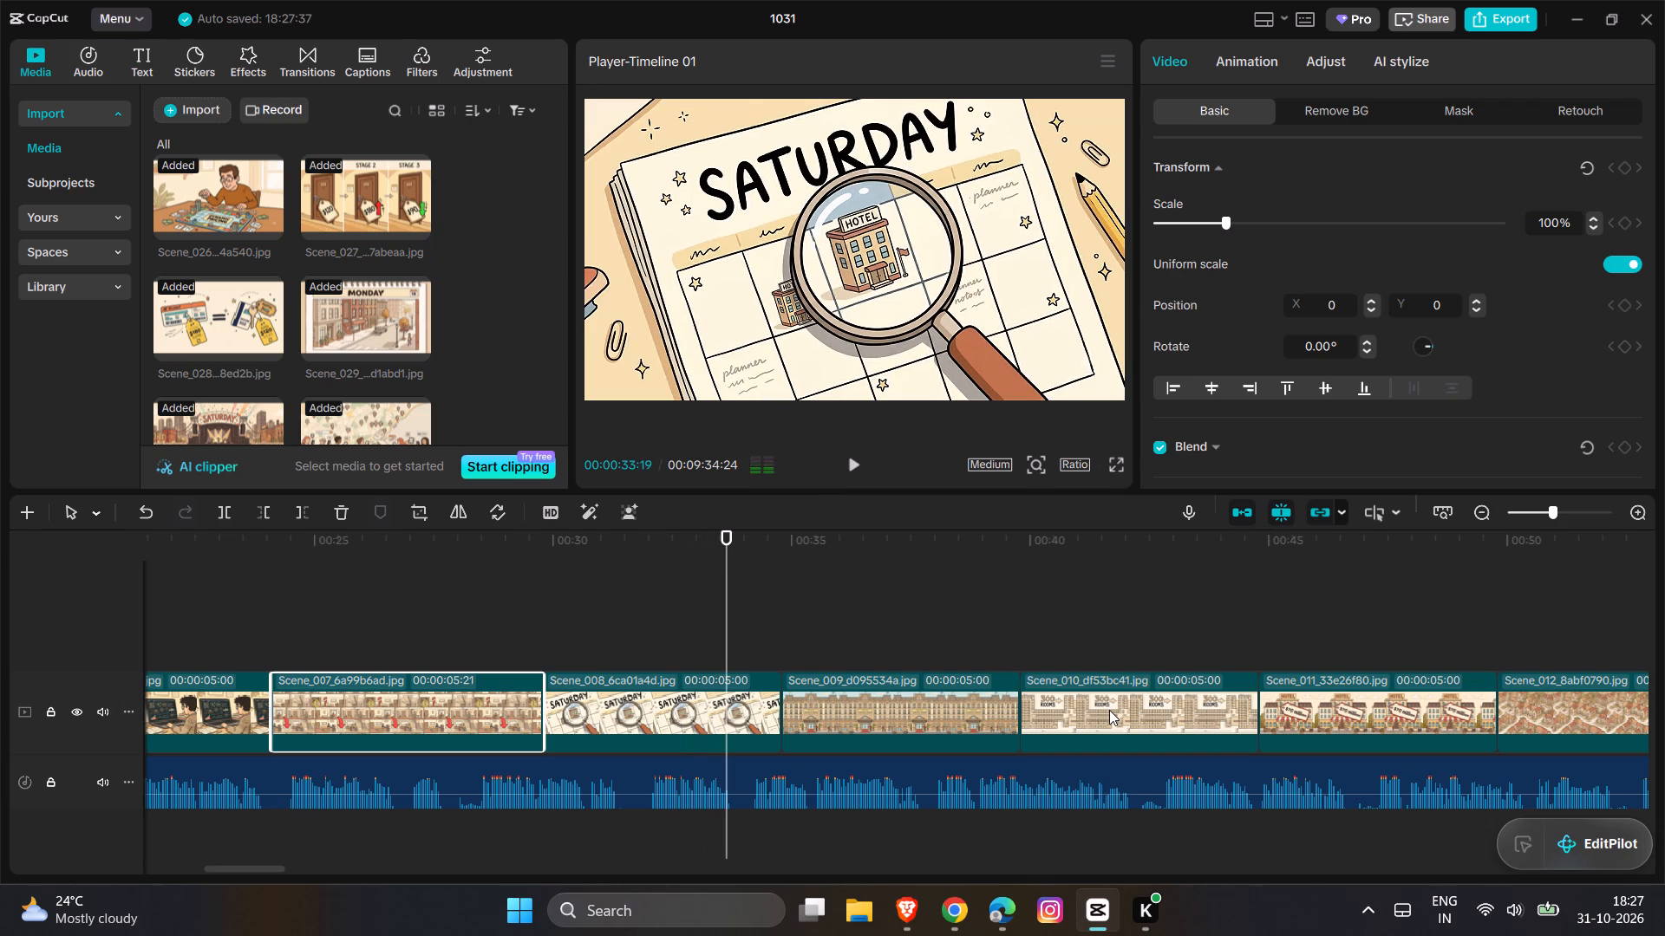
click(766, 717)
drag(780, 713, 766, 716)
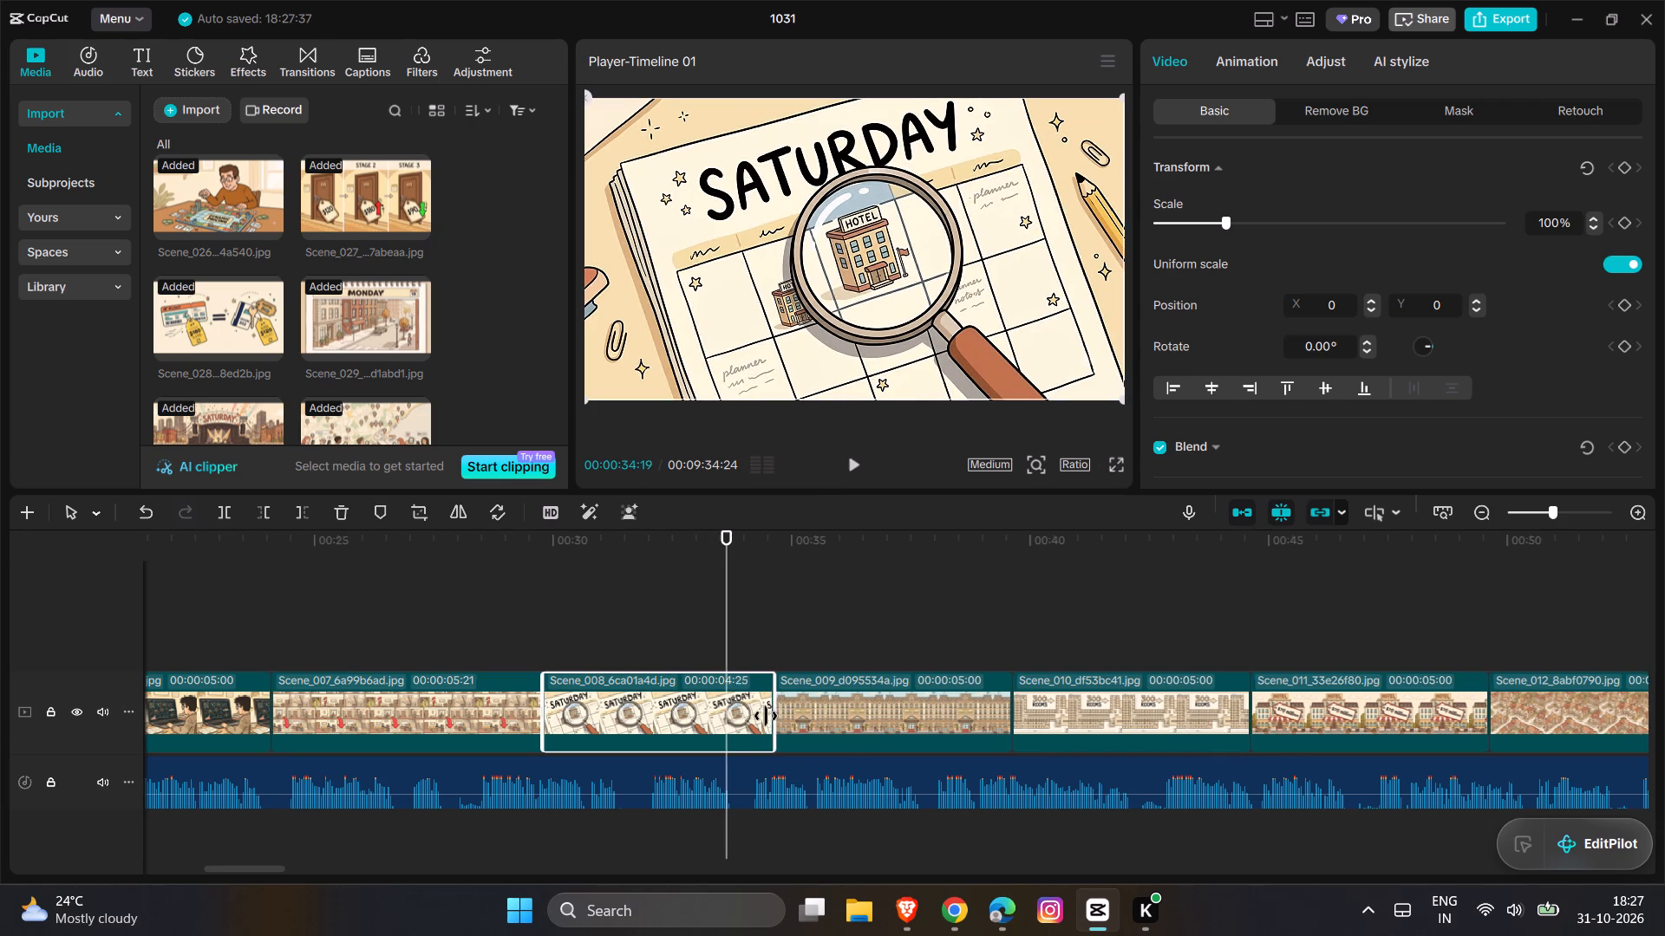
drag(766, 716, 708, 734)
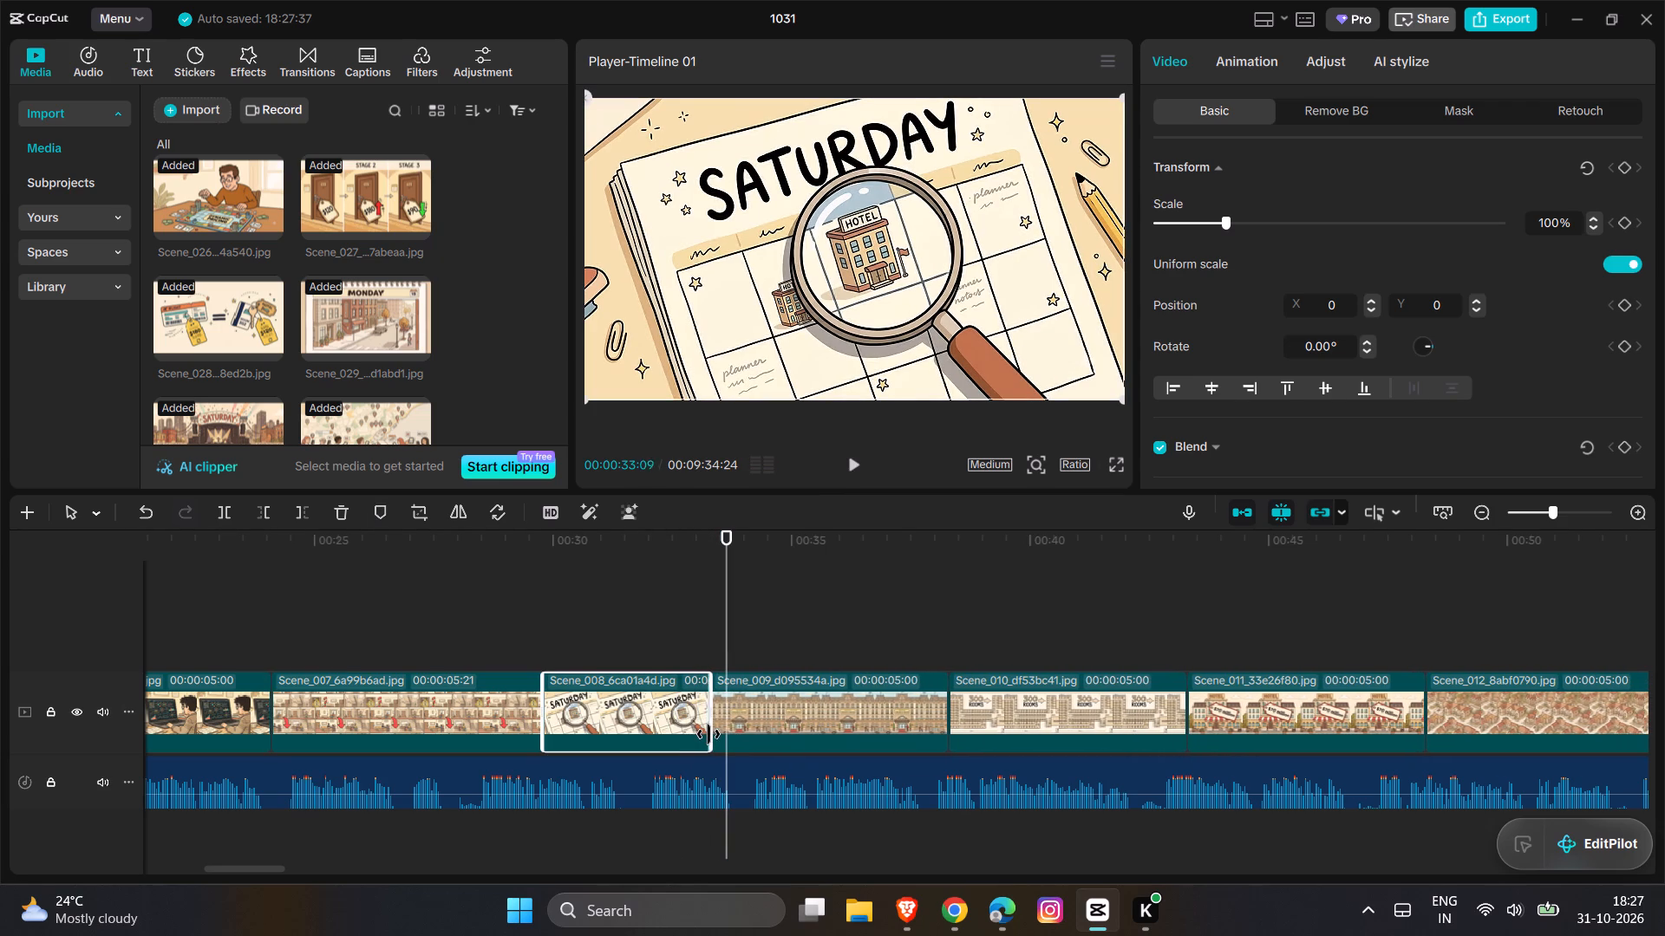
drag(708, 734, 708, 733)
Replay the narration around the Scene_008 to Scene_009 change and trim the end of Scene_008 further to about 00:00:33:01.
key(space)
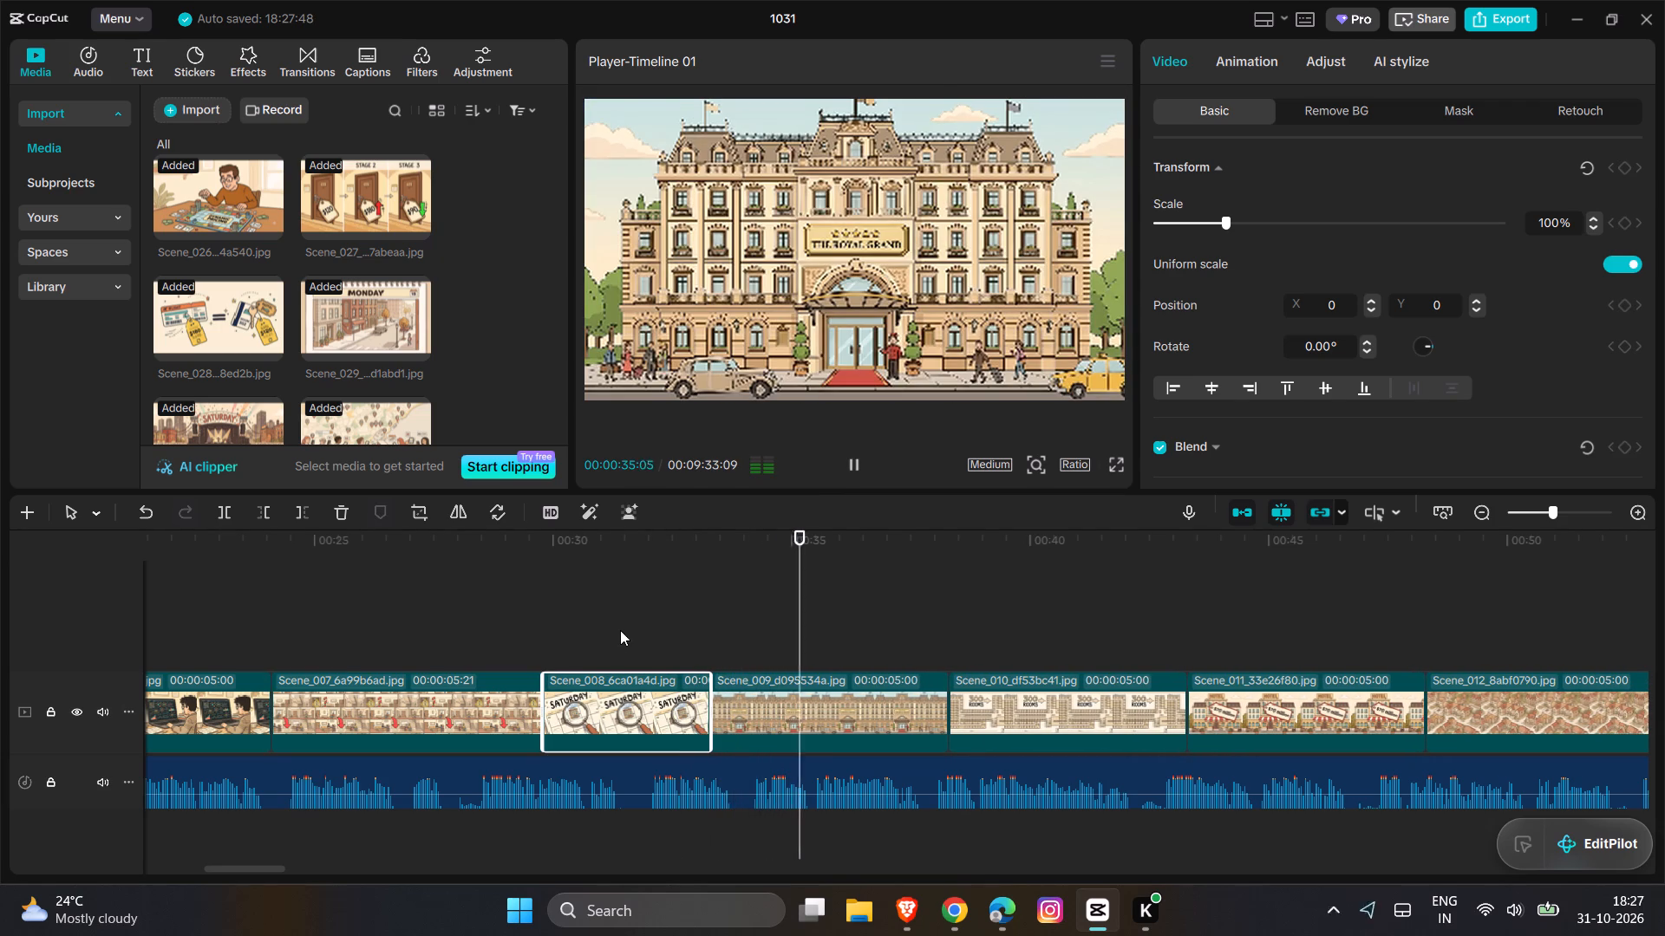
click(620, 630)
key(space)
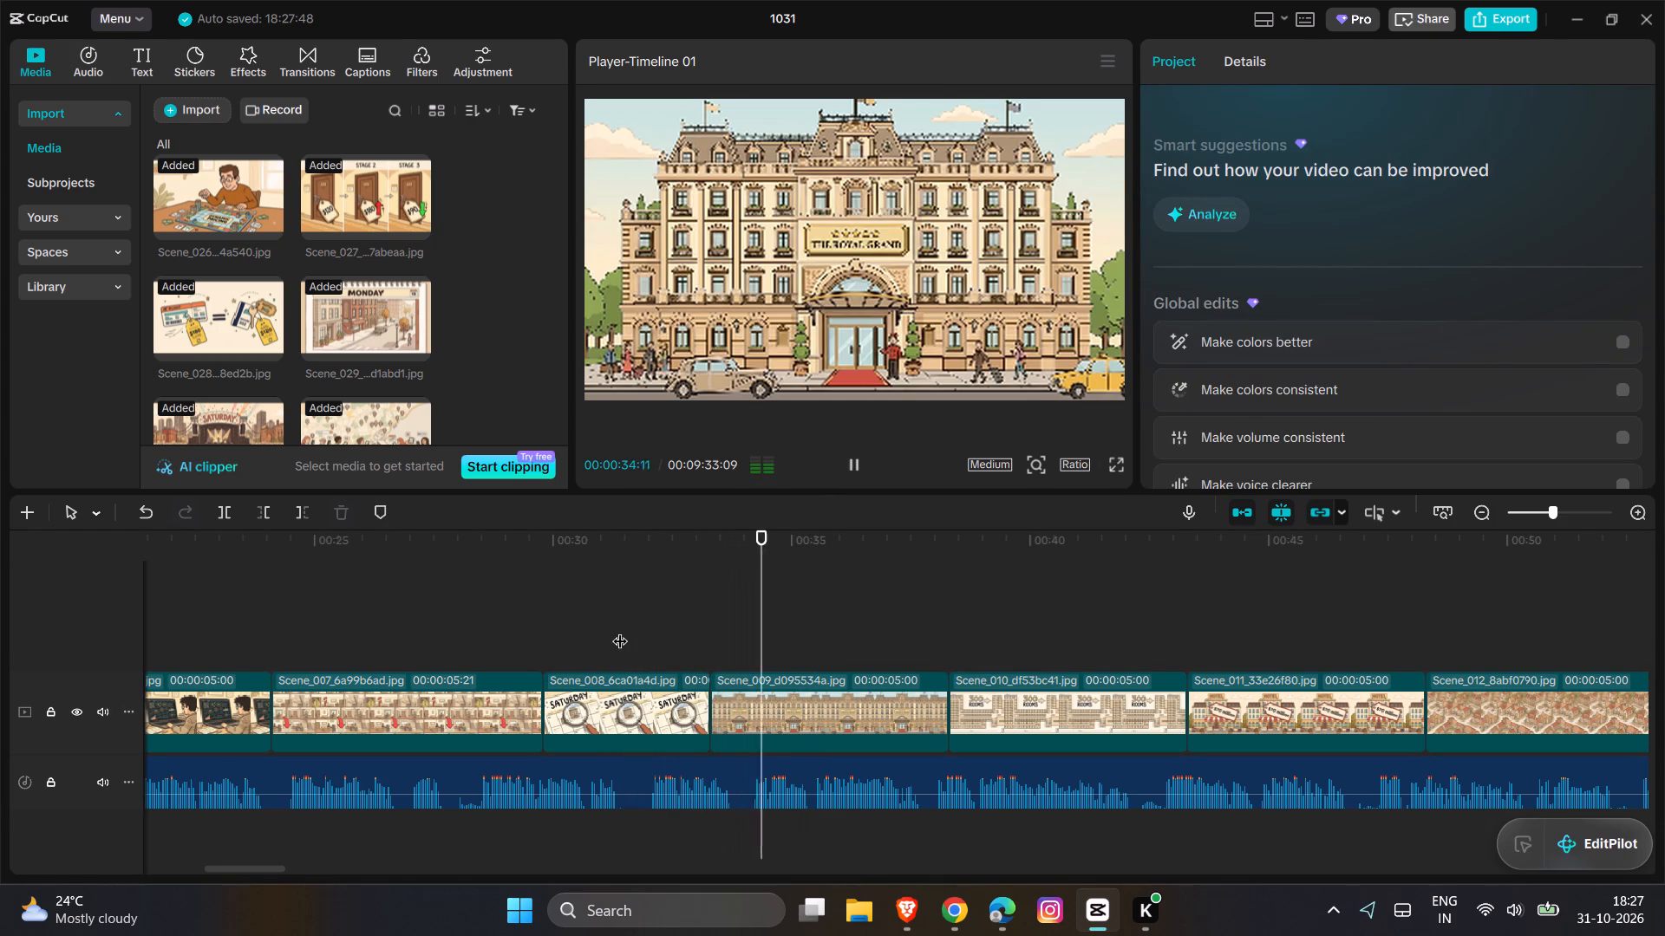
key(space)
key(space)
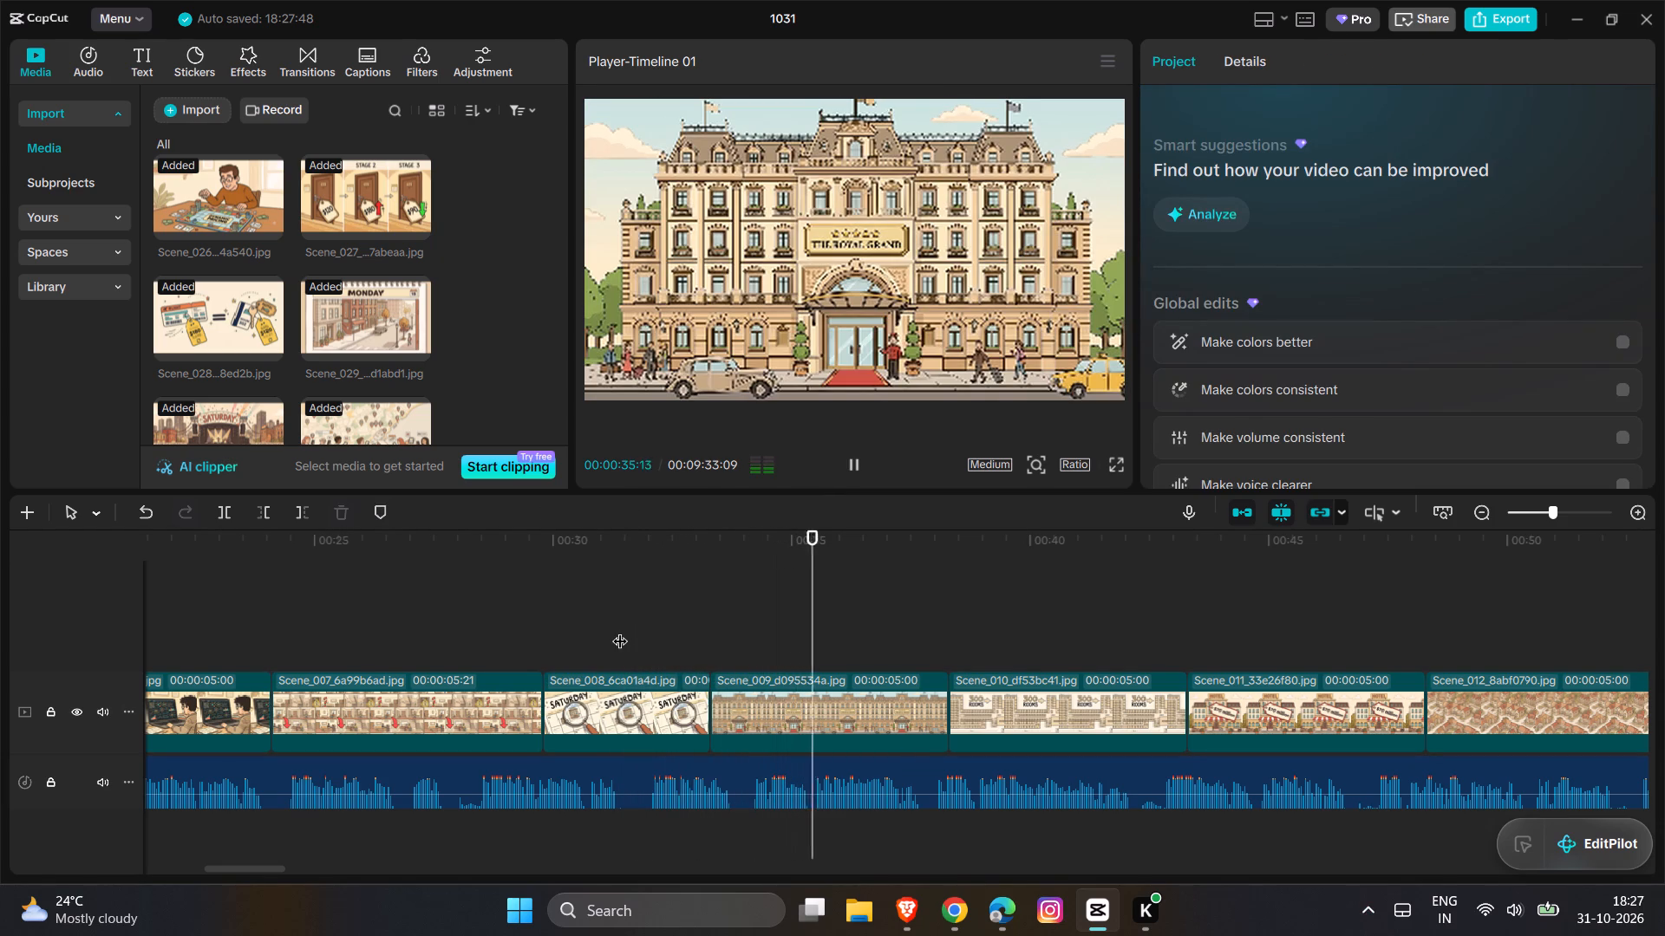
key(space)
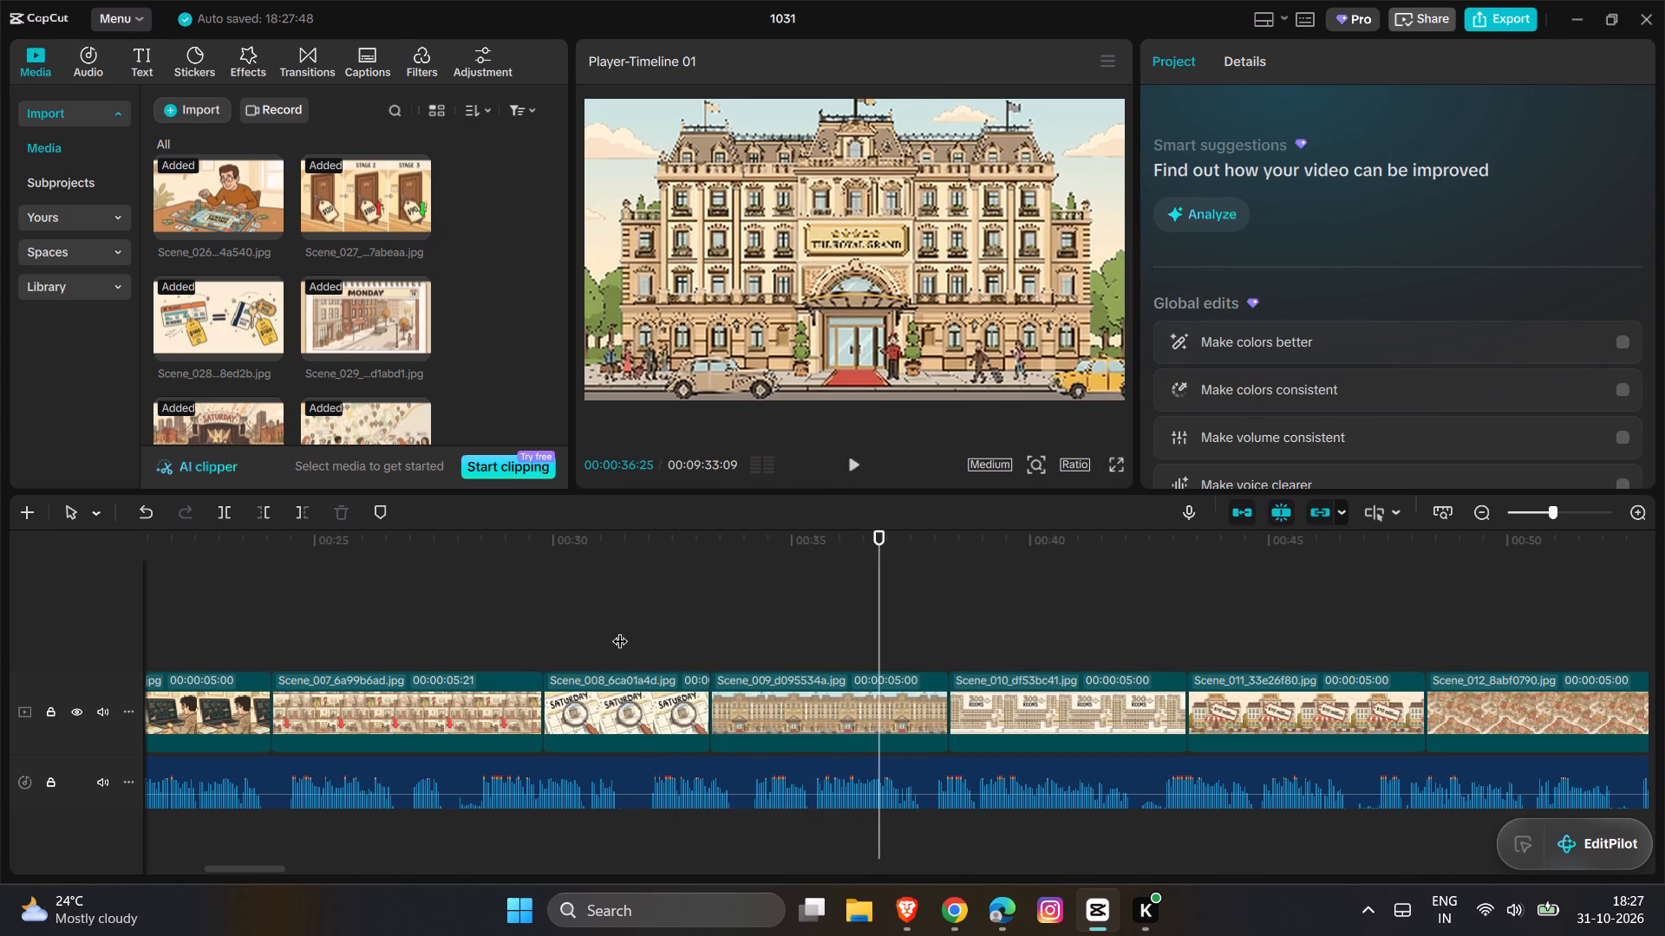
click(1094, 600)
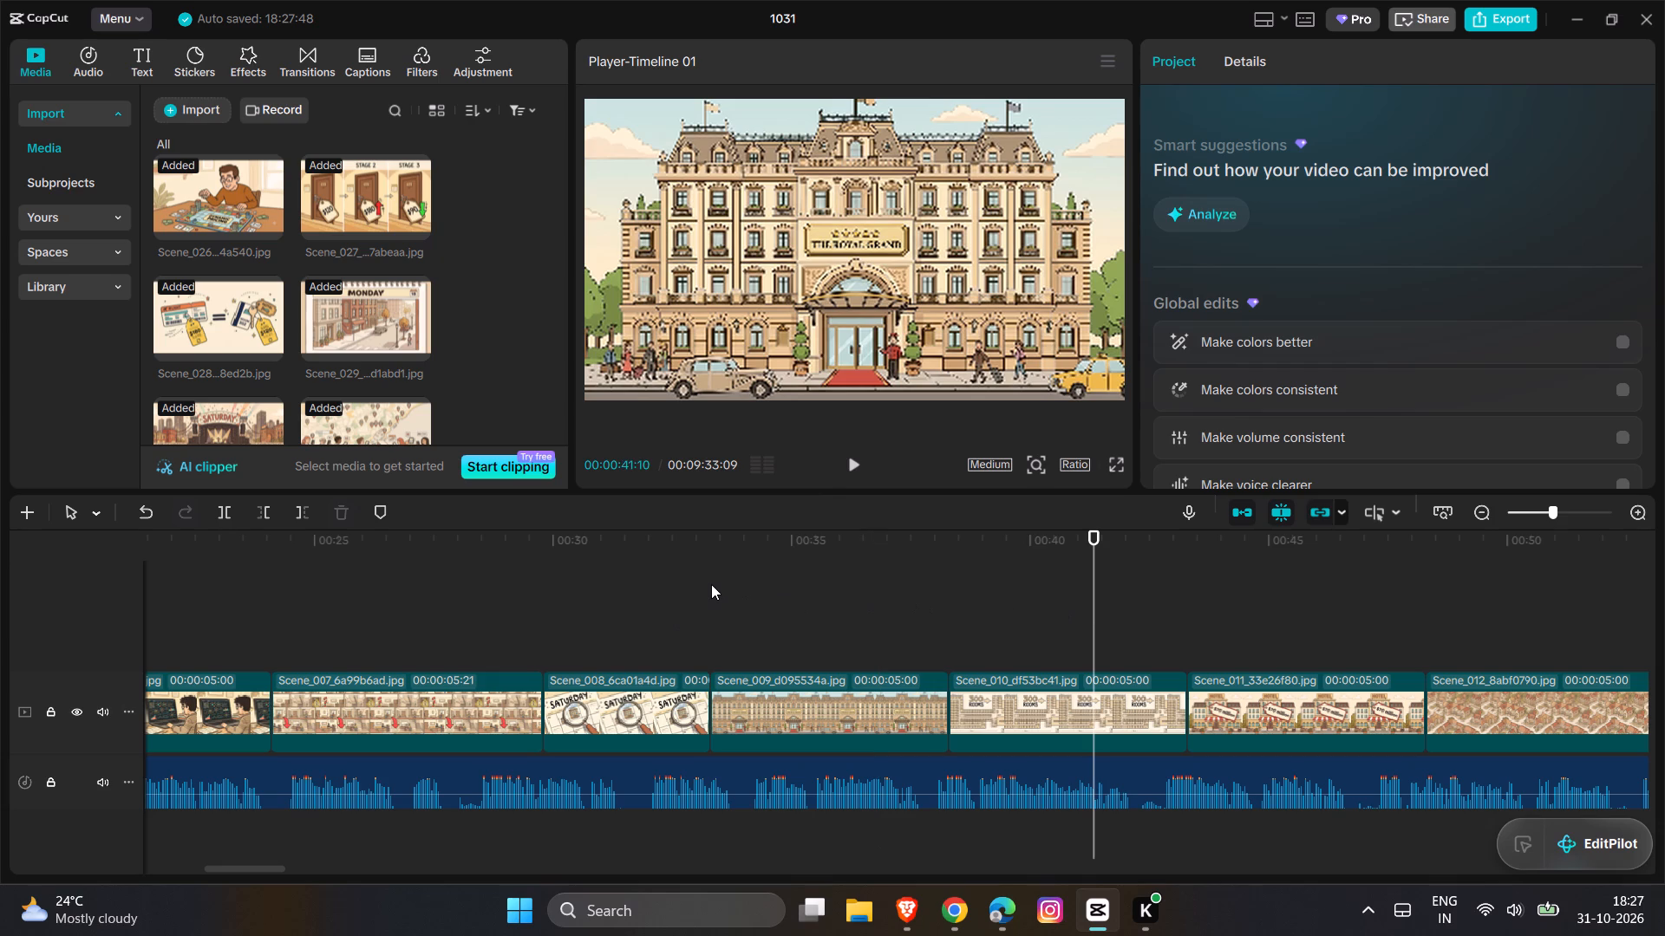
click(697, 599)
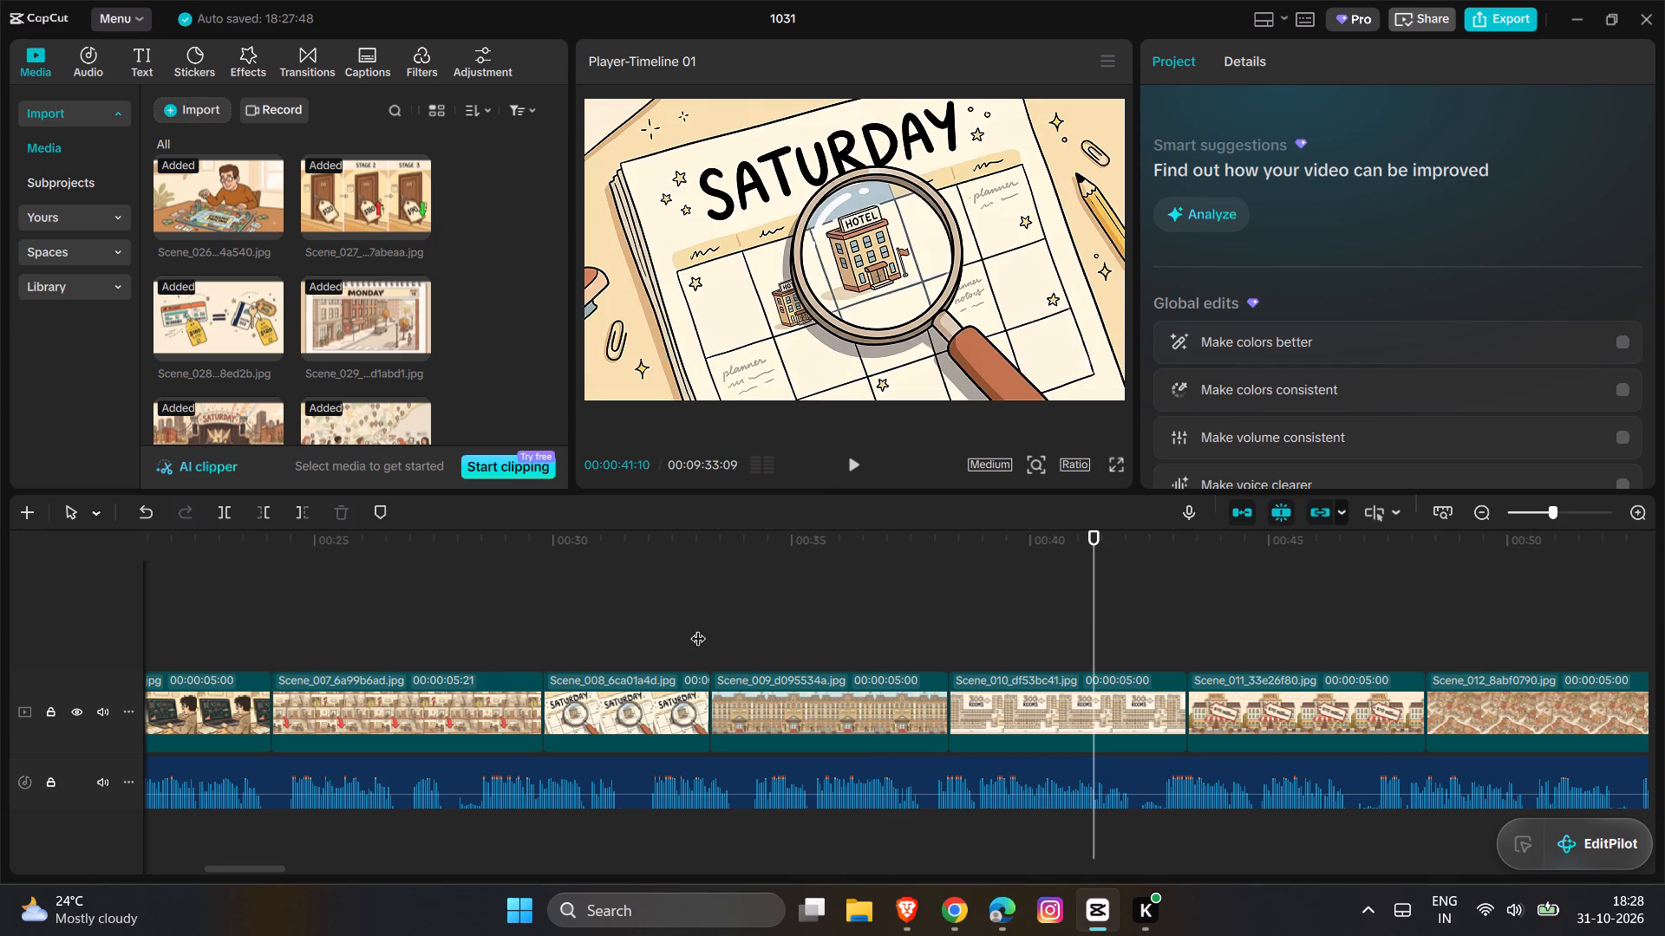
click(702, 724)
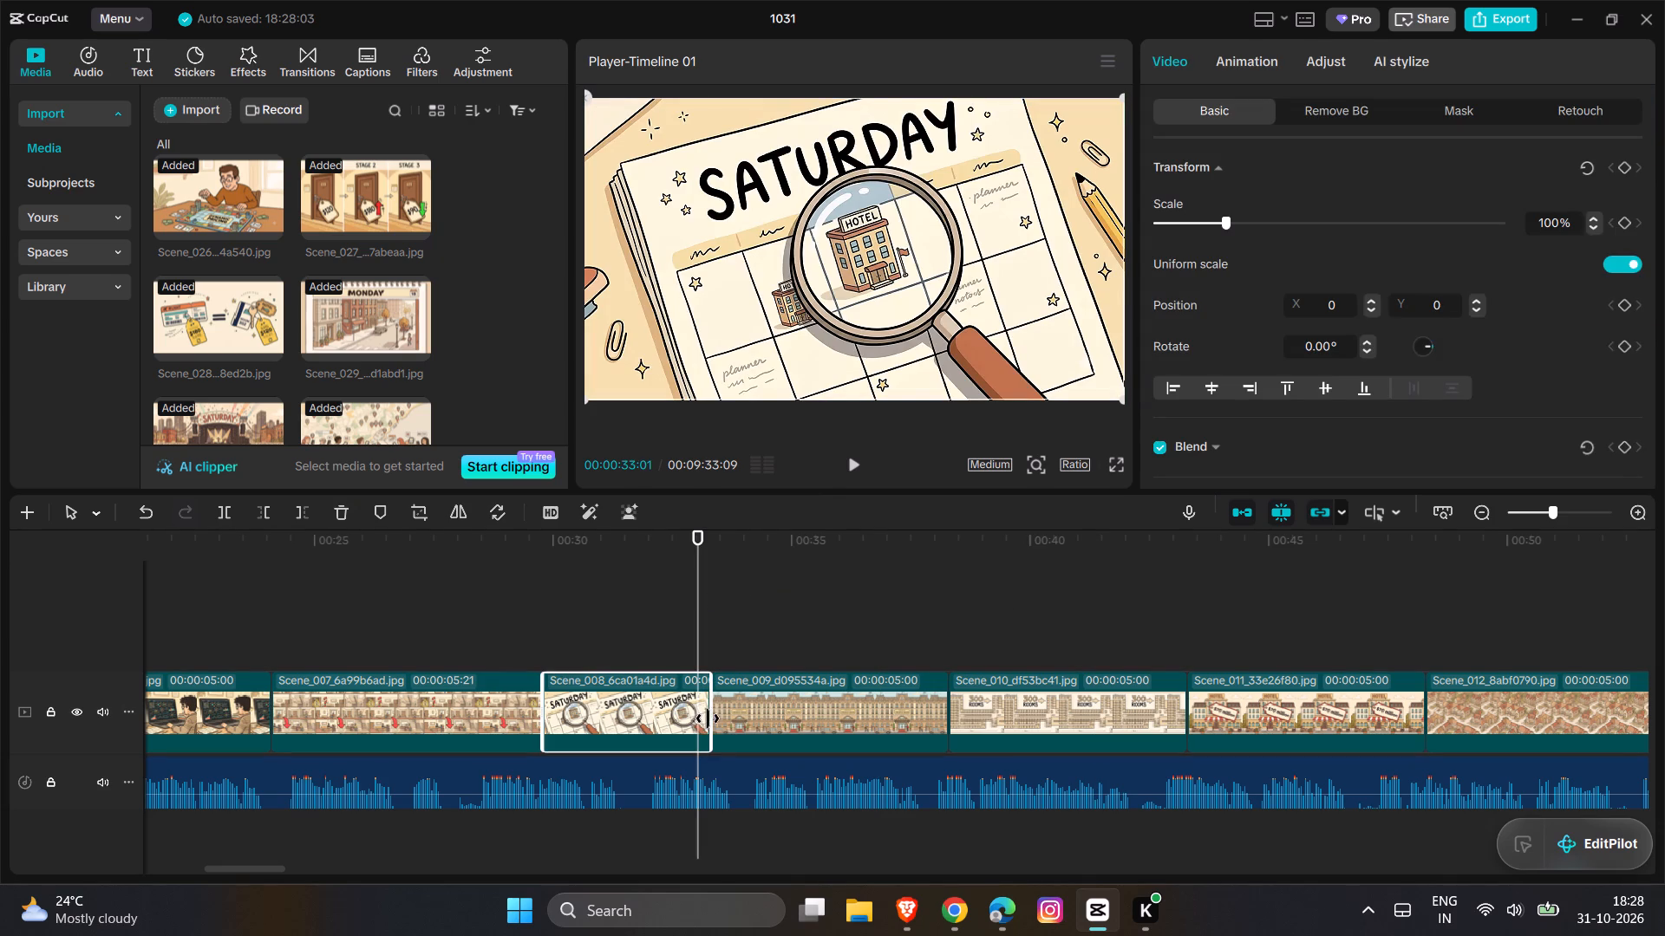
drag(709, 717, 701, 722)
Play the narration over Scene_009 and trim the end of that clip to about 00:00:34:24.
key(space)
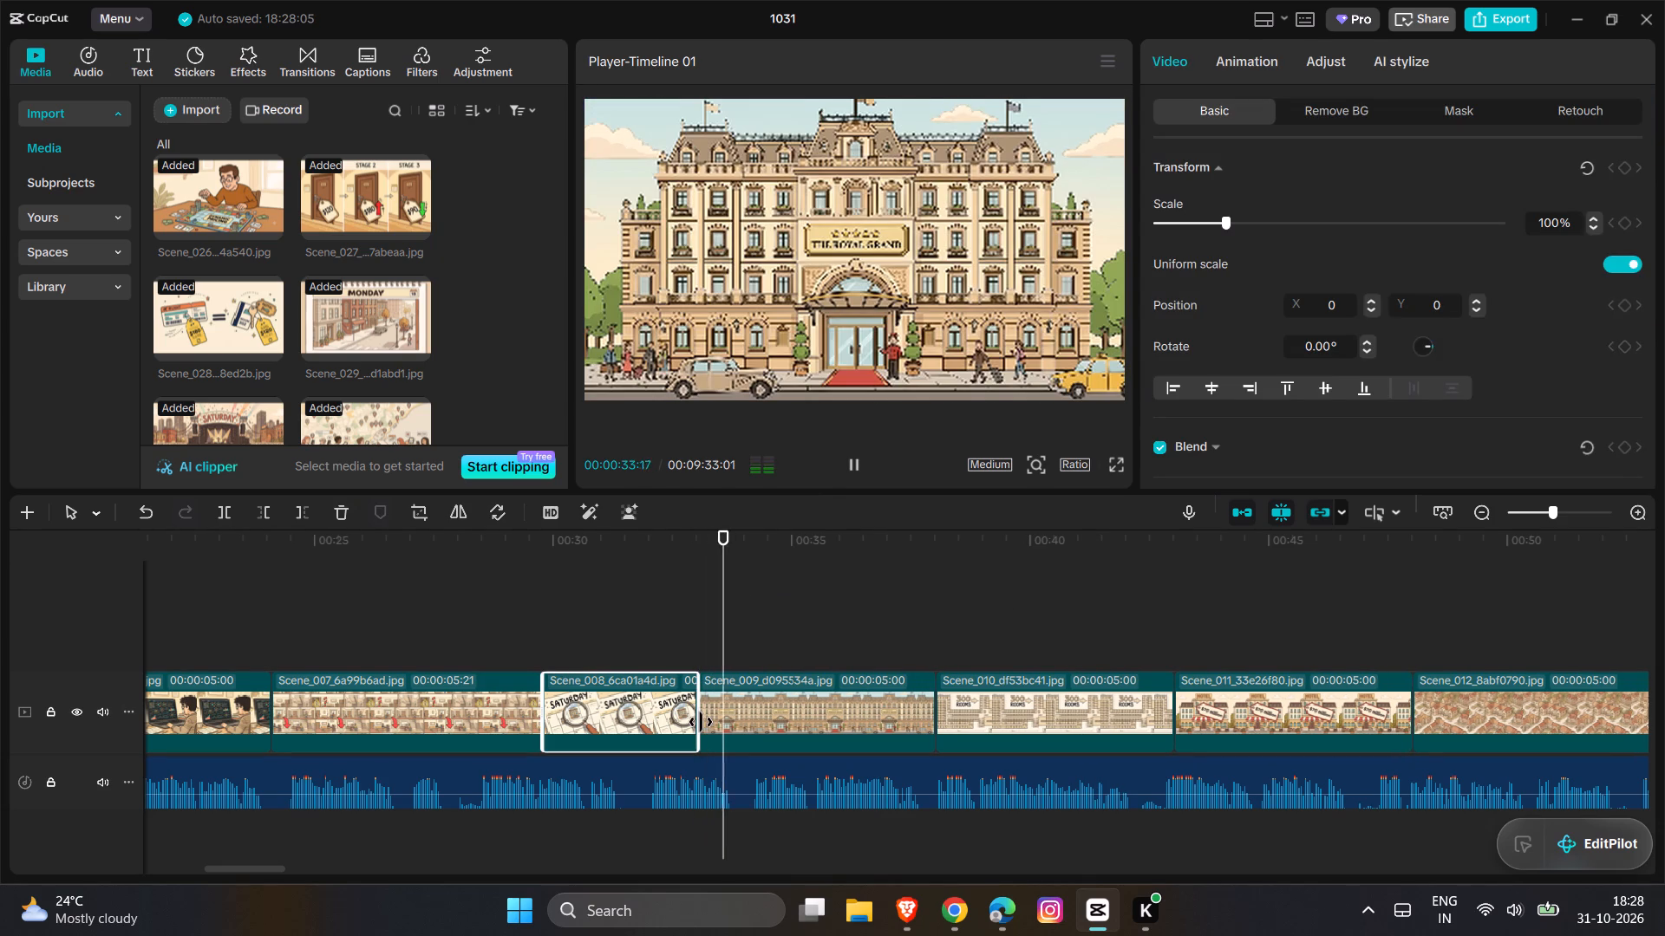
key(space)
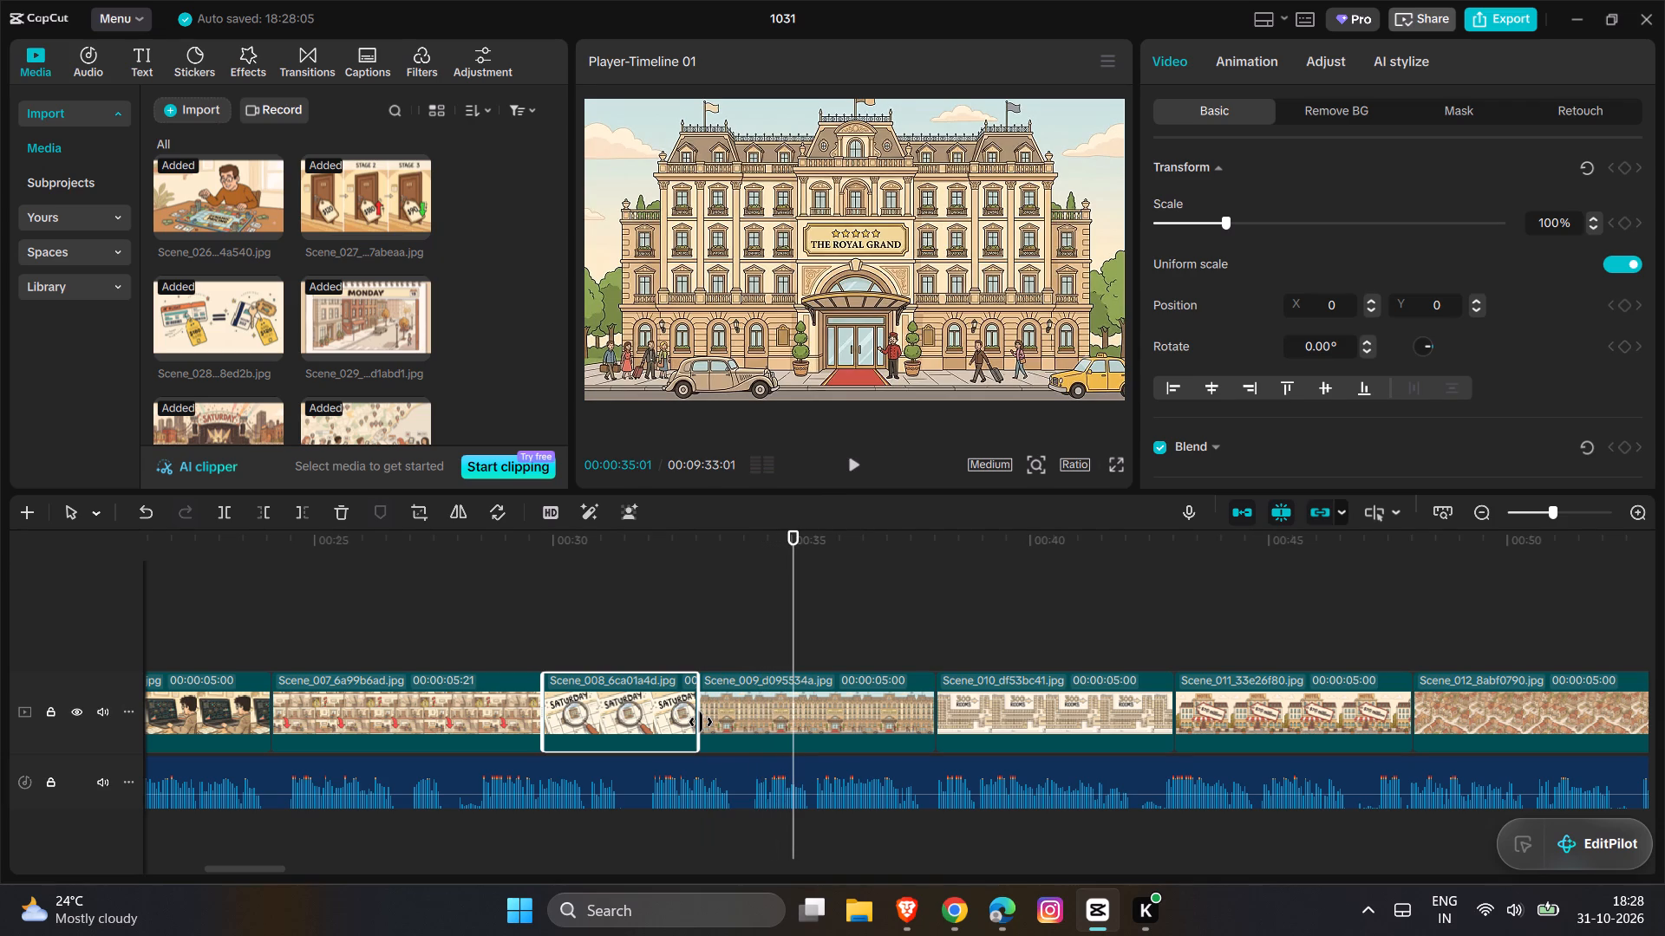
click(849, 710)
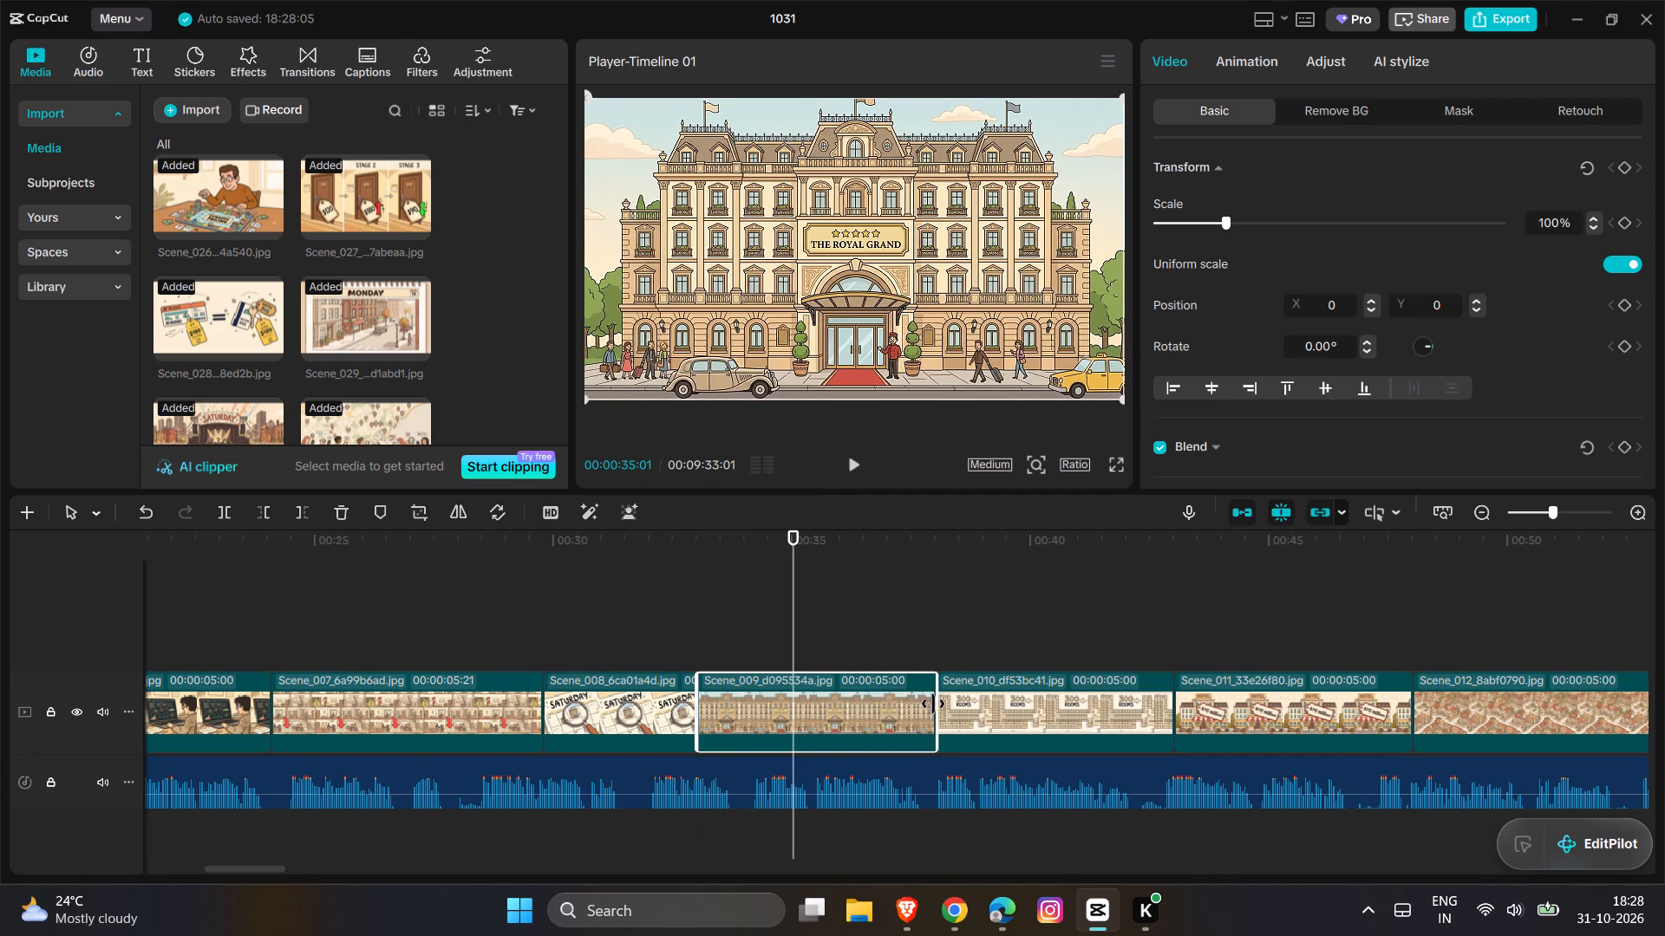
drag(937, 703, 778, 743)
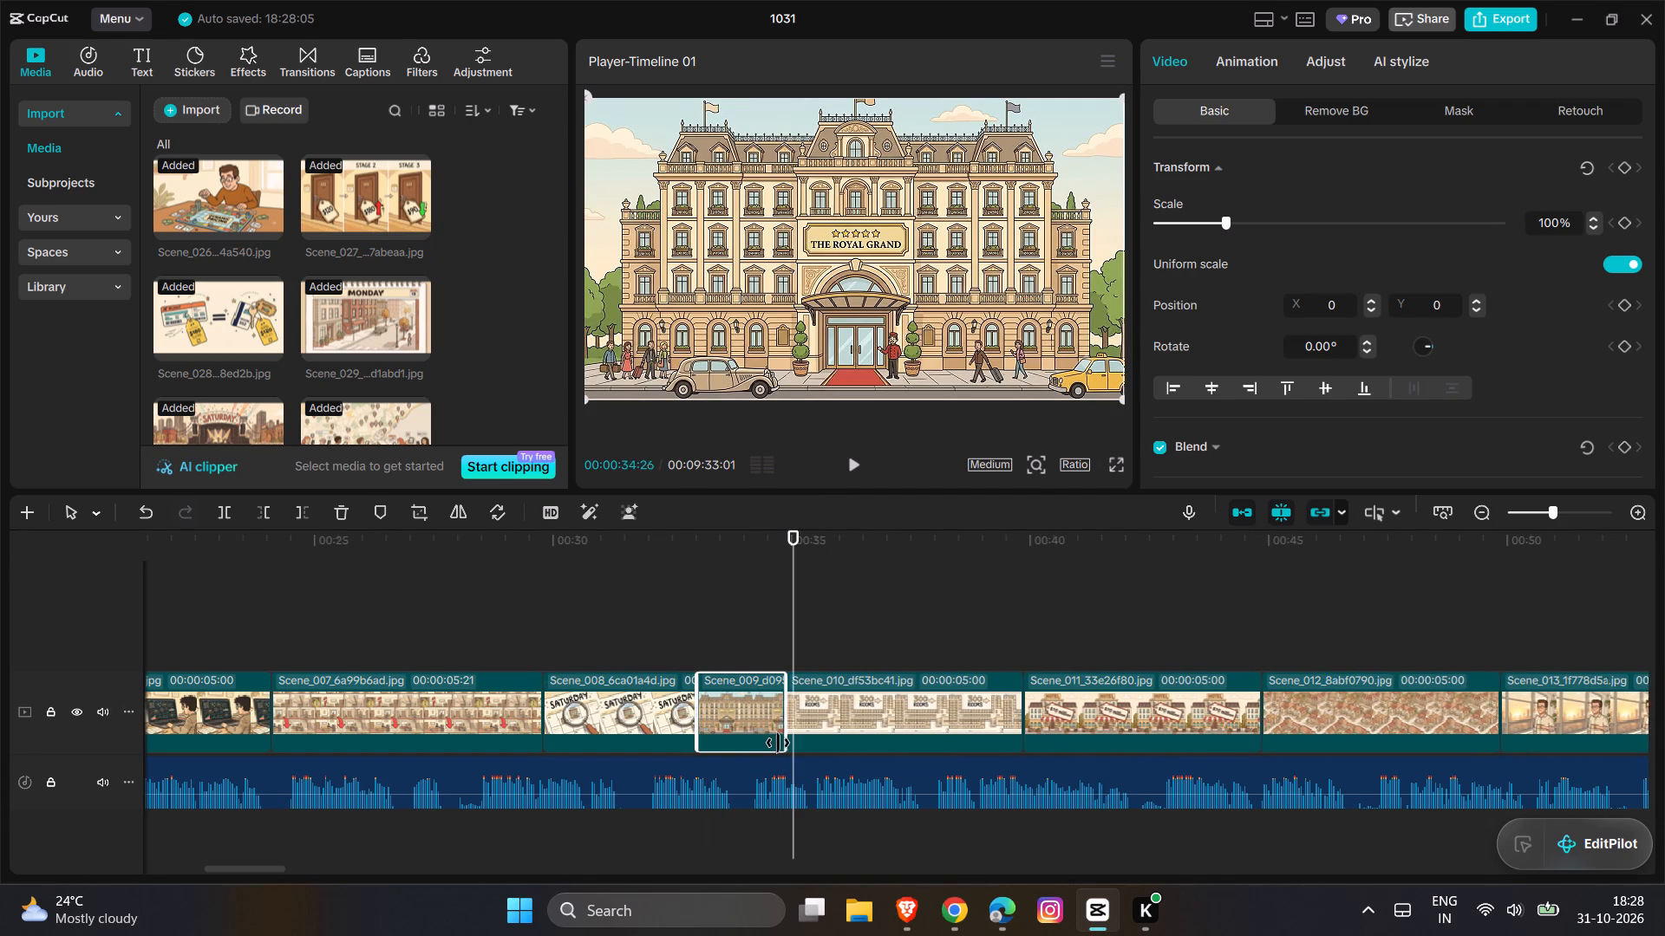
drag(778, 743, 776, 743)
Play and replay the narration over Scene_010 and trim the end of that clip to about 00:00:36:01.
key(space)
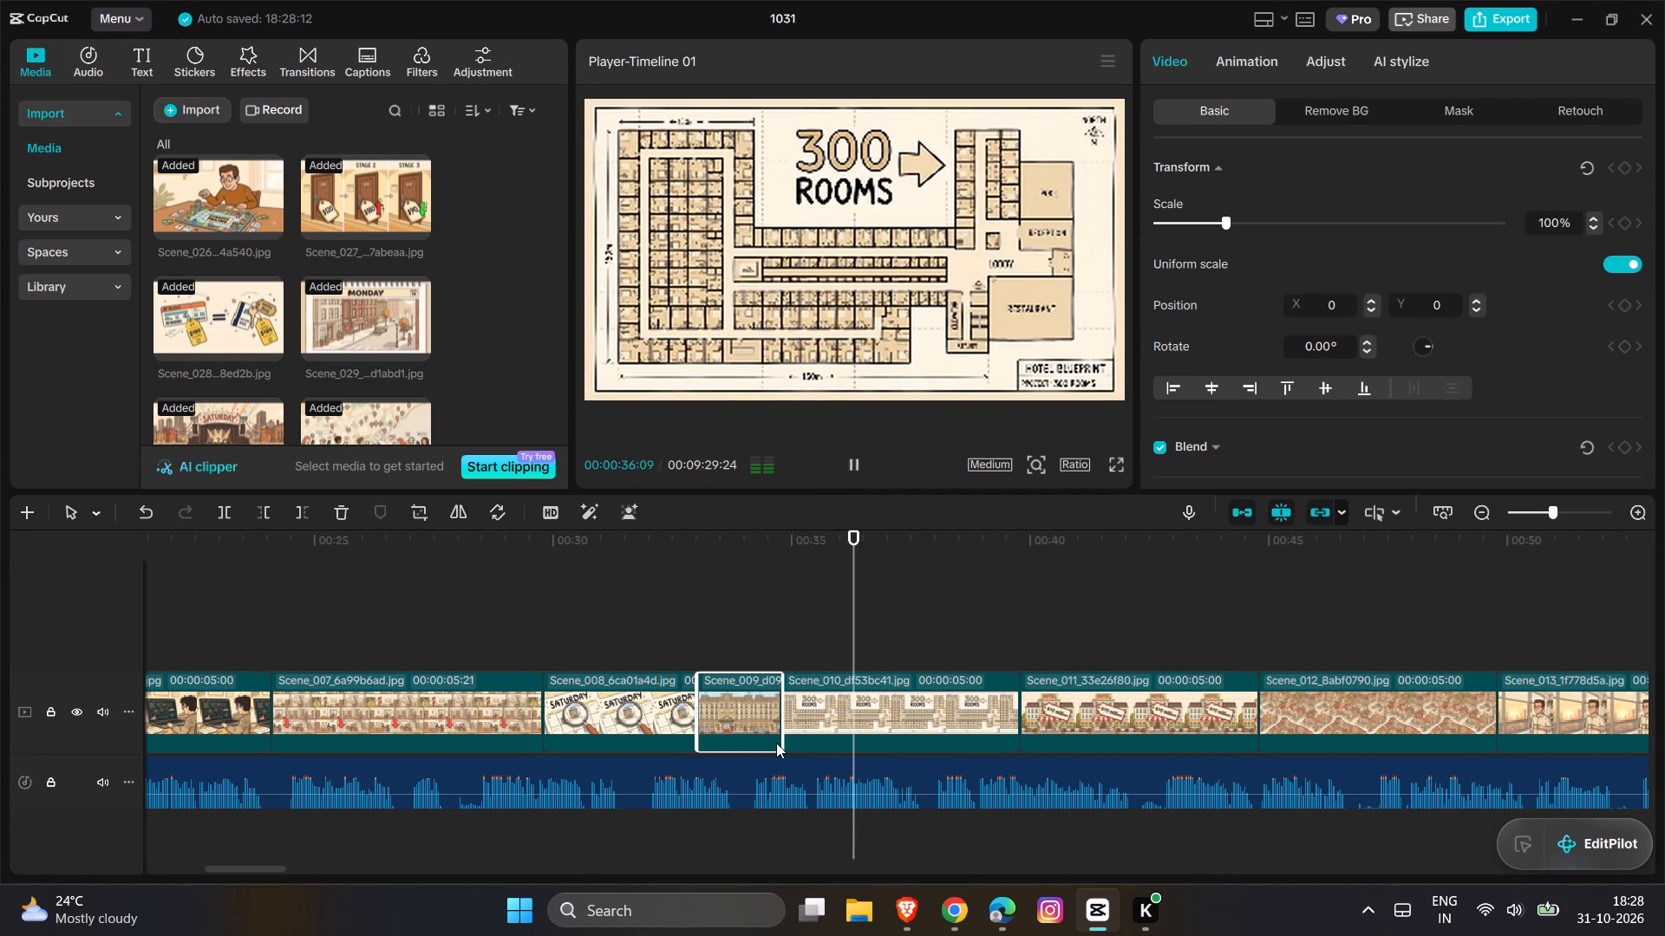
key(space)
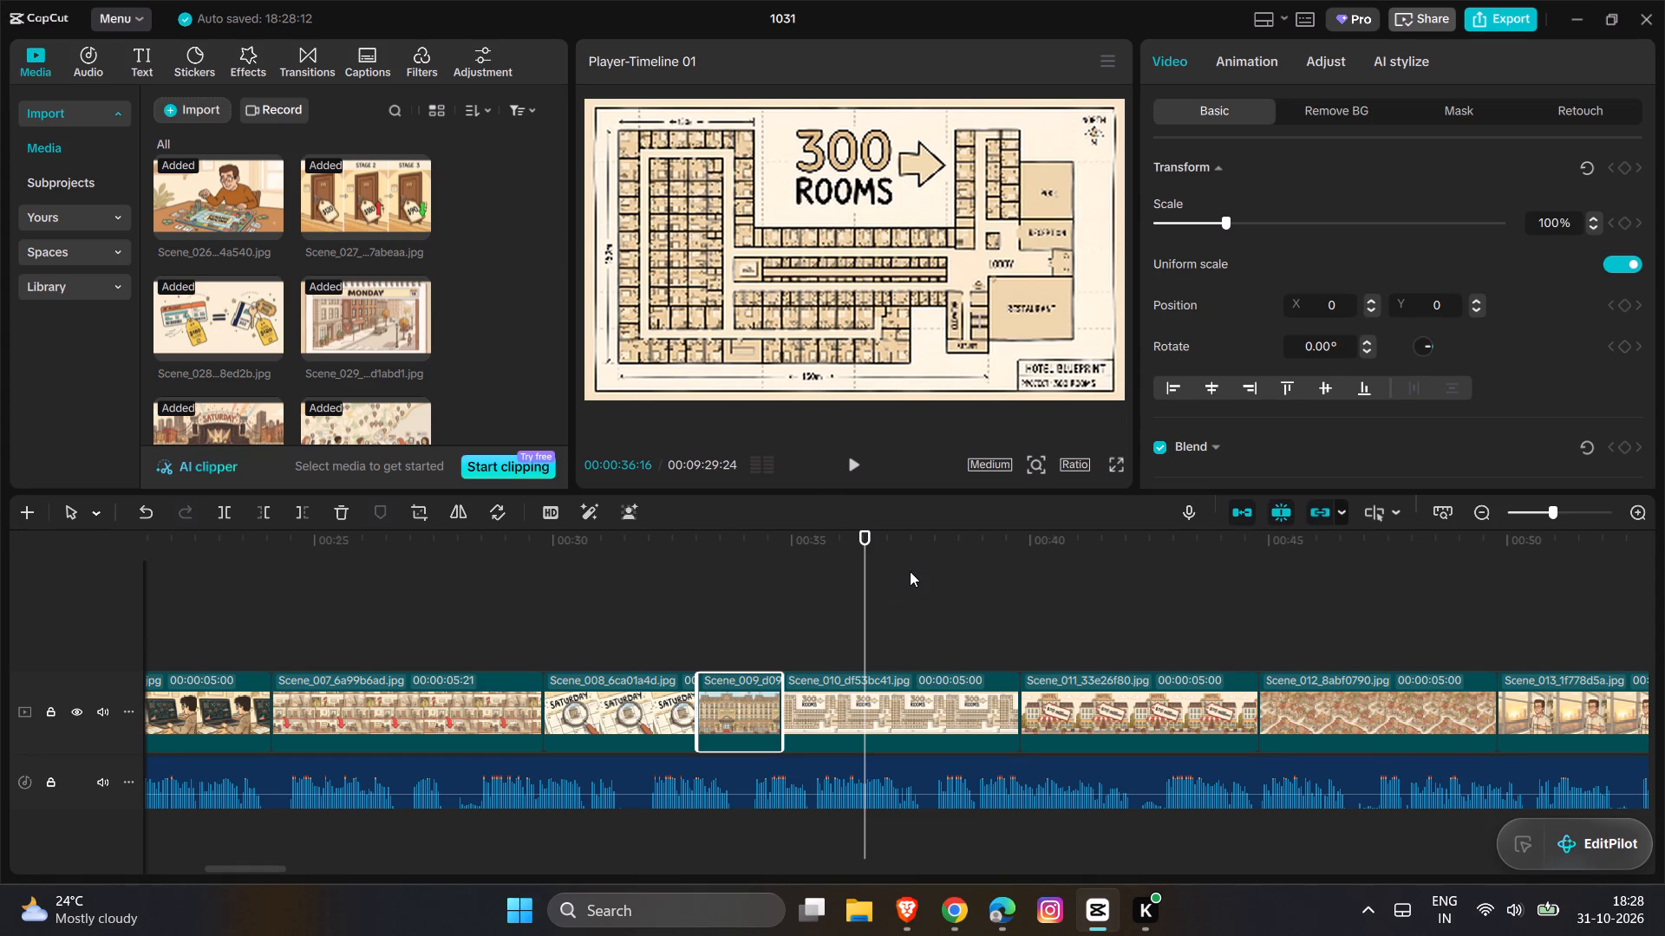
click(887, 583)
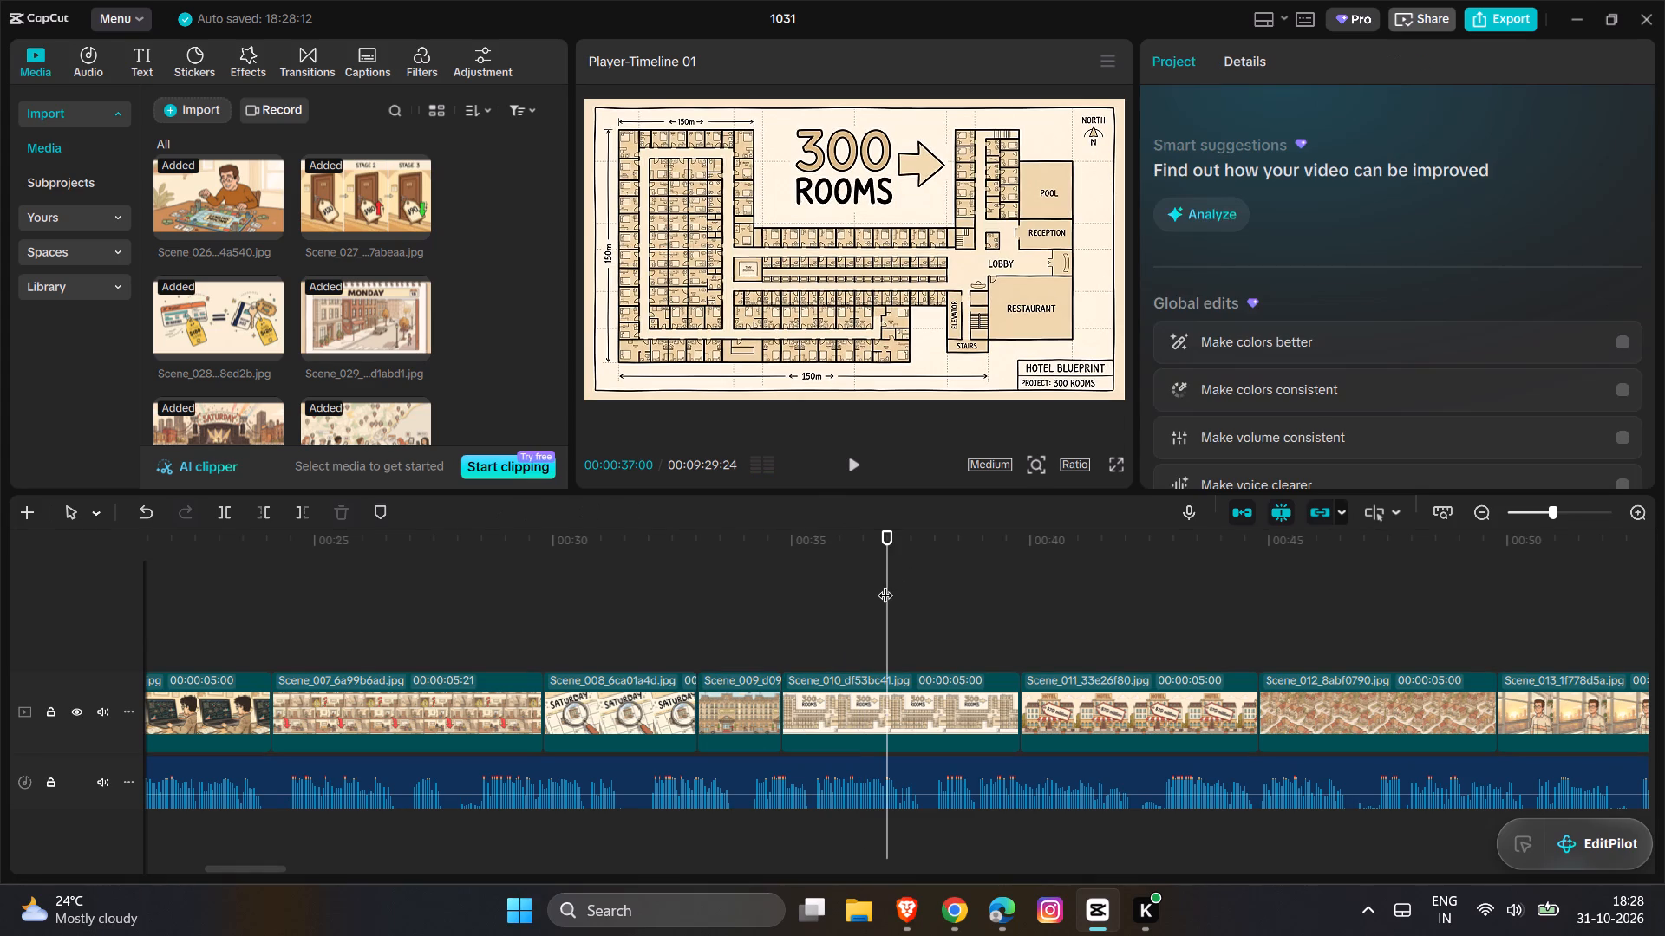
click(1152, 619)
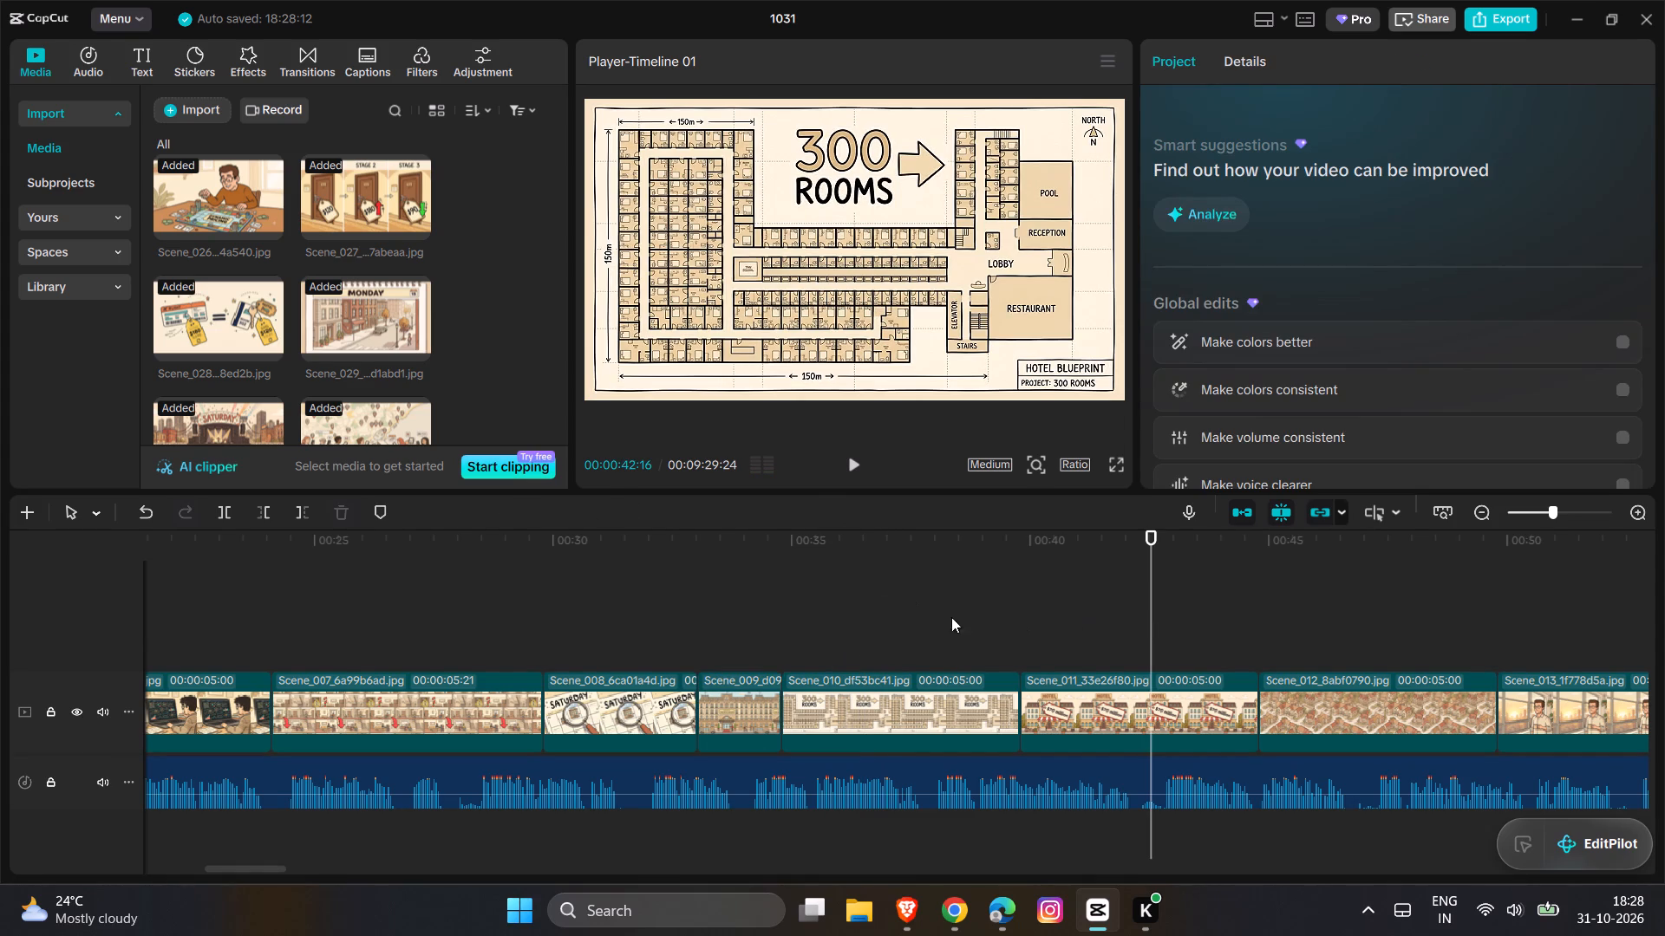
click(688, 614)
key(space)
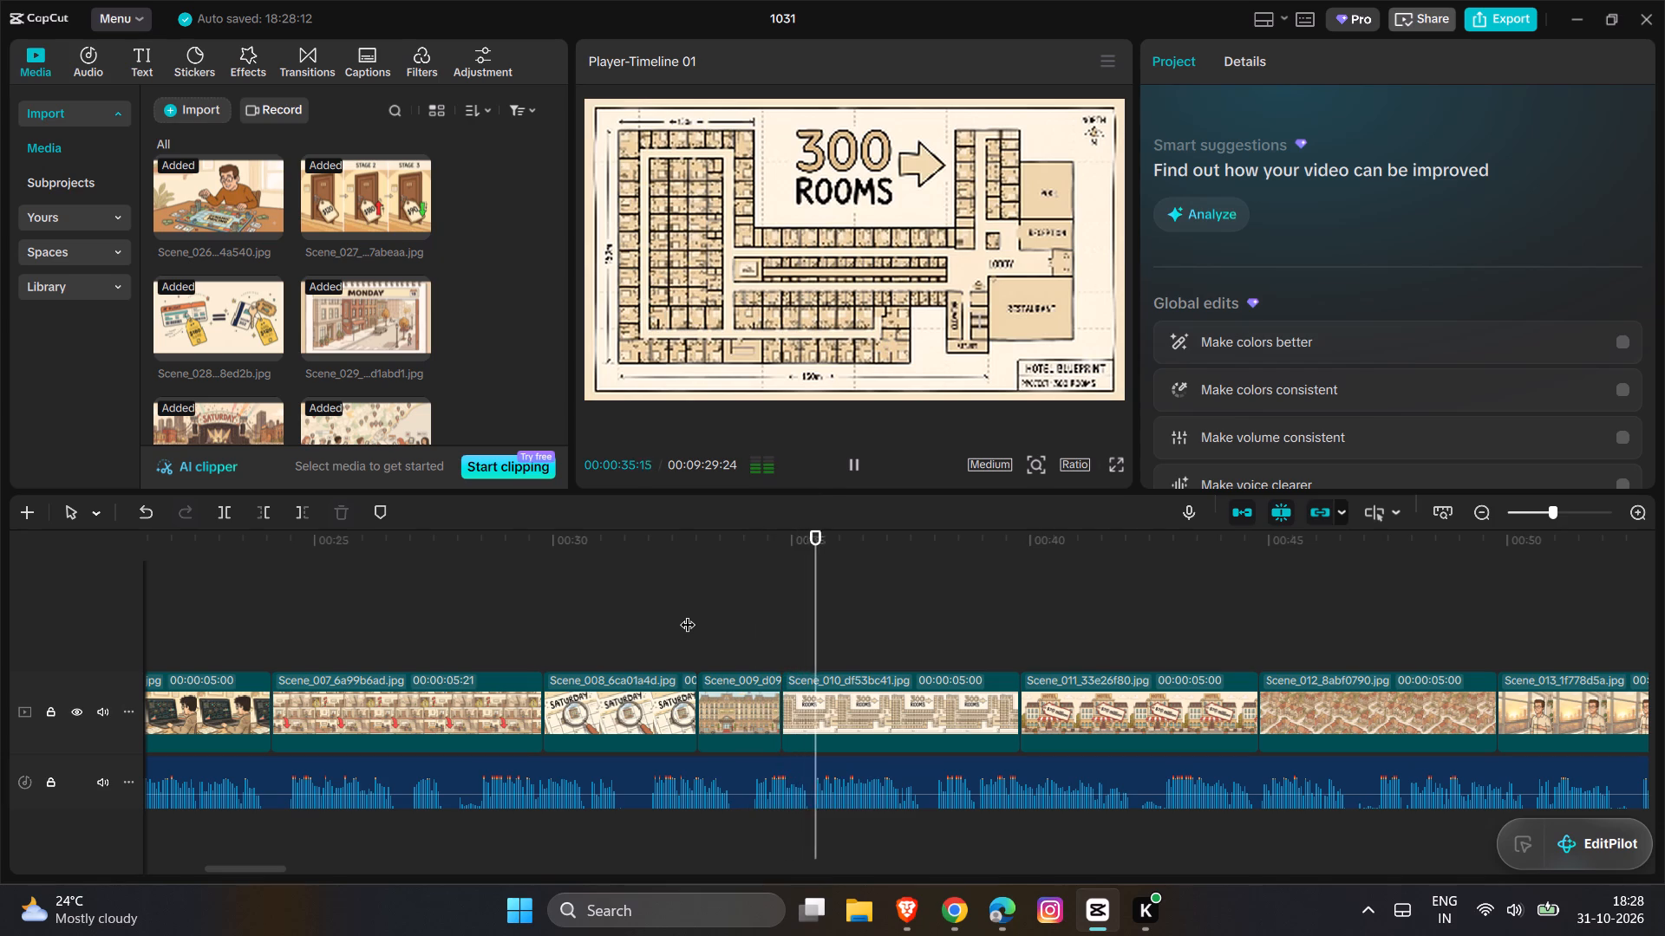
key(space)
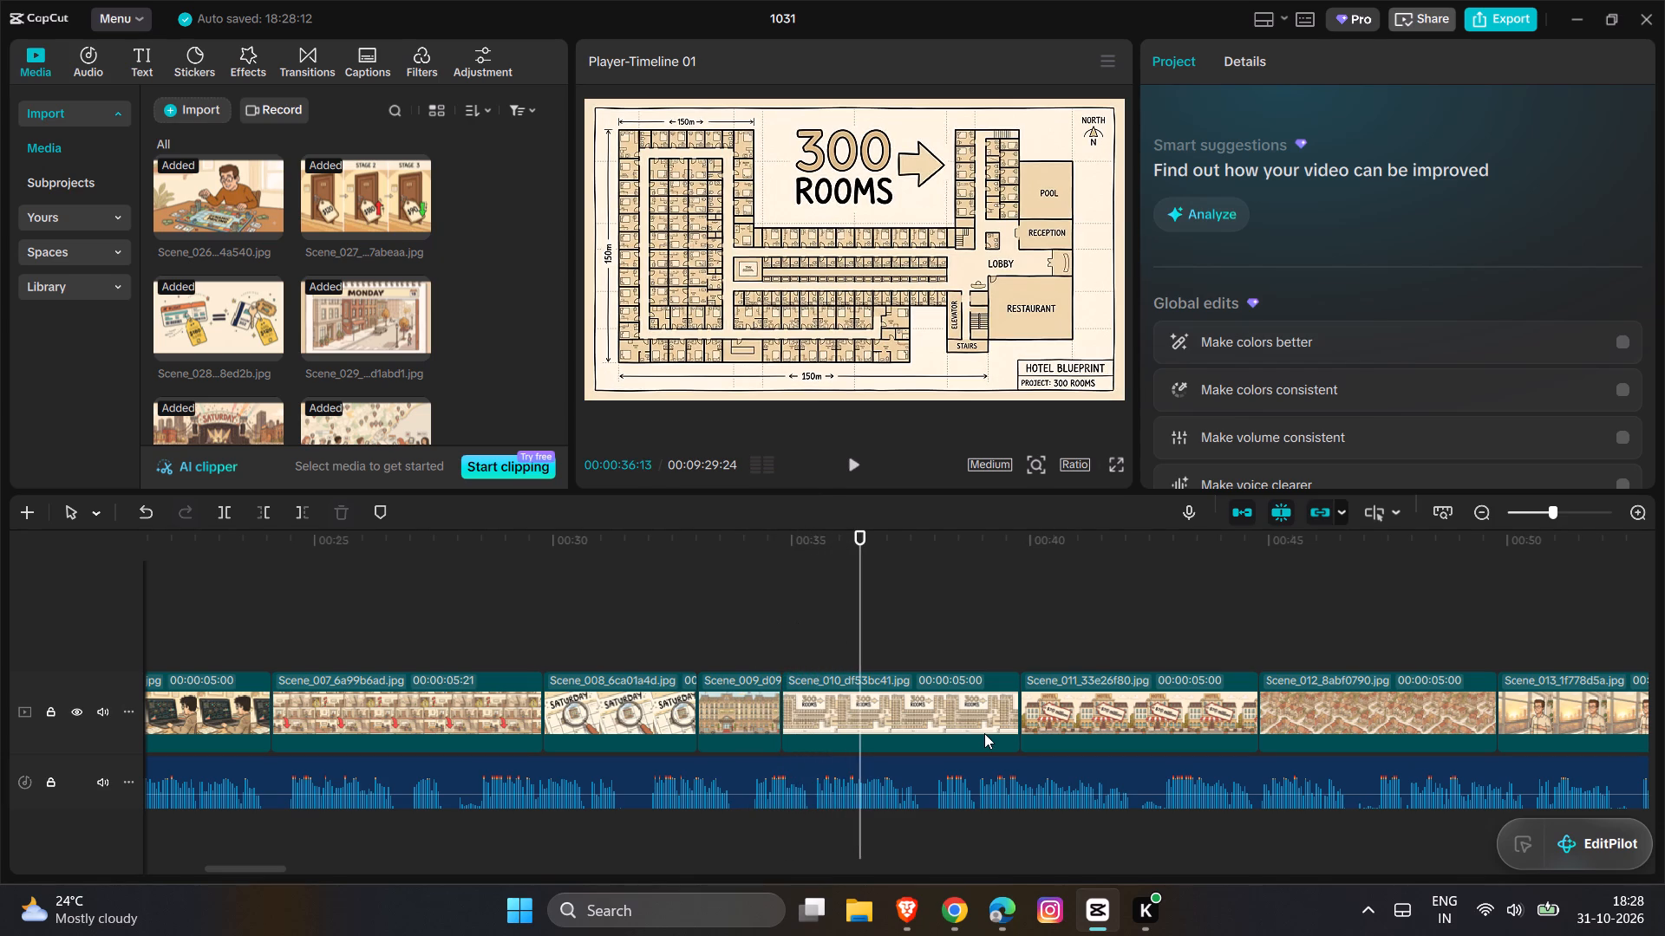
click(984, 733)
drag(1022, 719, 884, 744)
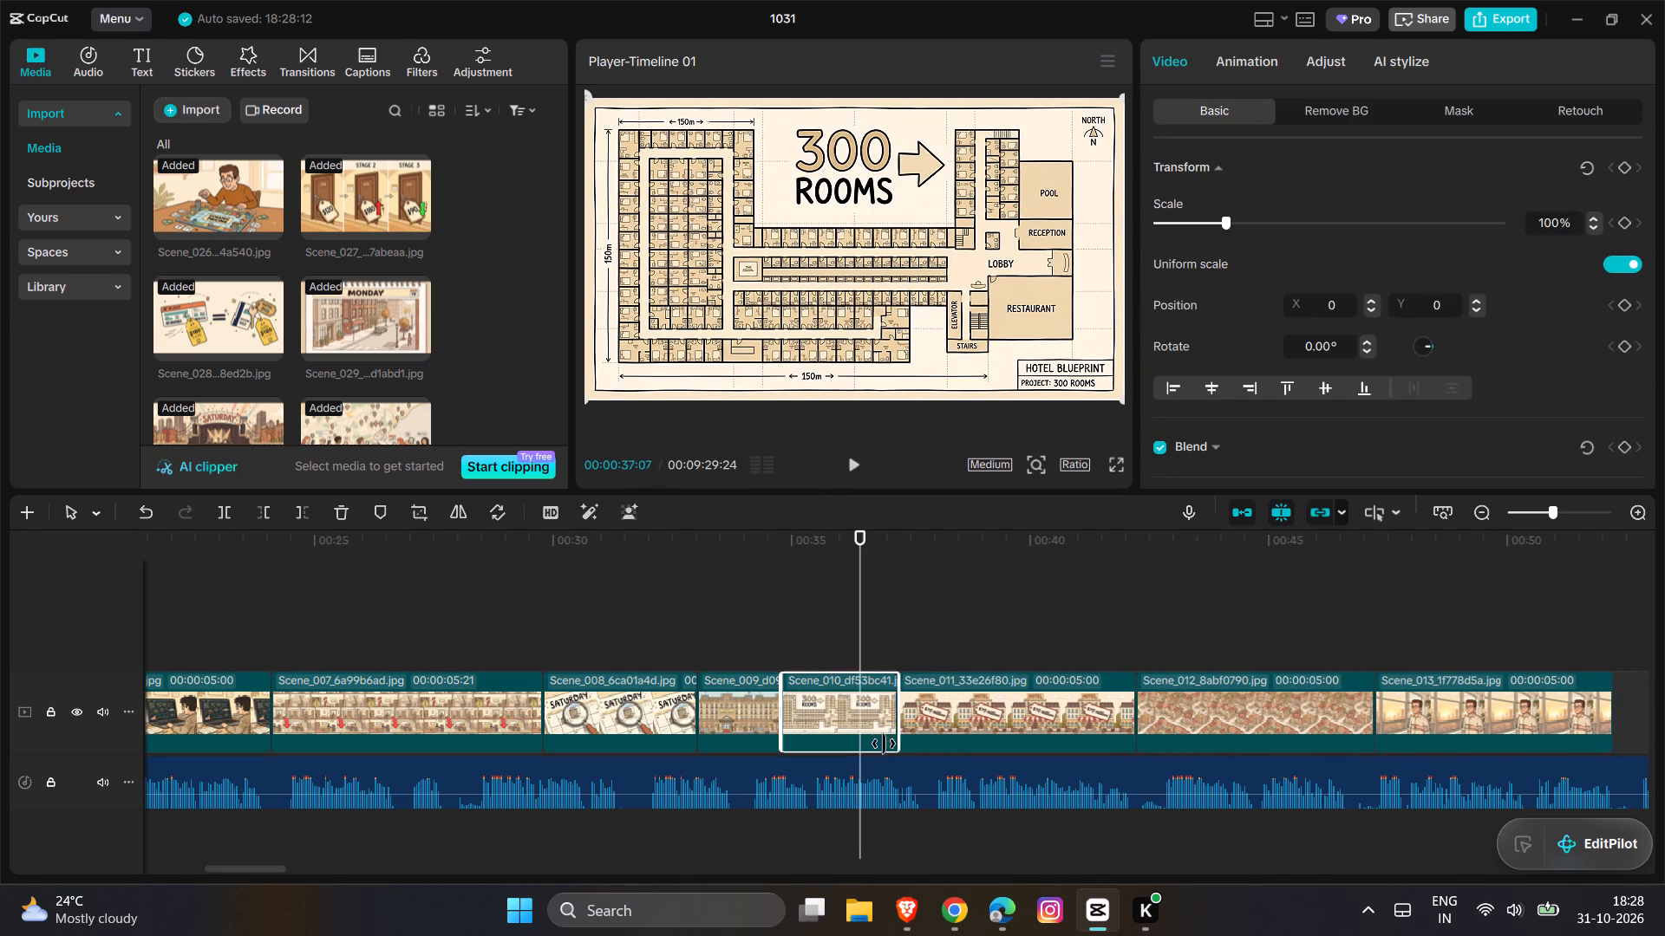
drag(884, 744, 836, 749)
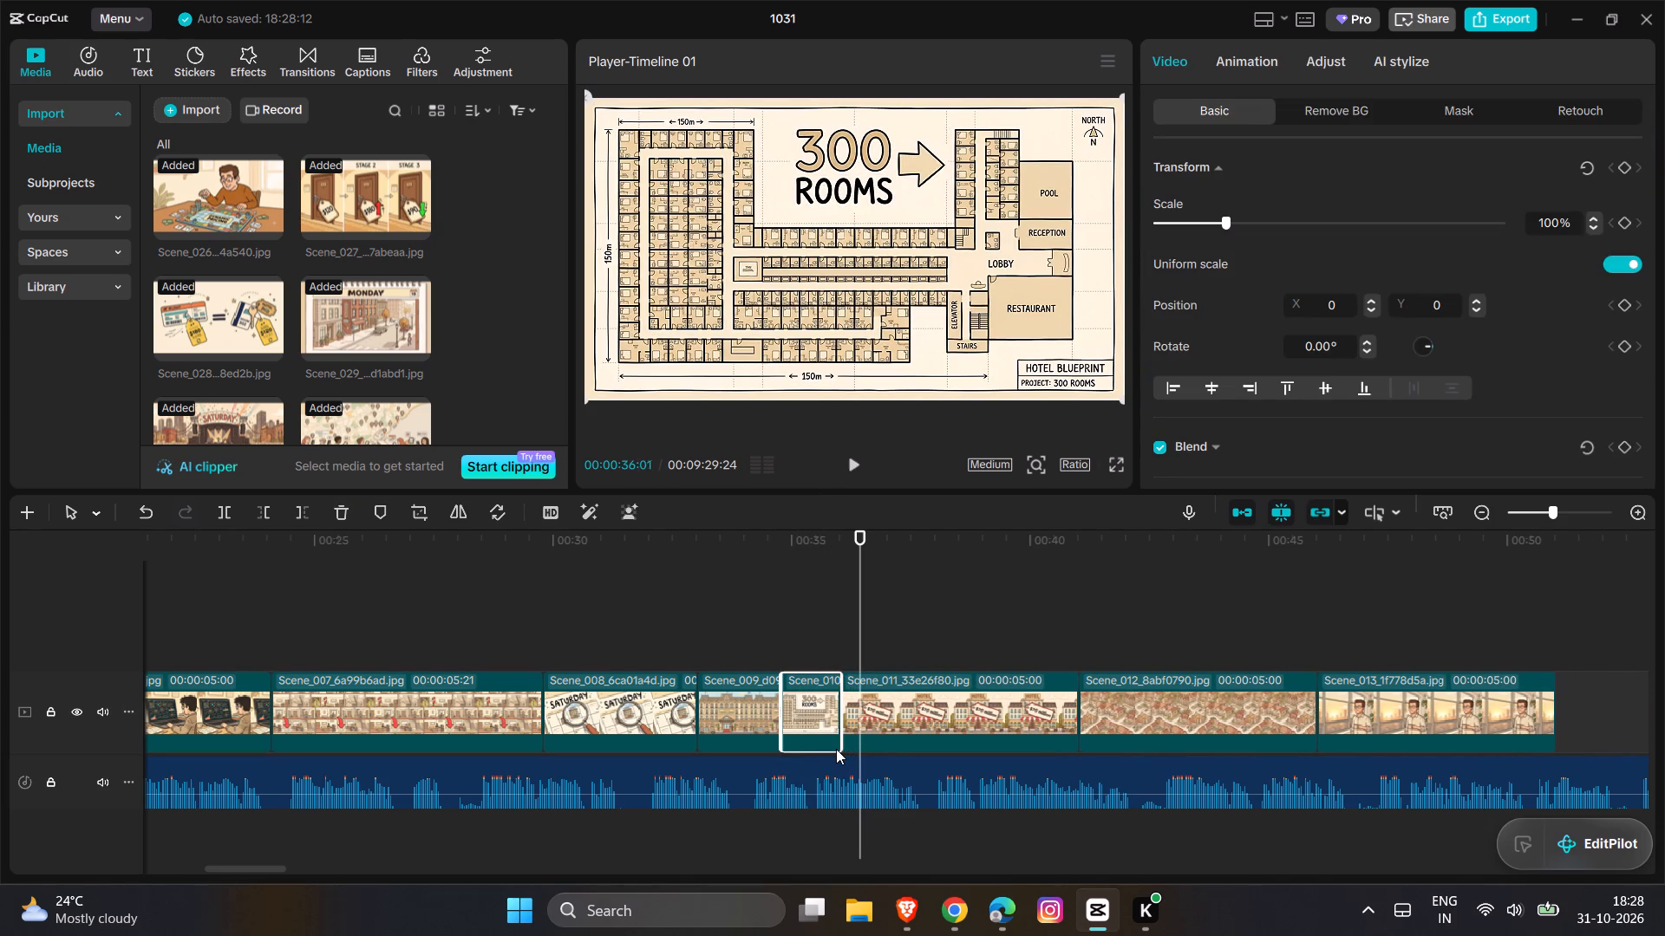
Play and replay the narration over Scene_011 and trim the end of that clip to about the 39-second mark.
key(space)
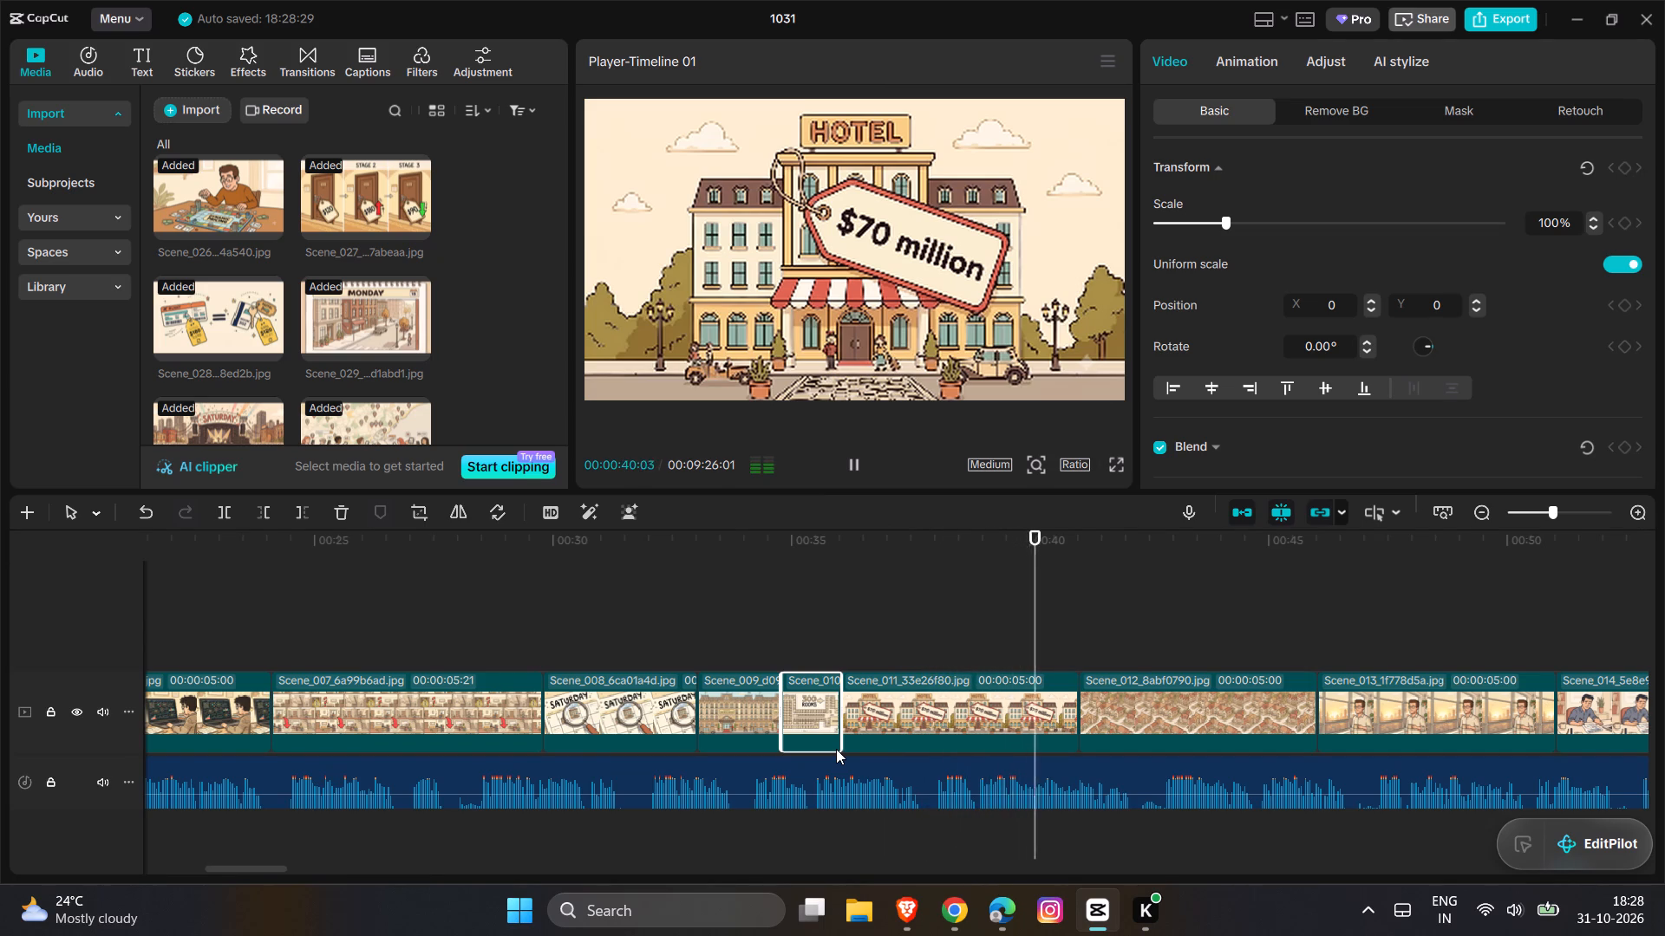
key(space)
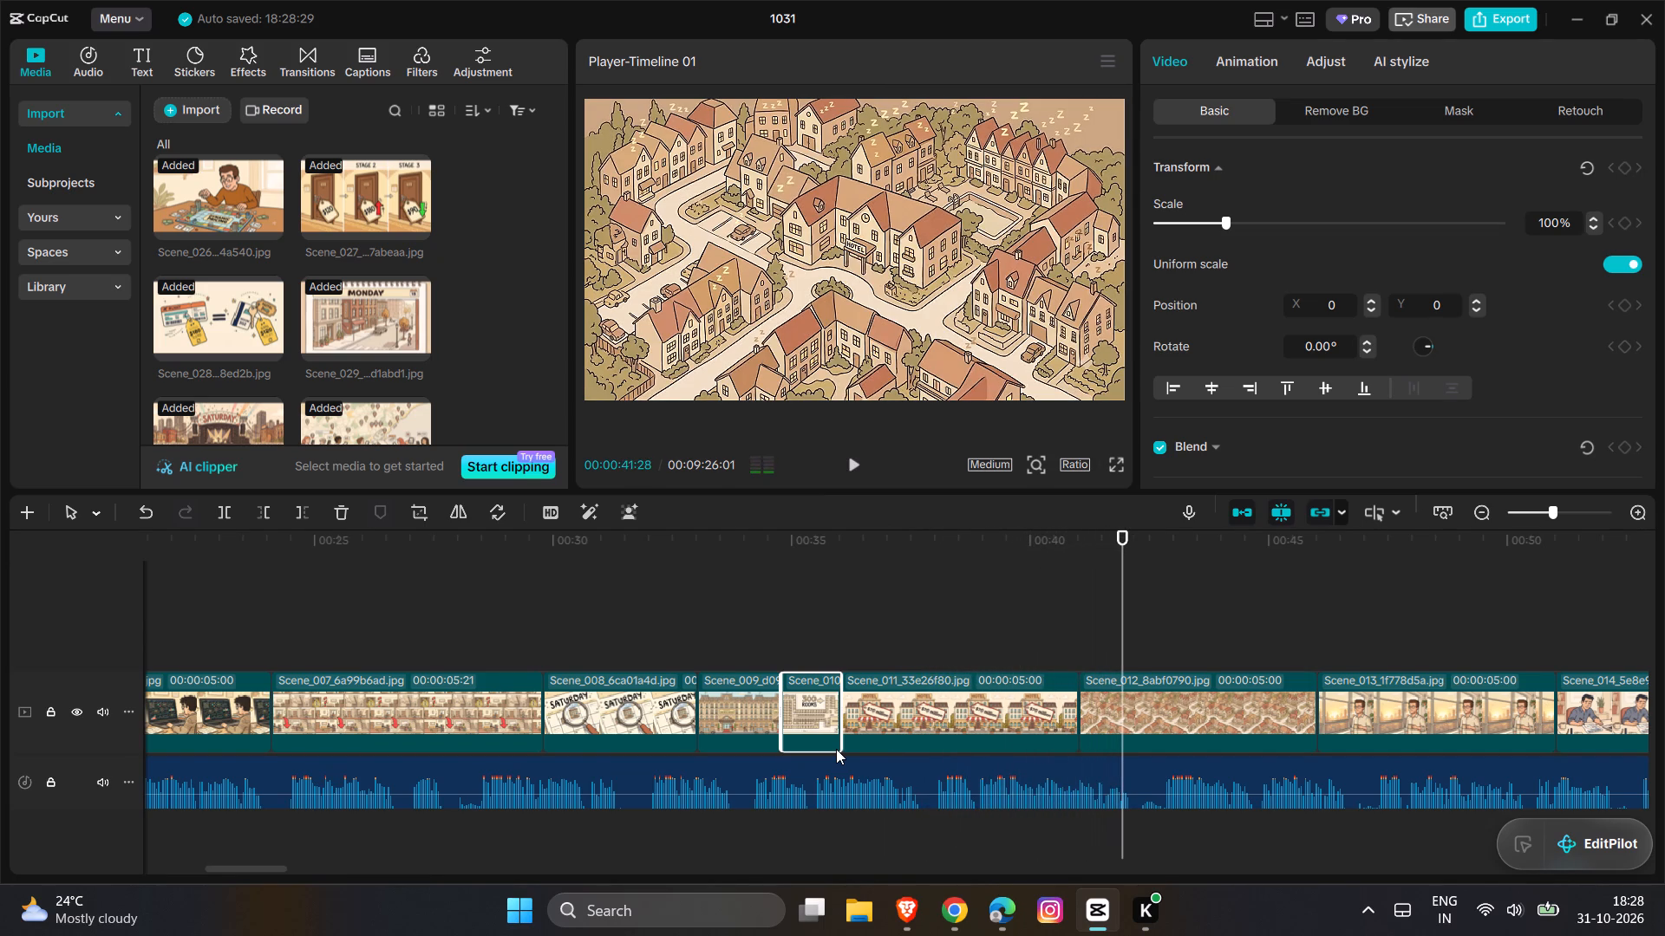
key(space)
click(885, 624)
key(space)
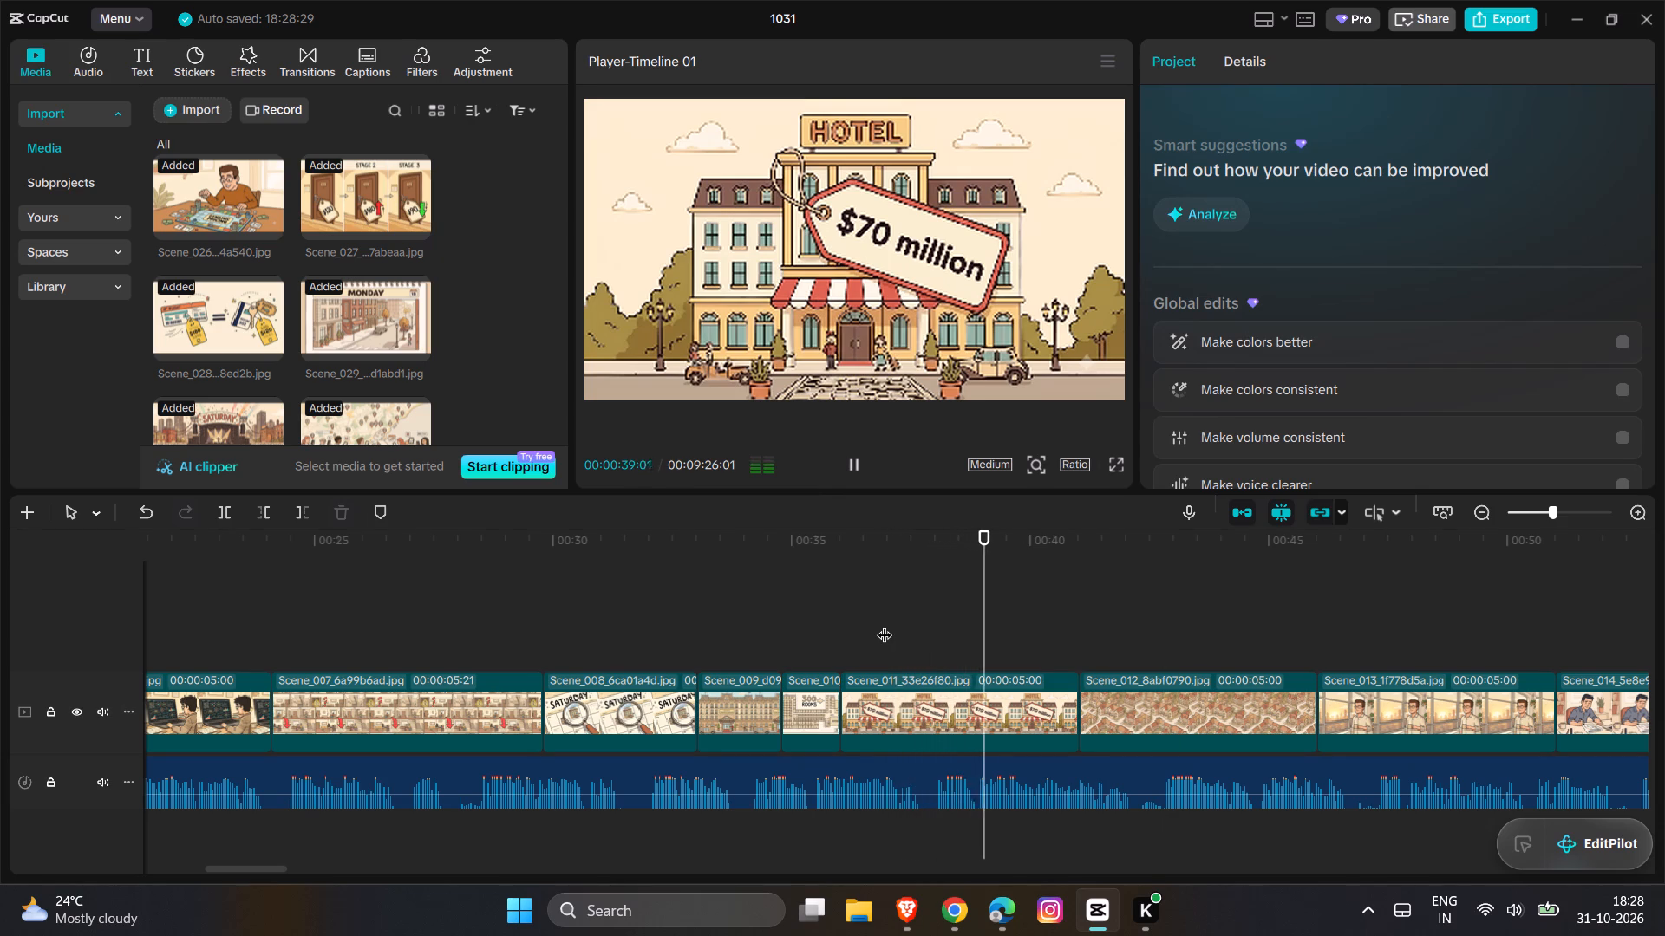
key(space)
click(995, 686)
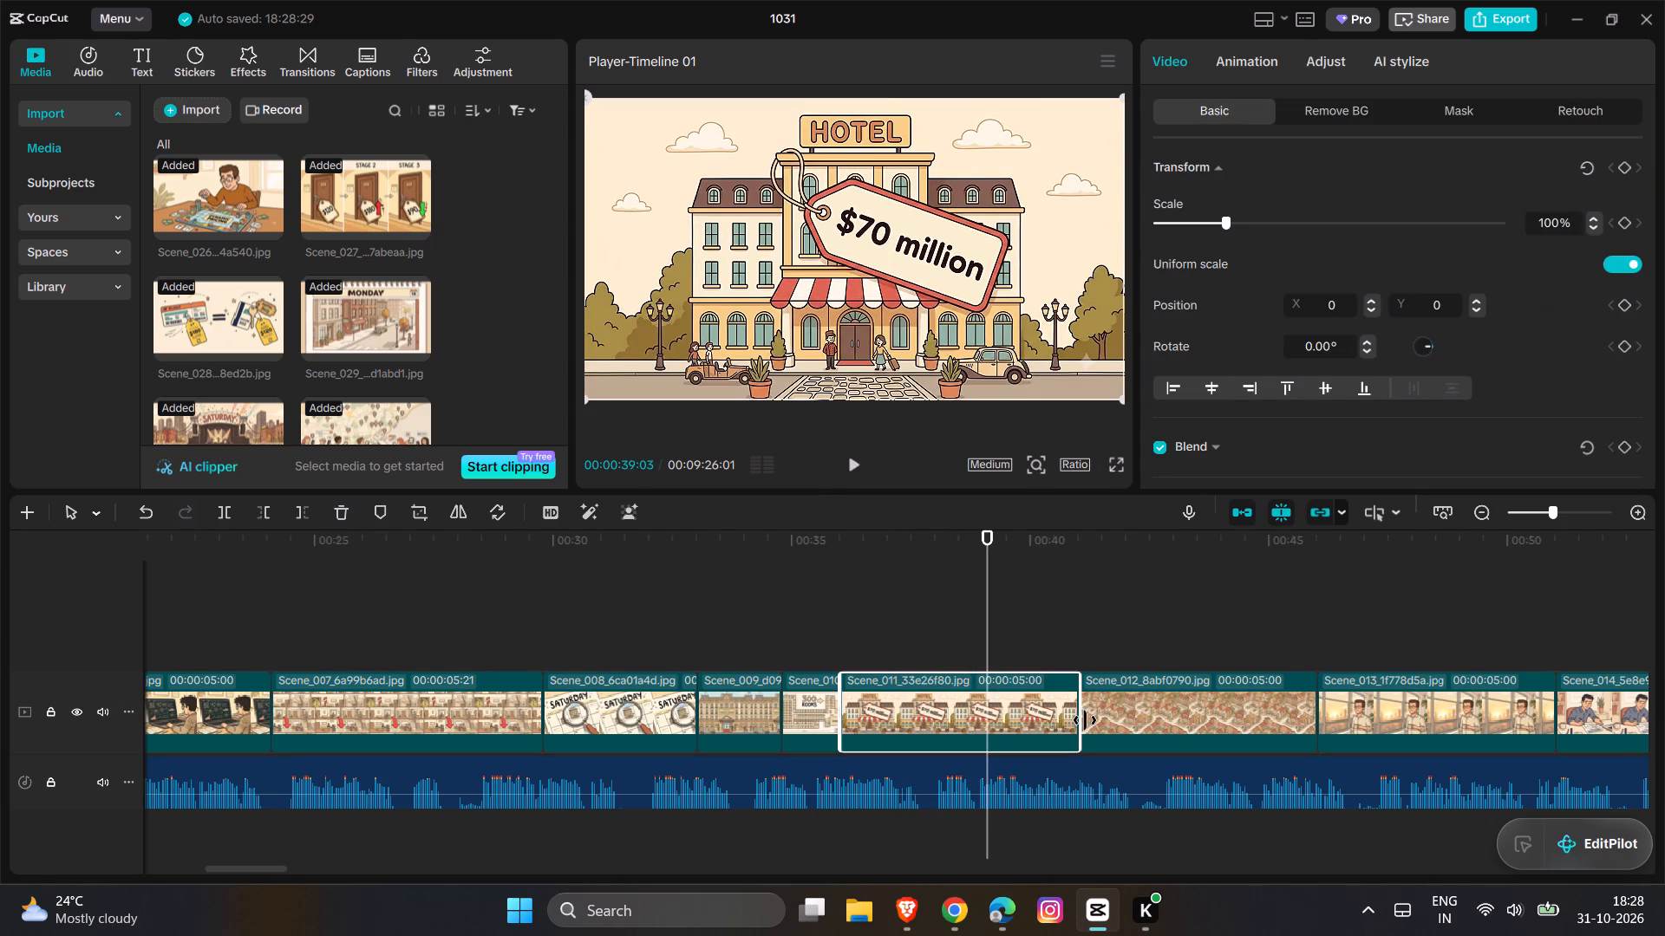
drag(1083, 722, 995, 742)
Play the narration from Scene_012 into Scene_014, replay it over Scene_013, and trim the end of Scene_013 to about 00:00:45:14.
key(space)
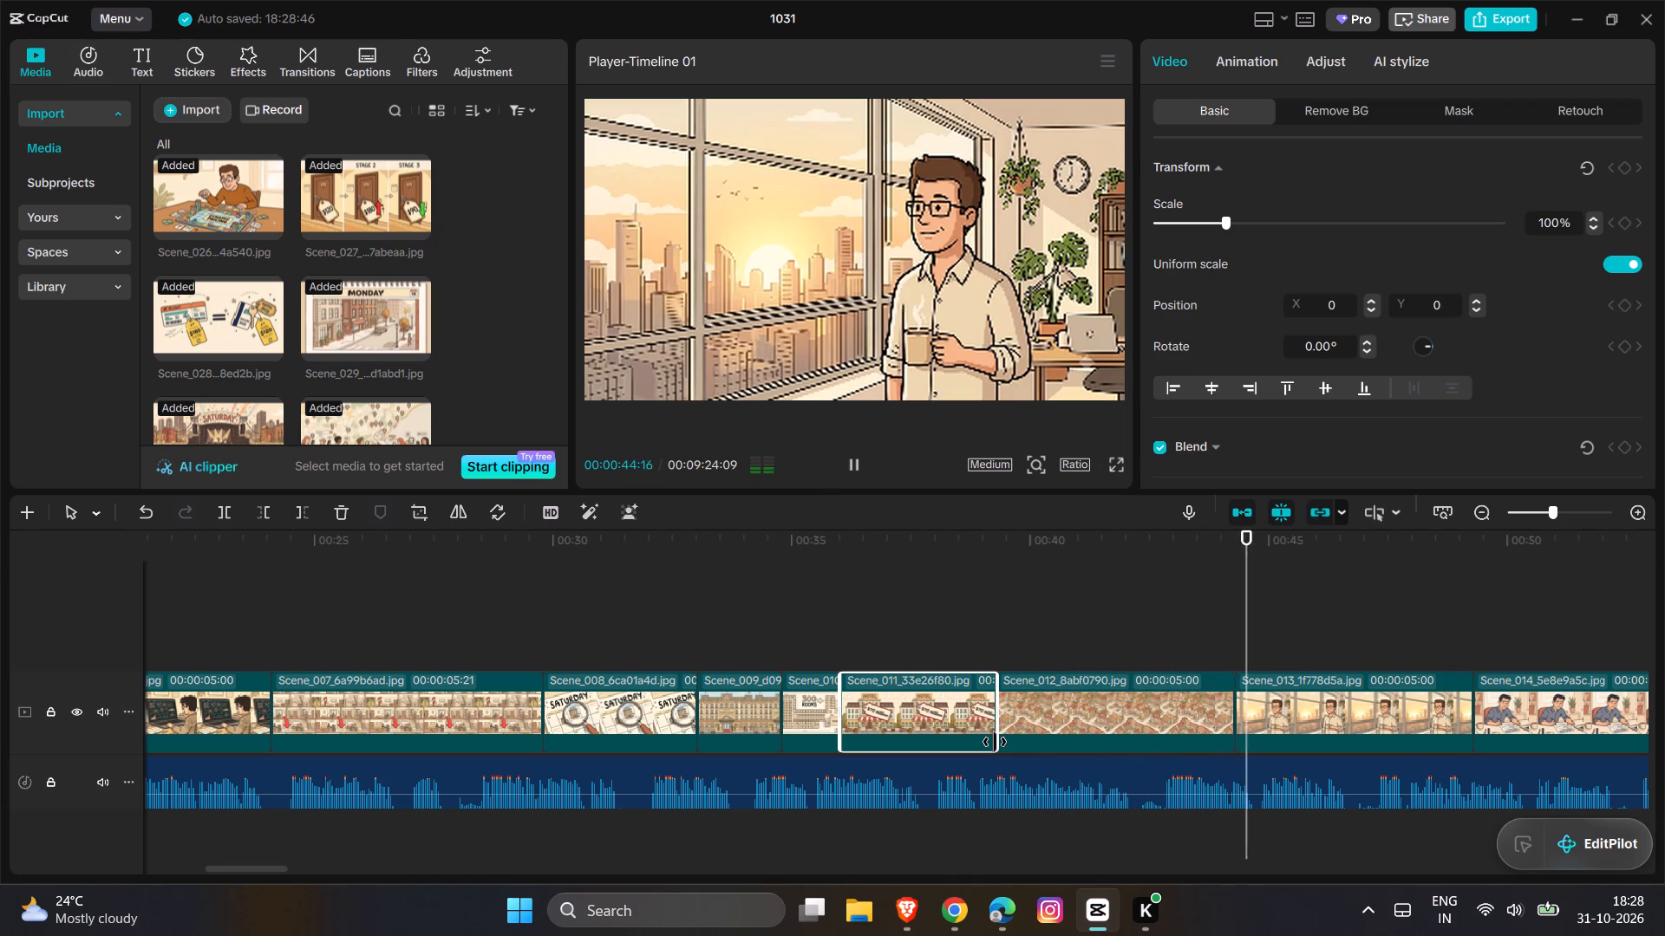
scroll(995, 742, left, 1)
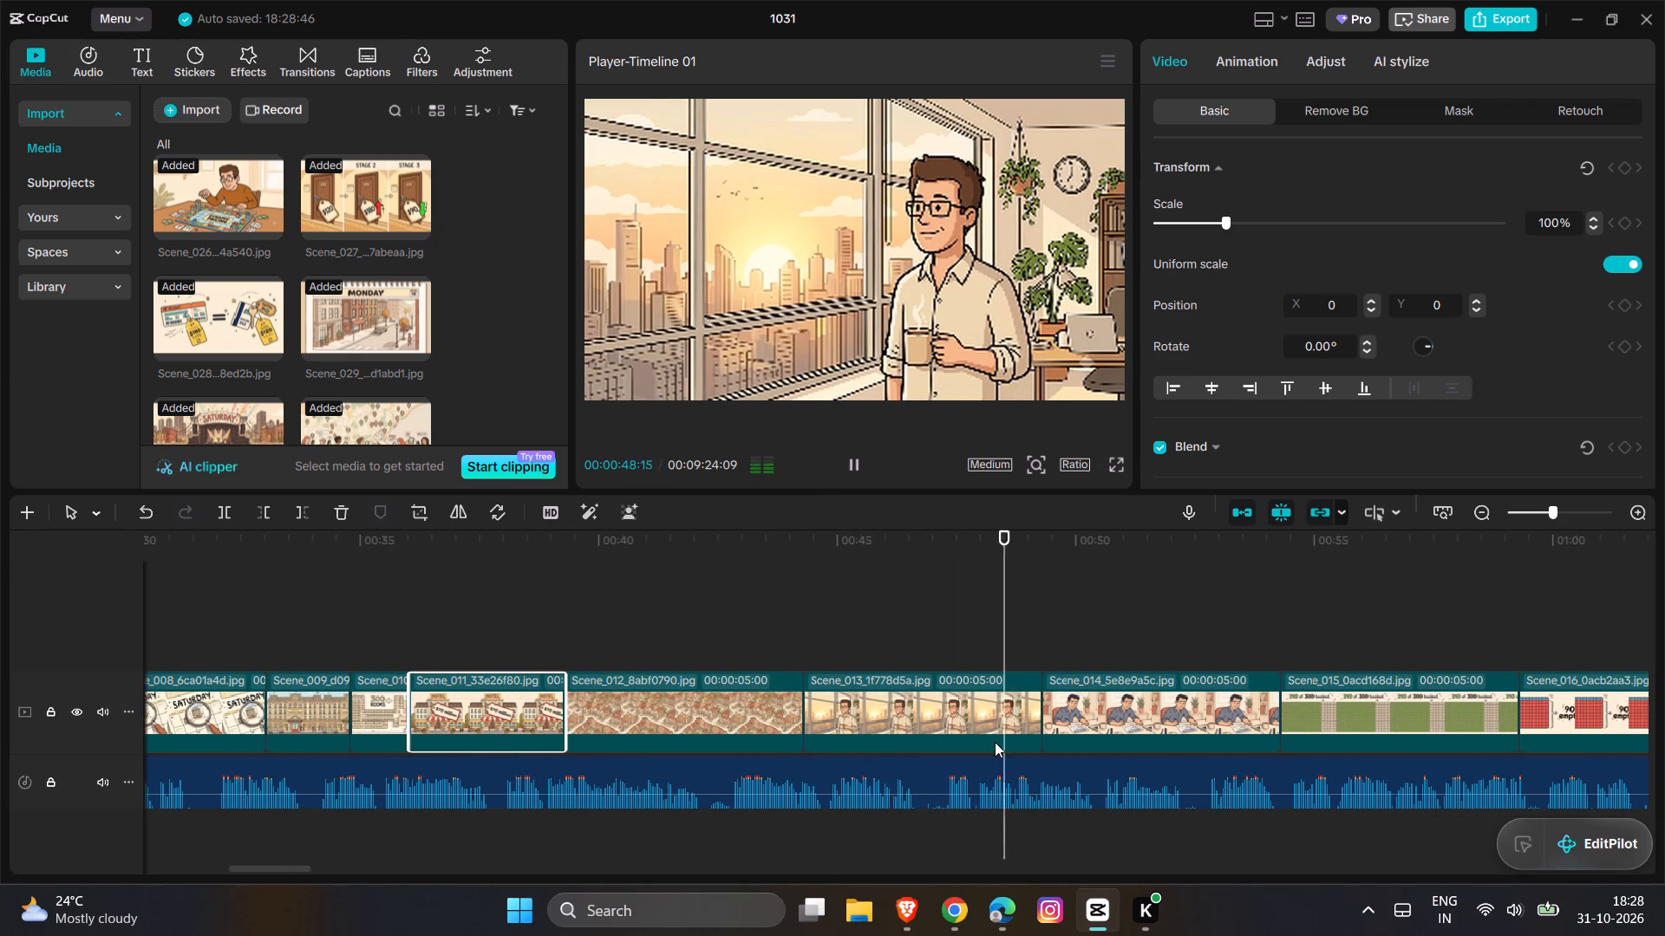
key(space)
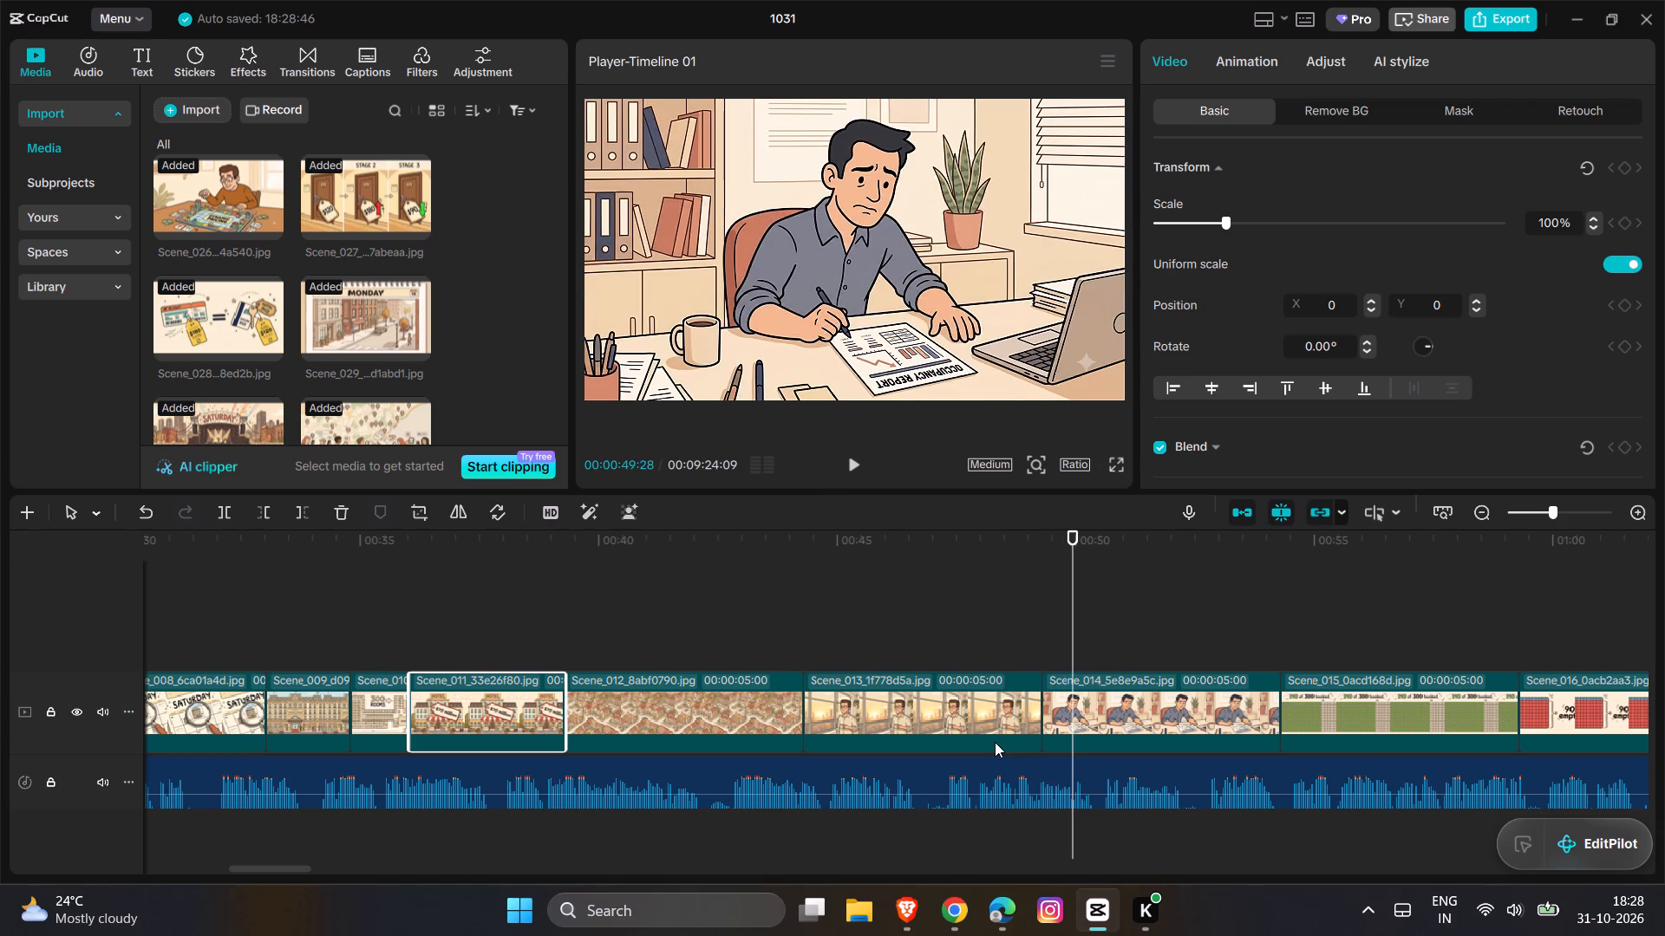
scroll(995, 742, left, 1)
click(1054, 586)
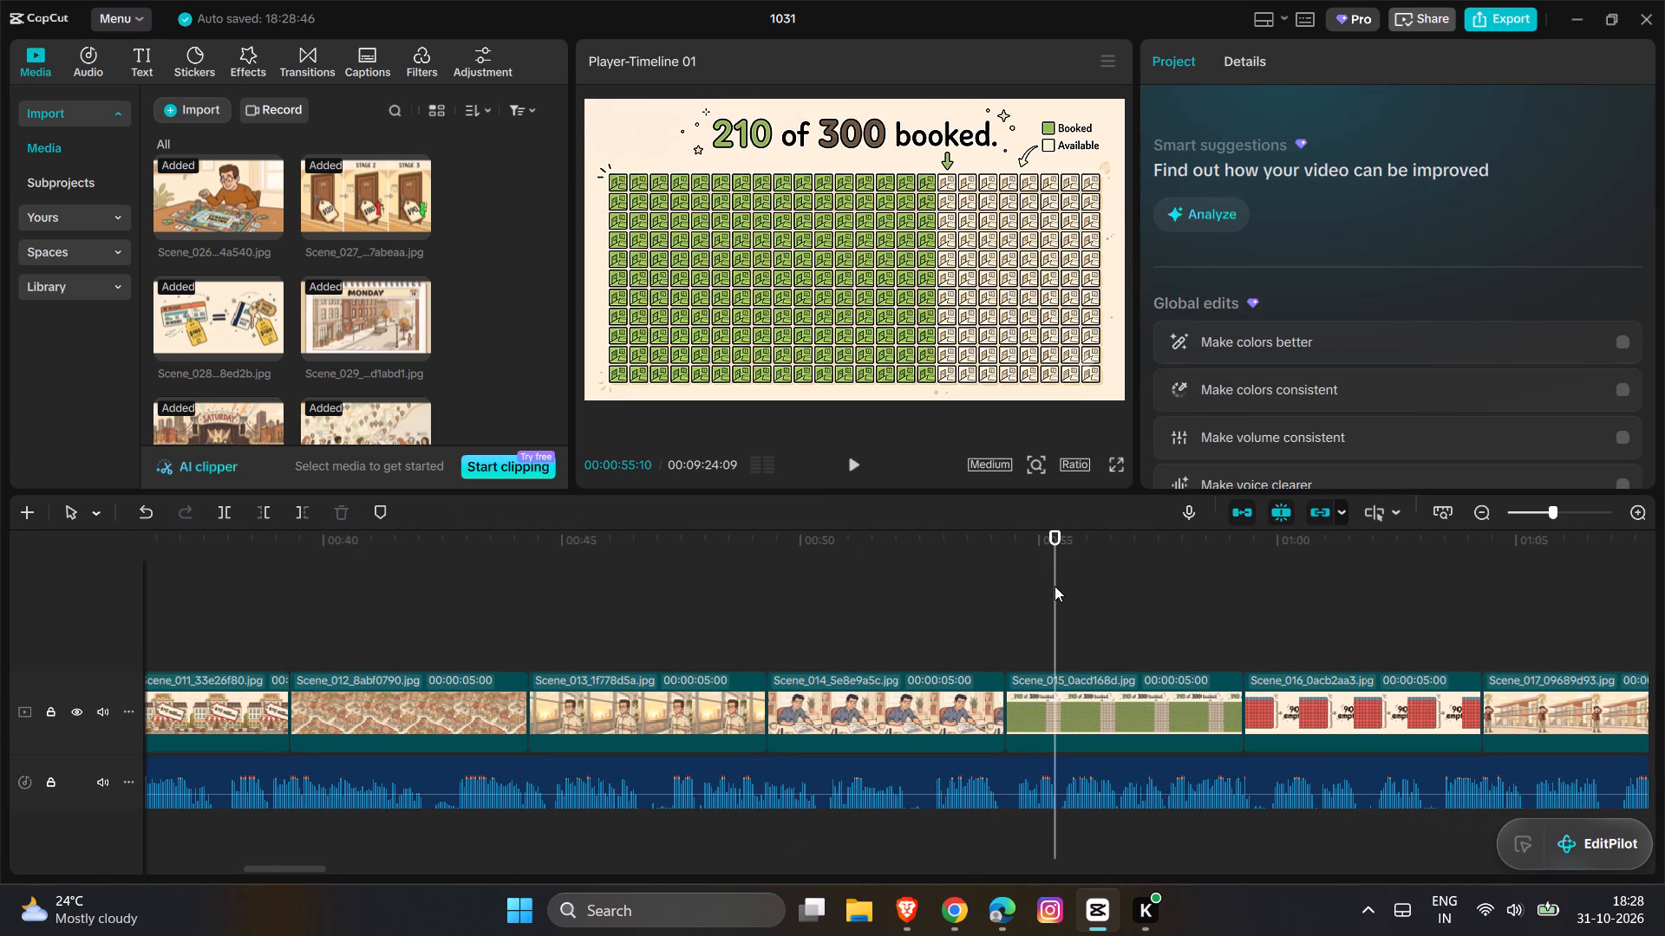
click(550, 620)
key(space)
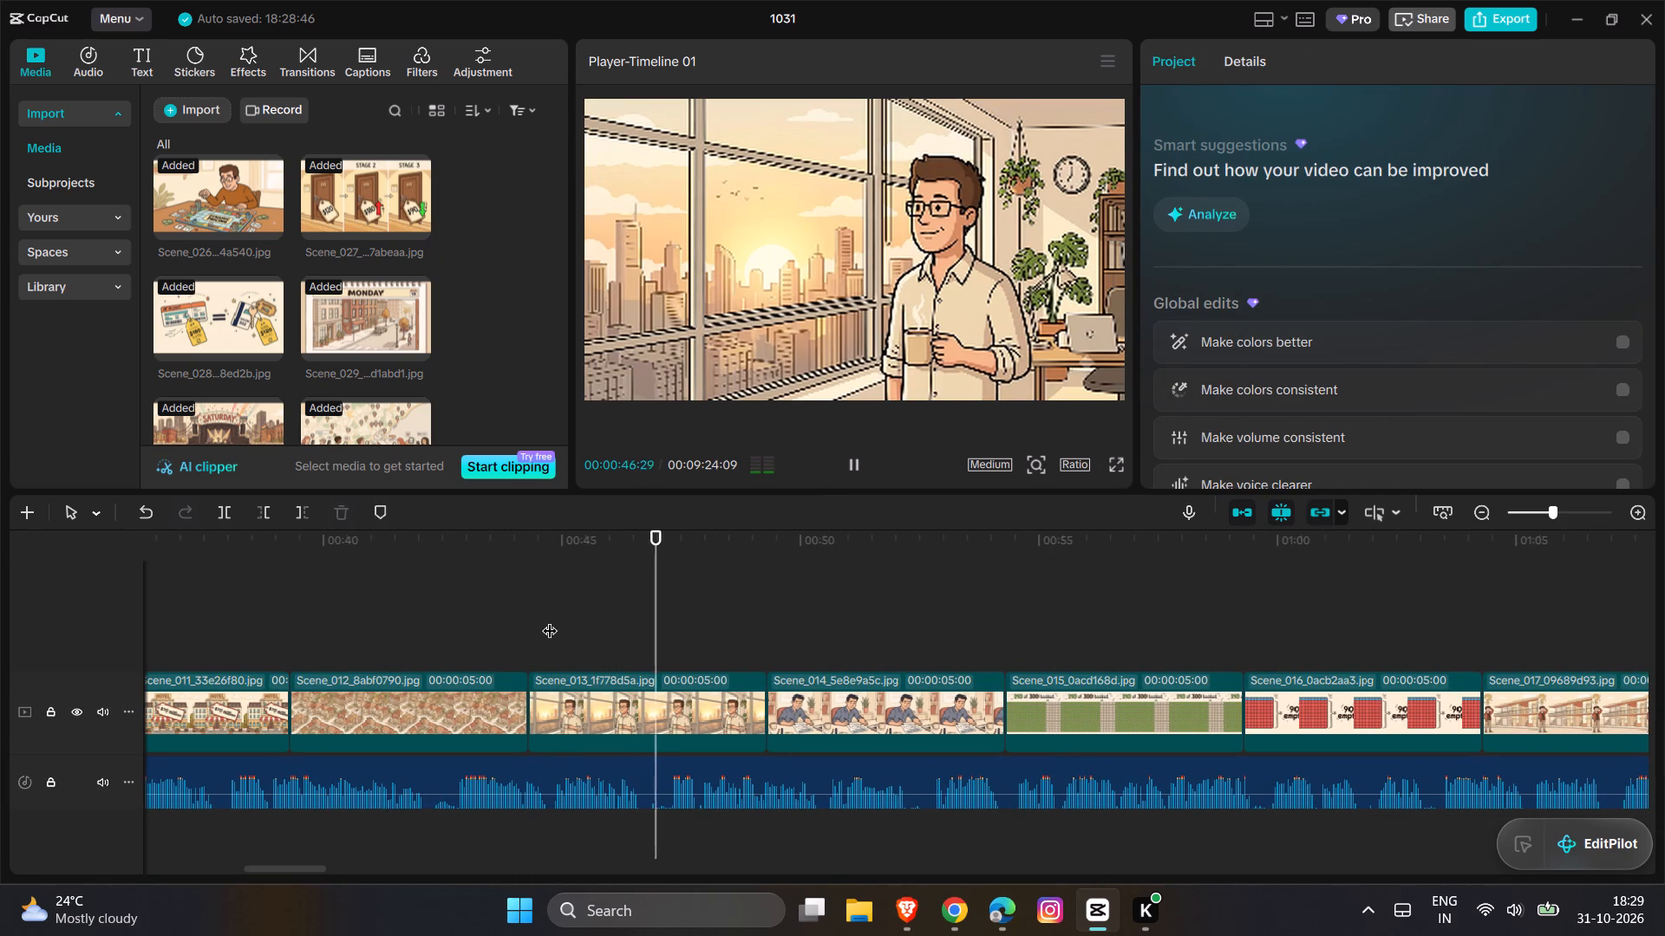
key(space)
click(751, 731)
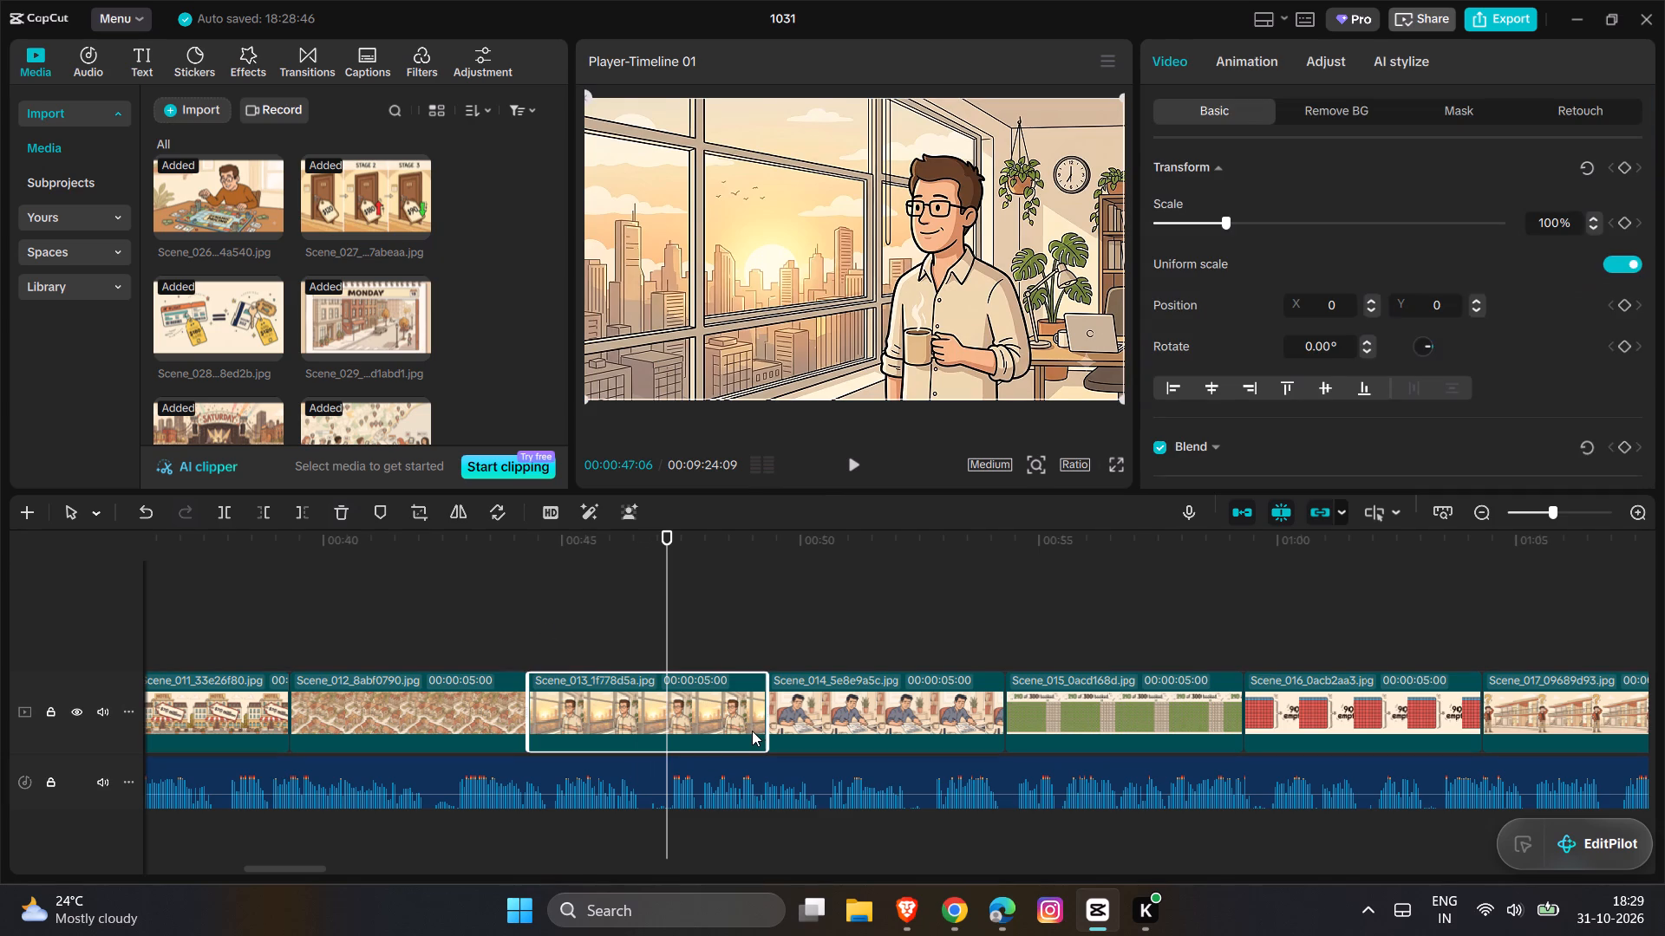
drag(767, 721, 578, 731)
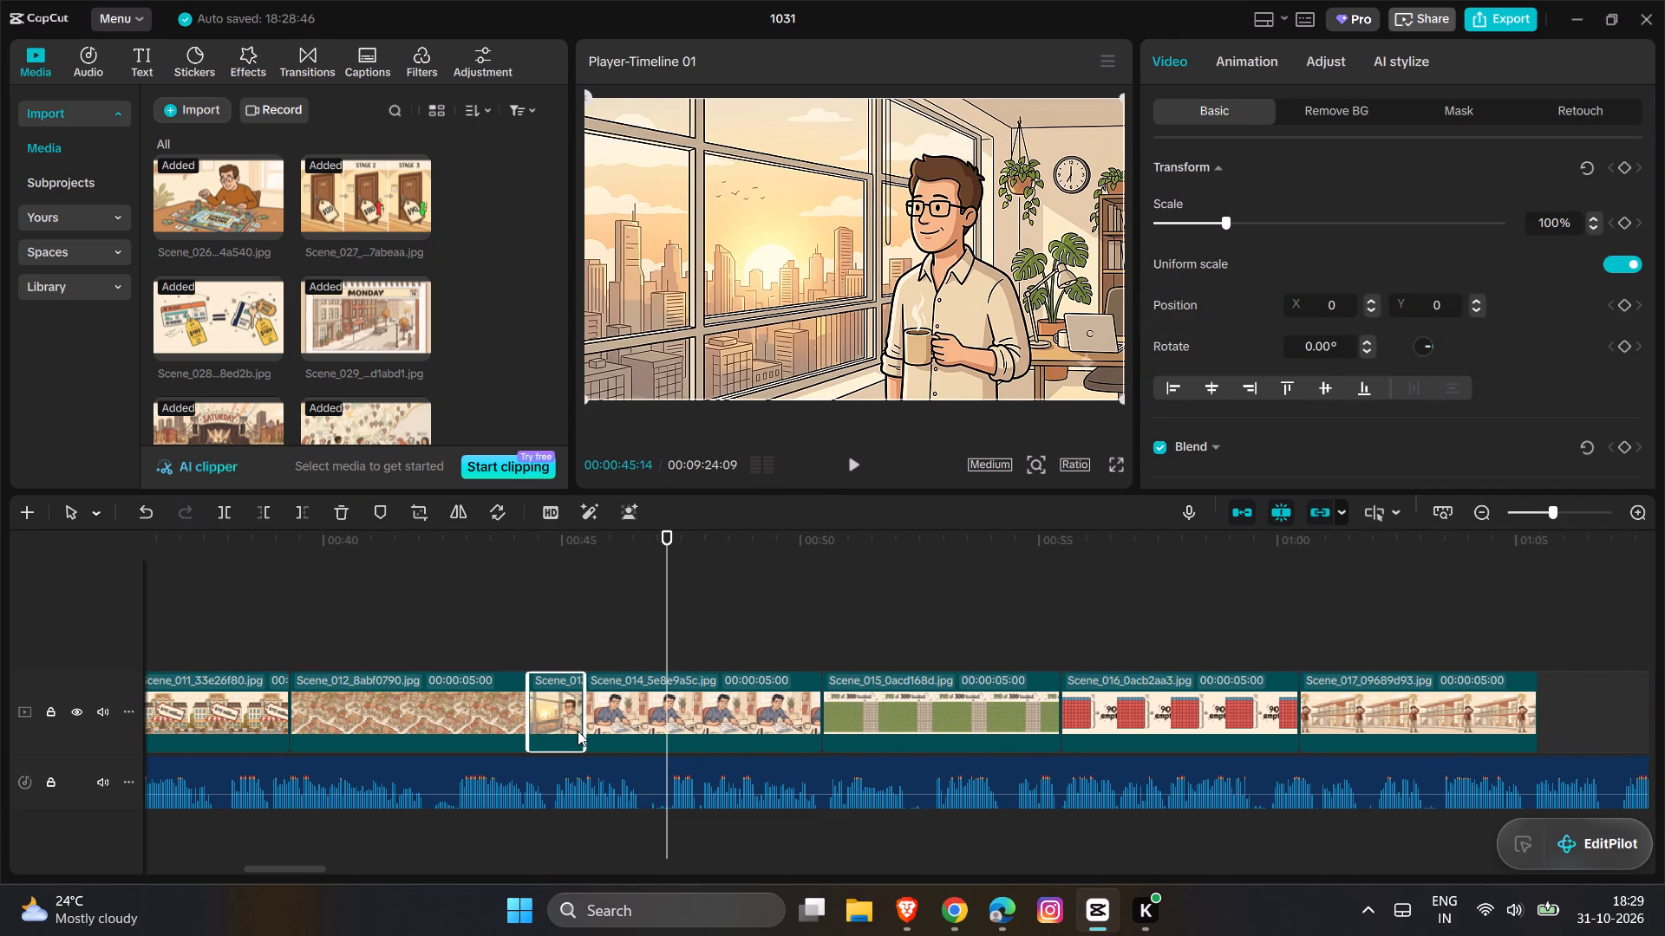
Play the narration from the end of Scene_012 into Scene_014 and trim the end of Scene_014 to about 00:00:48:06.
click(463, 604)
key(space)
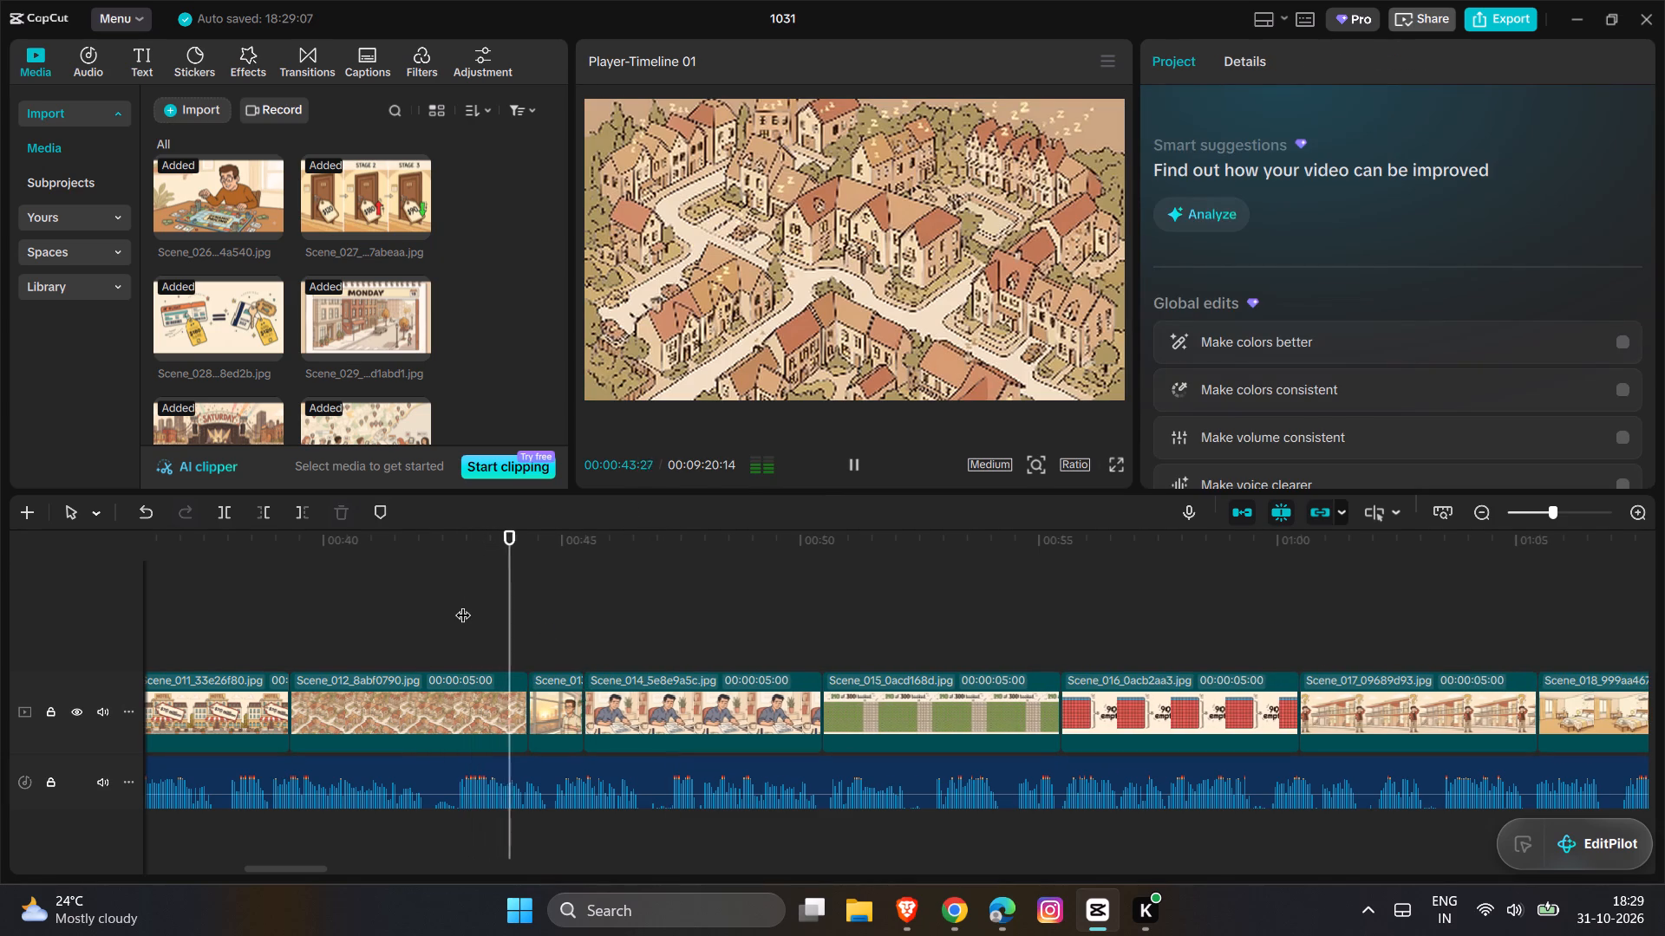
key(space)
key(space)
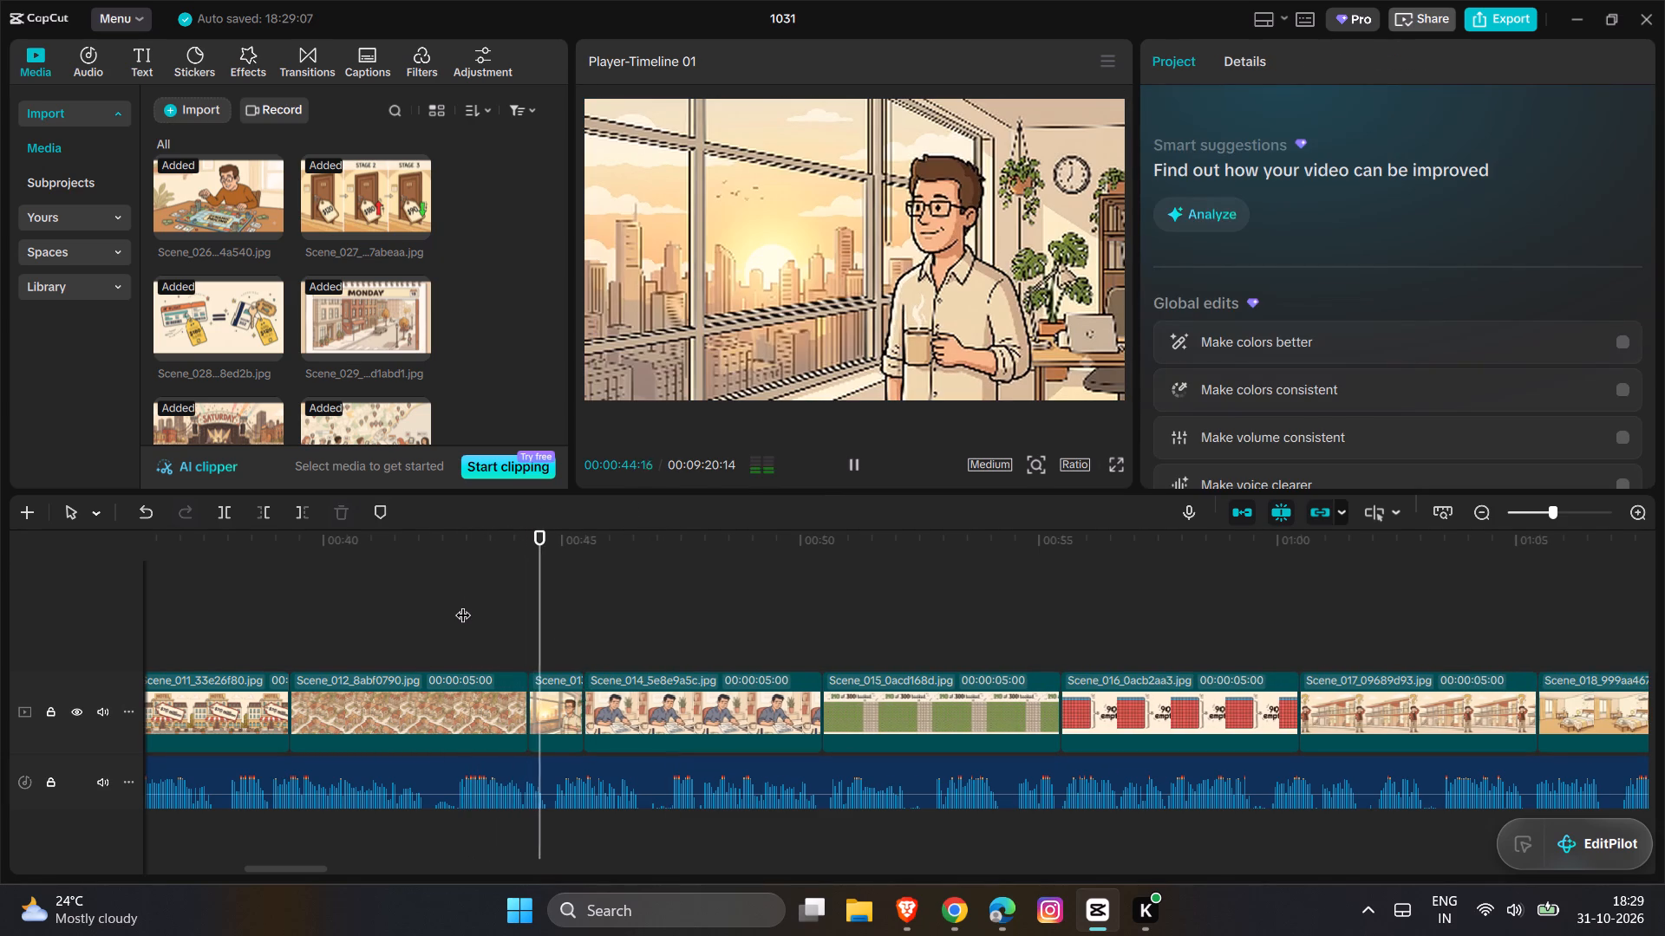
key(space)
key(space)
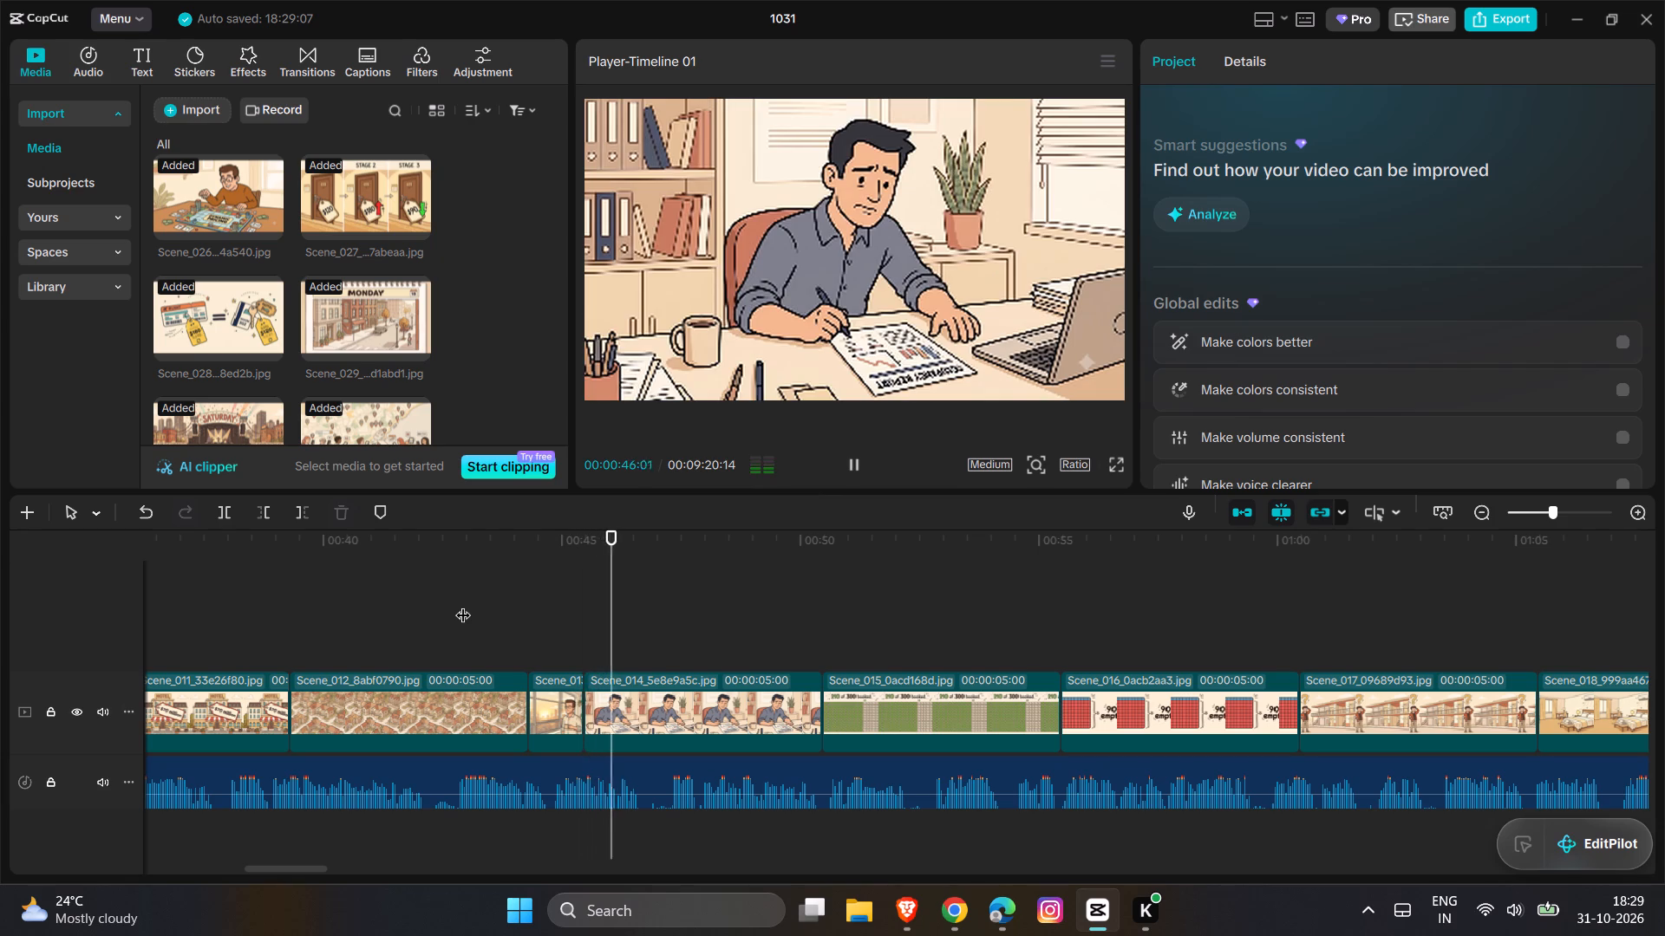
key(space)
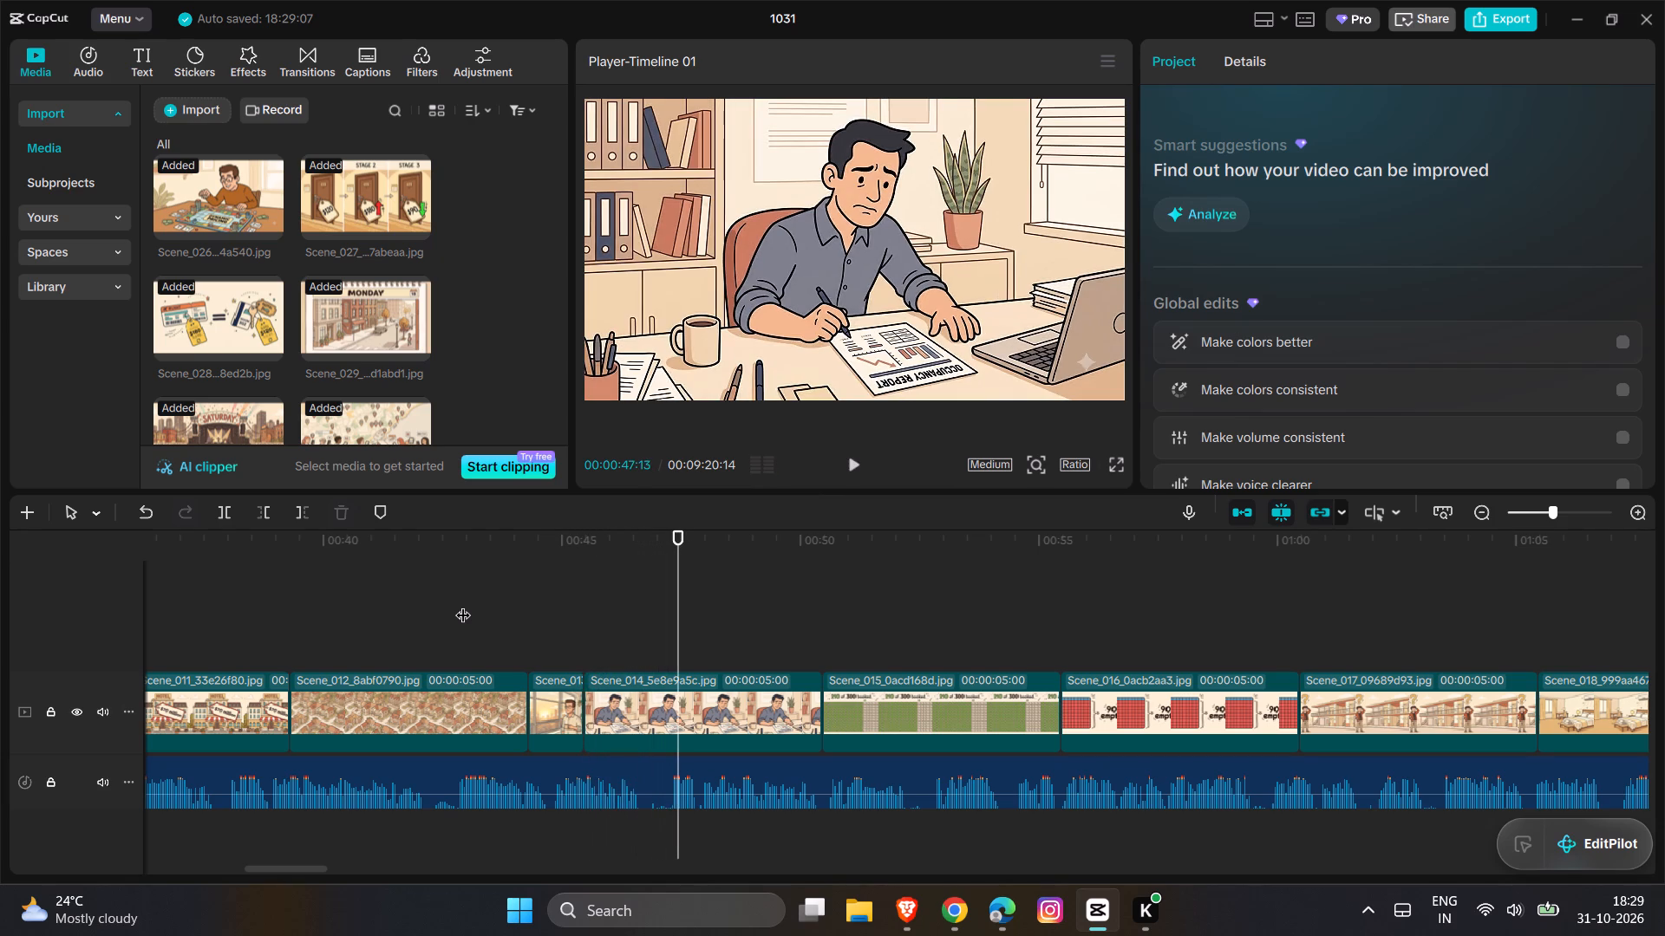
key(space)
key(space)
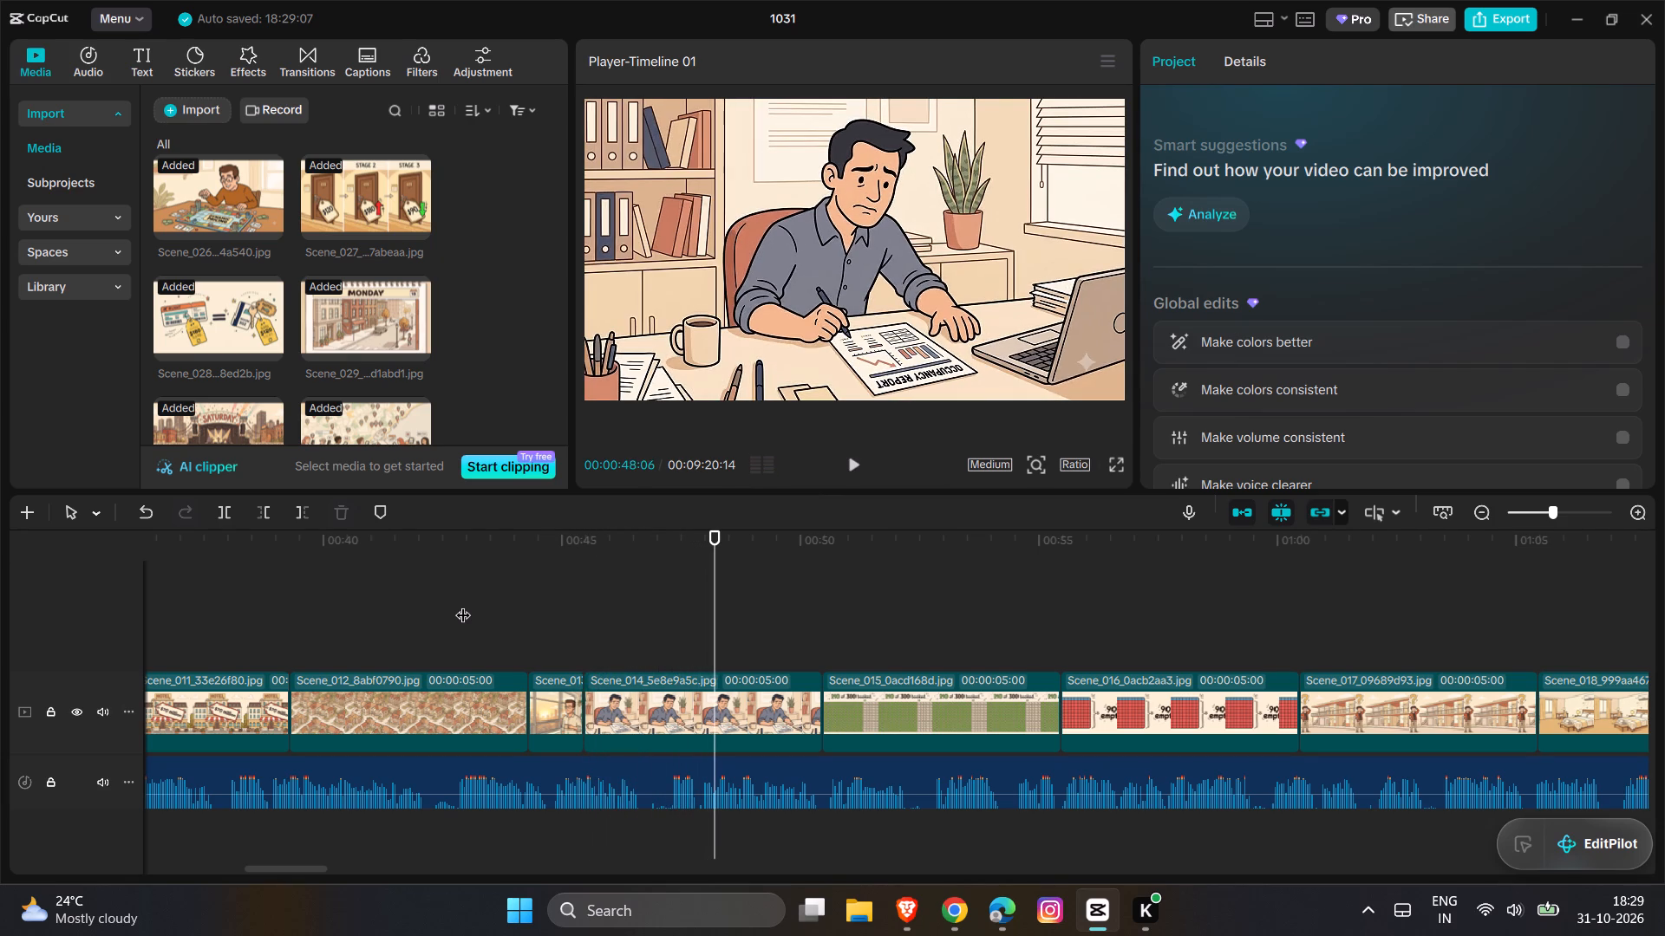
click(751, 701)
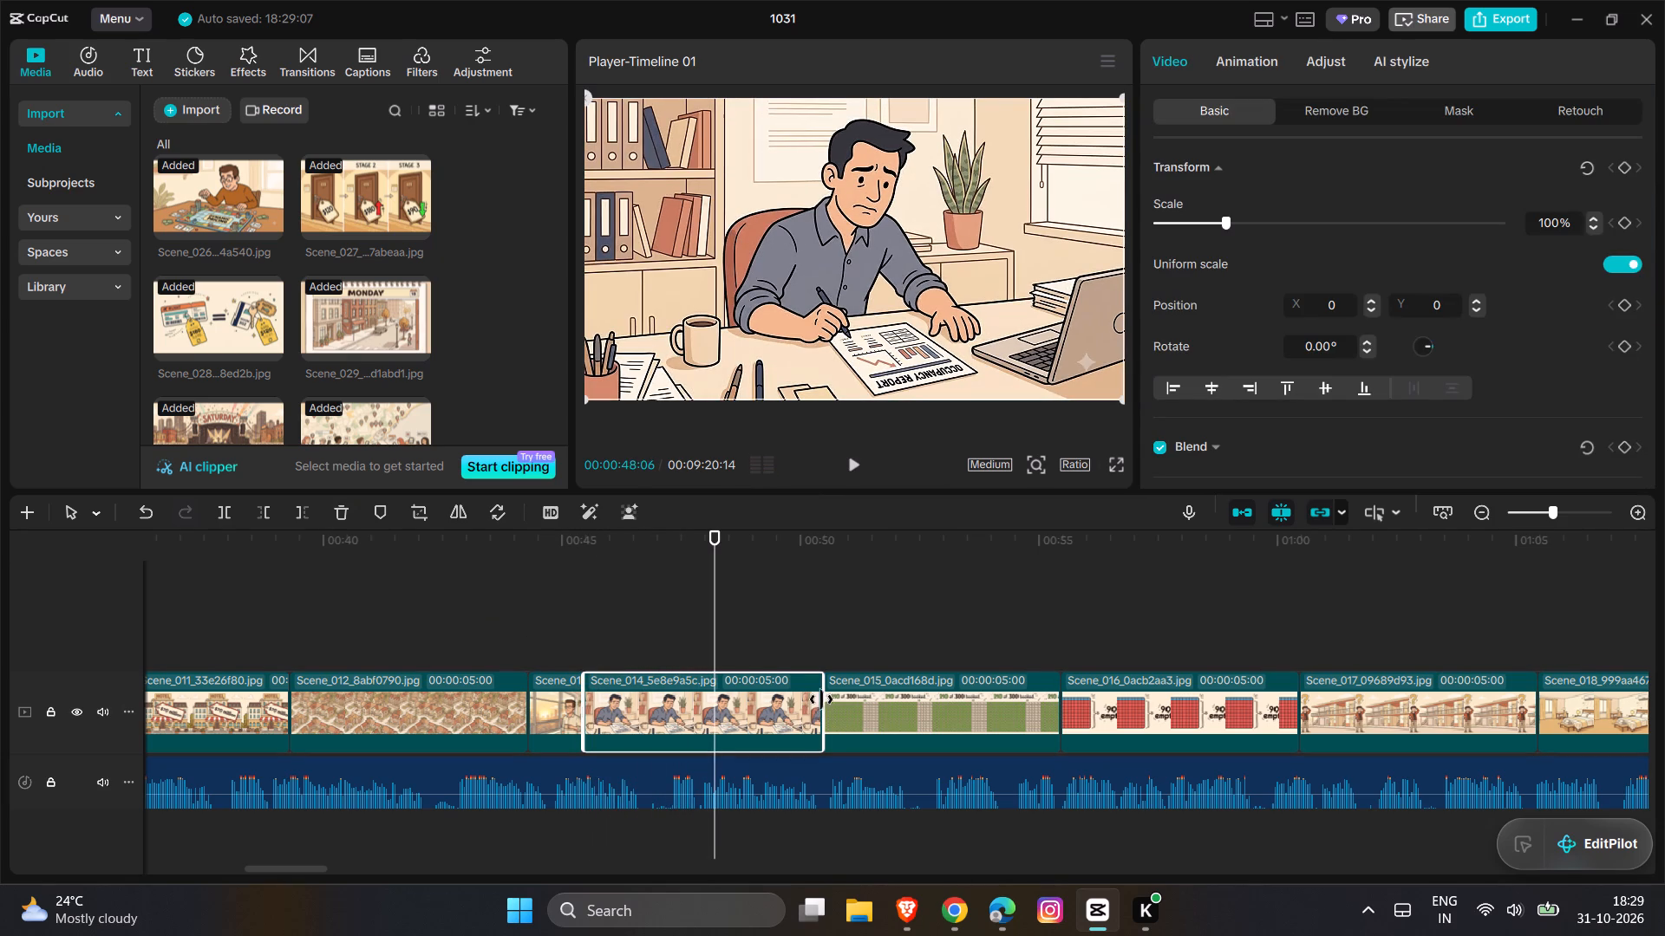
drag(826, 699, 712, 731)
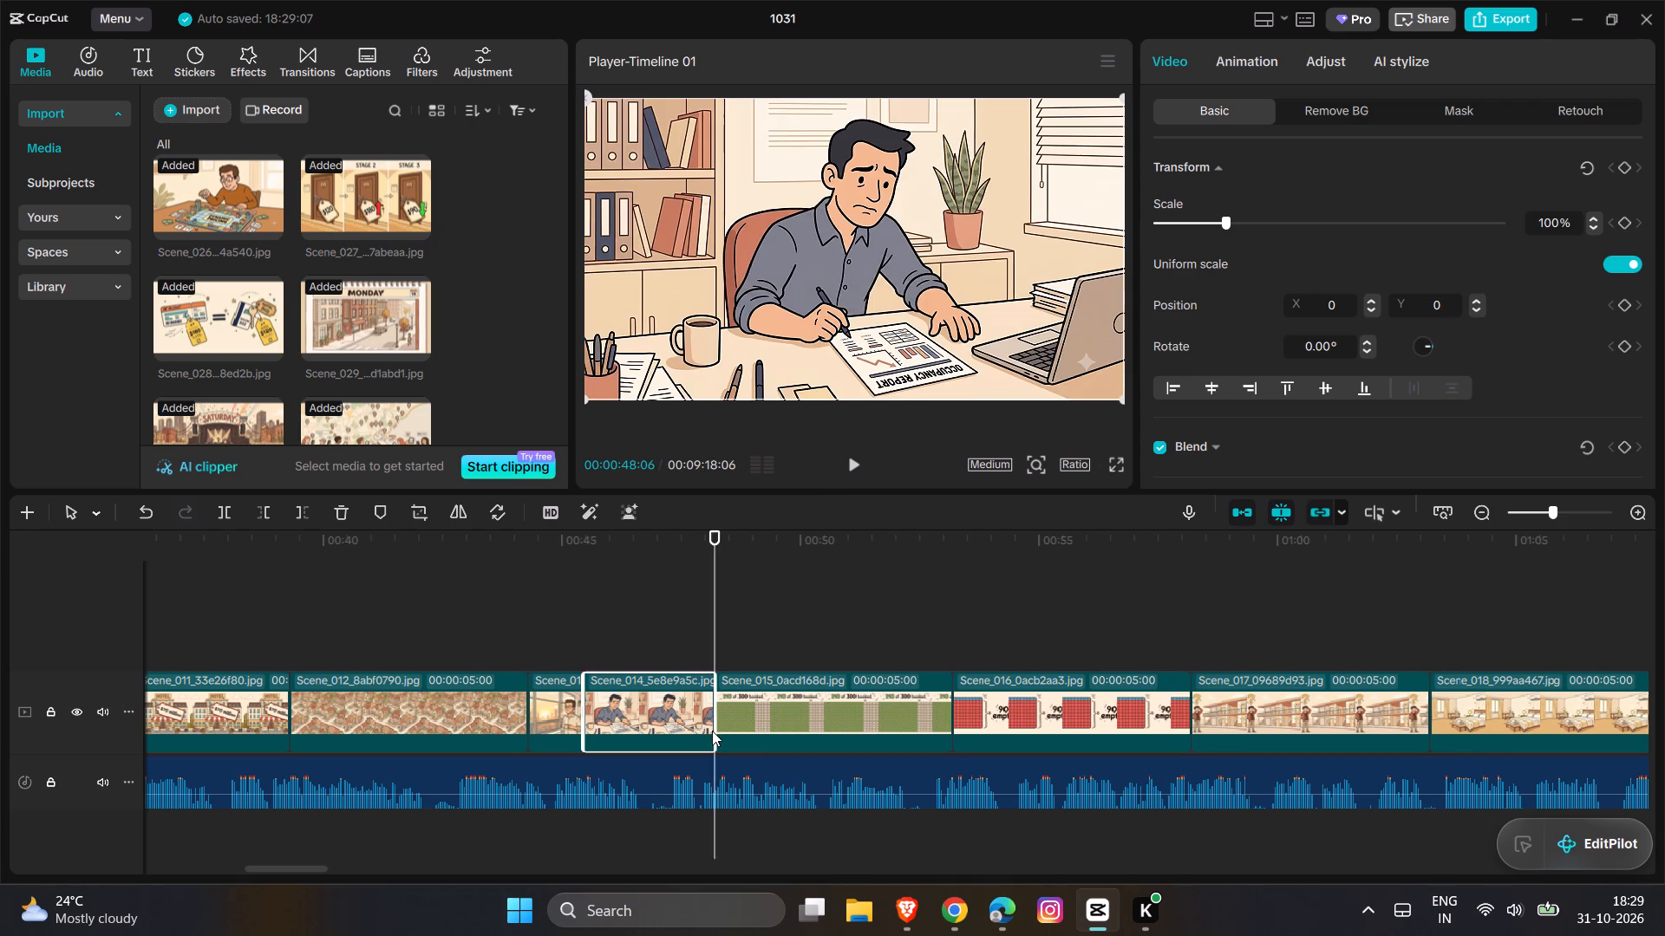
Play the narration over Scene_015 and trim the end of that clip to about 00:00:51:11.
key(space)
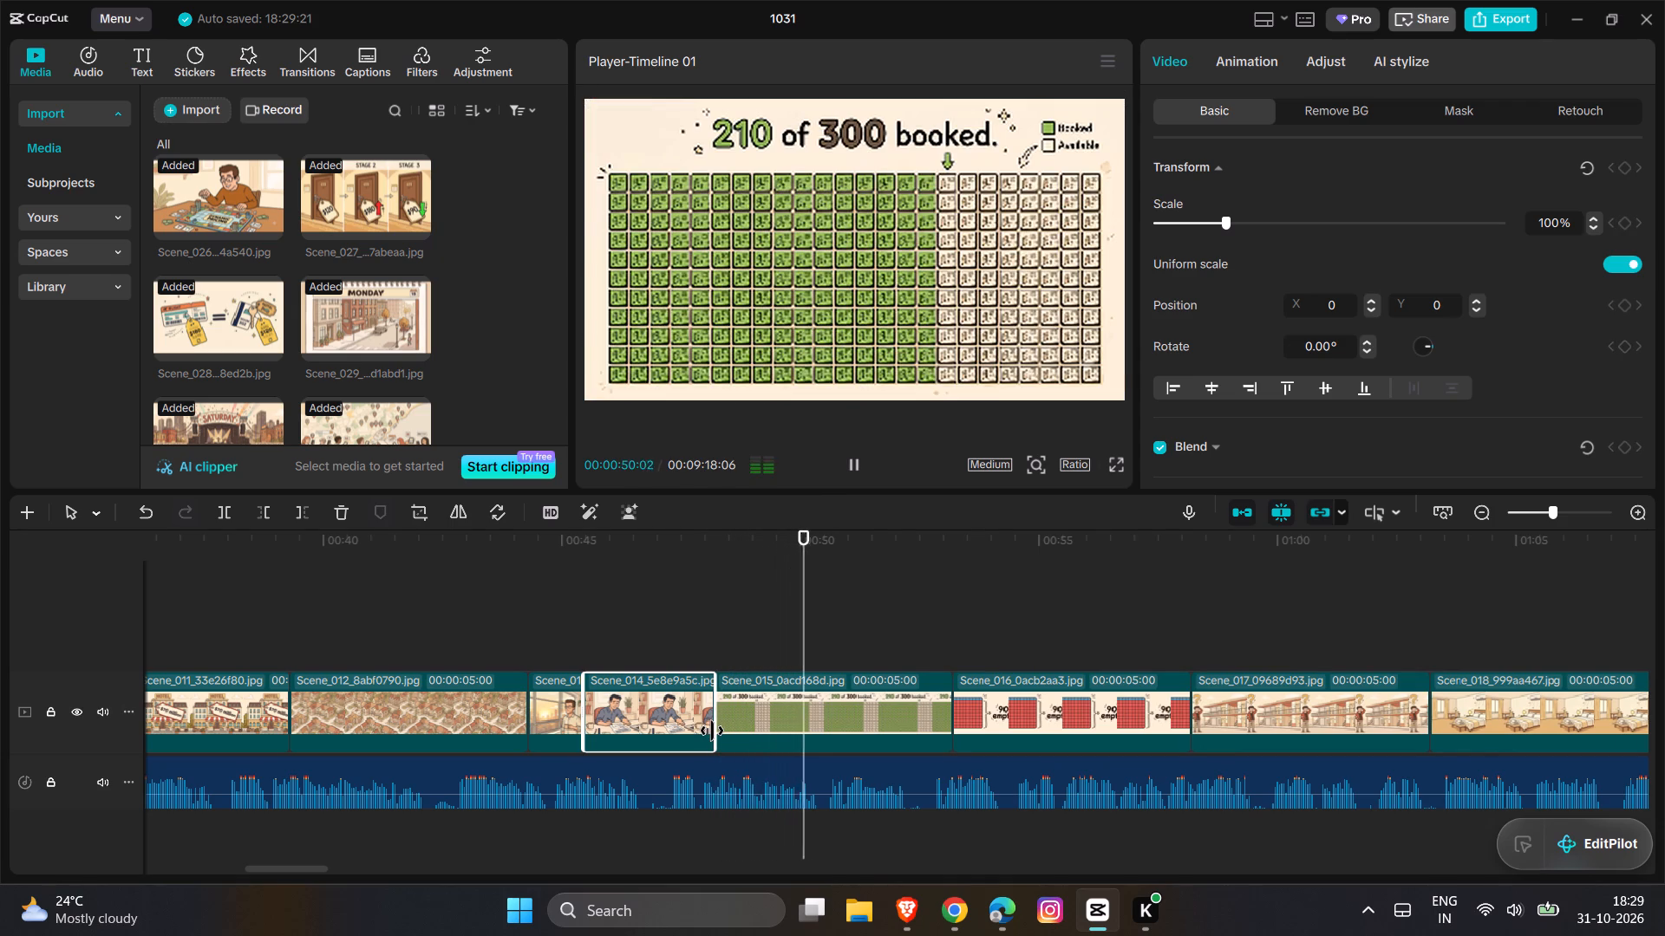
key(space)
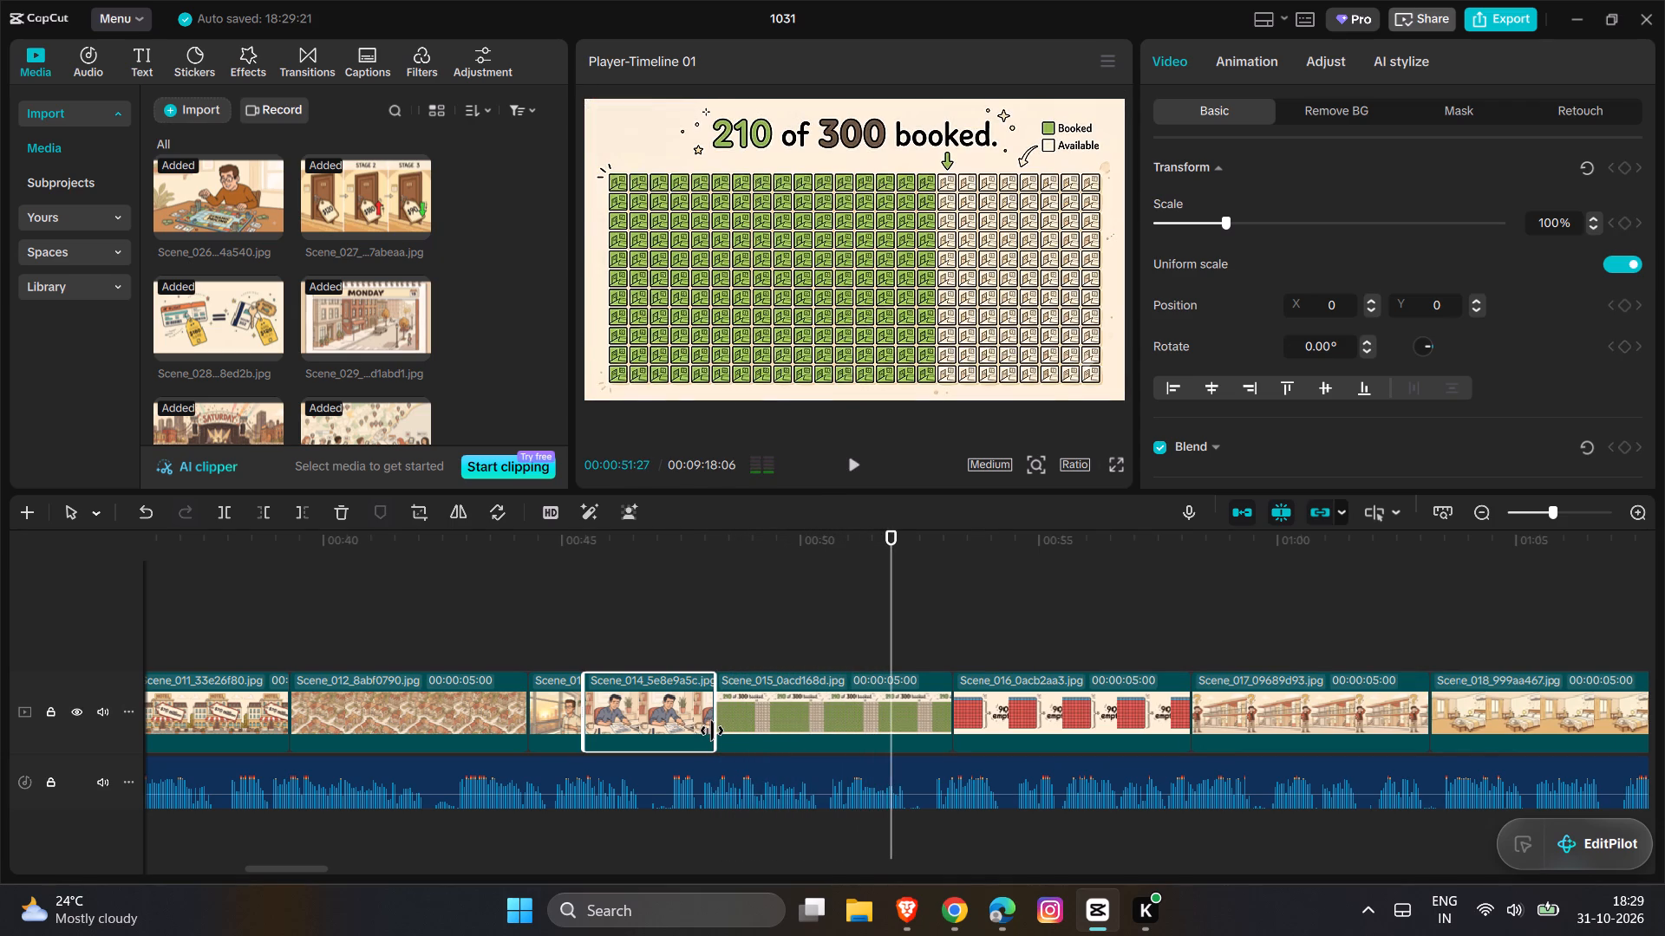
click(948, 709)
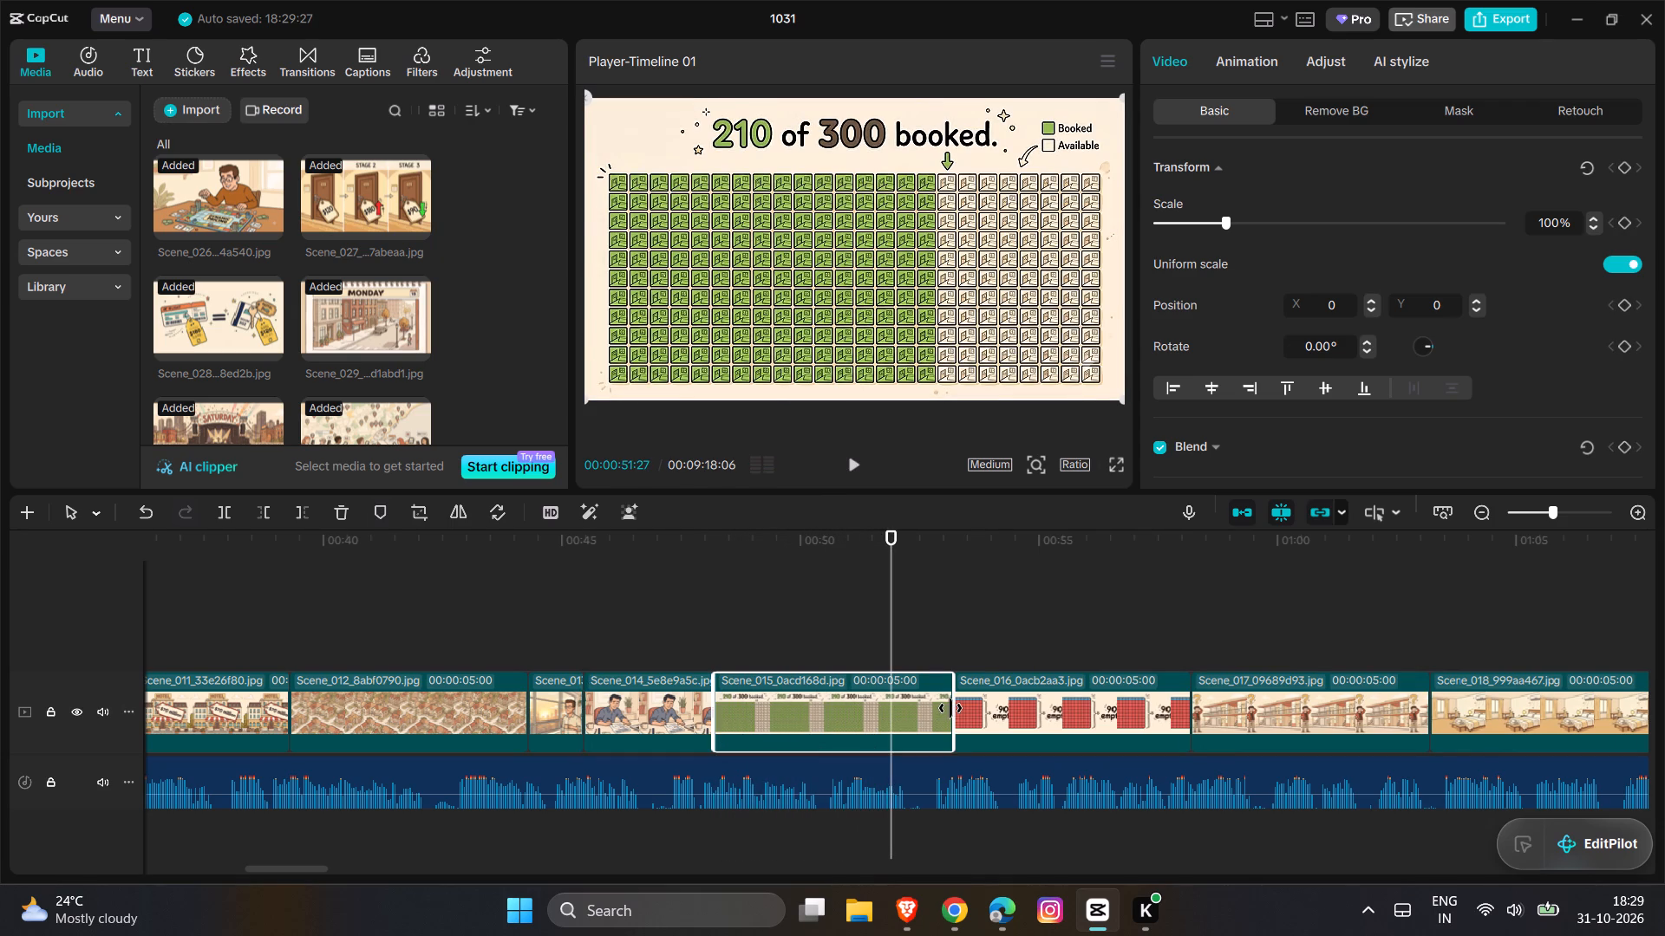
drag(950, 708, 864, 728)
Play the narration over Scene_016 and trim the end of that clip to about 00:00:55:10.
key(space)
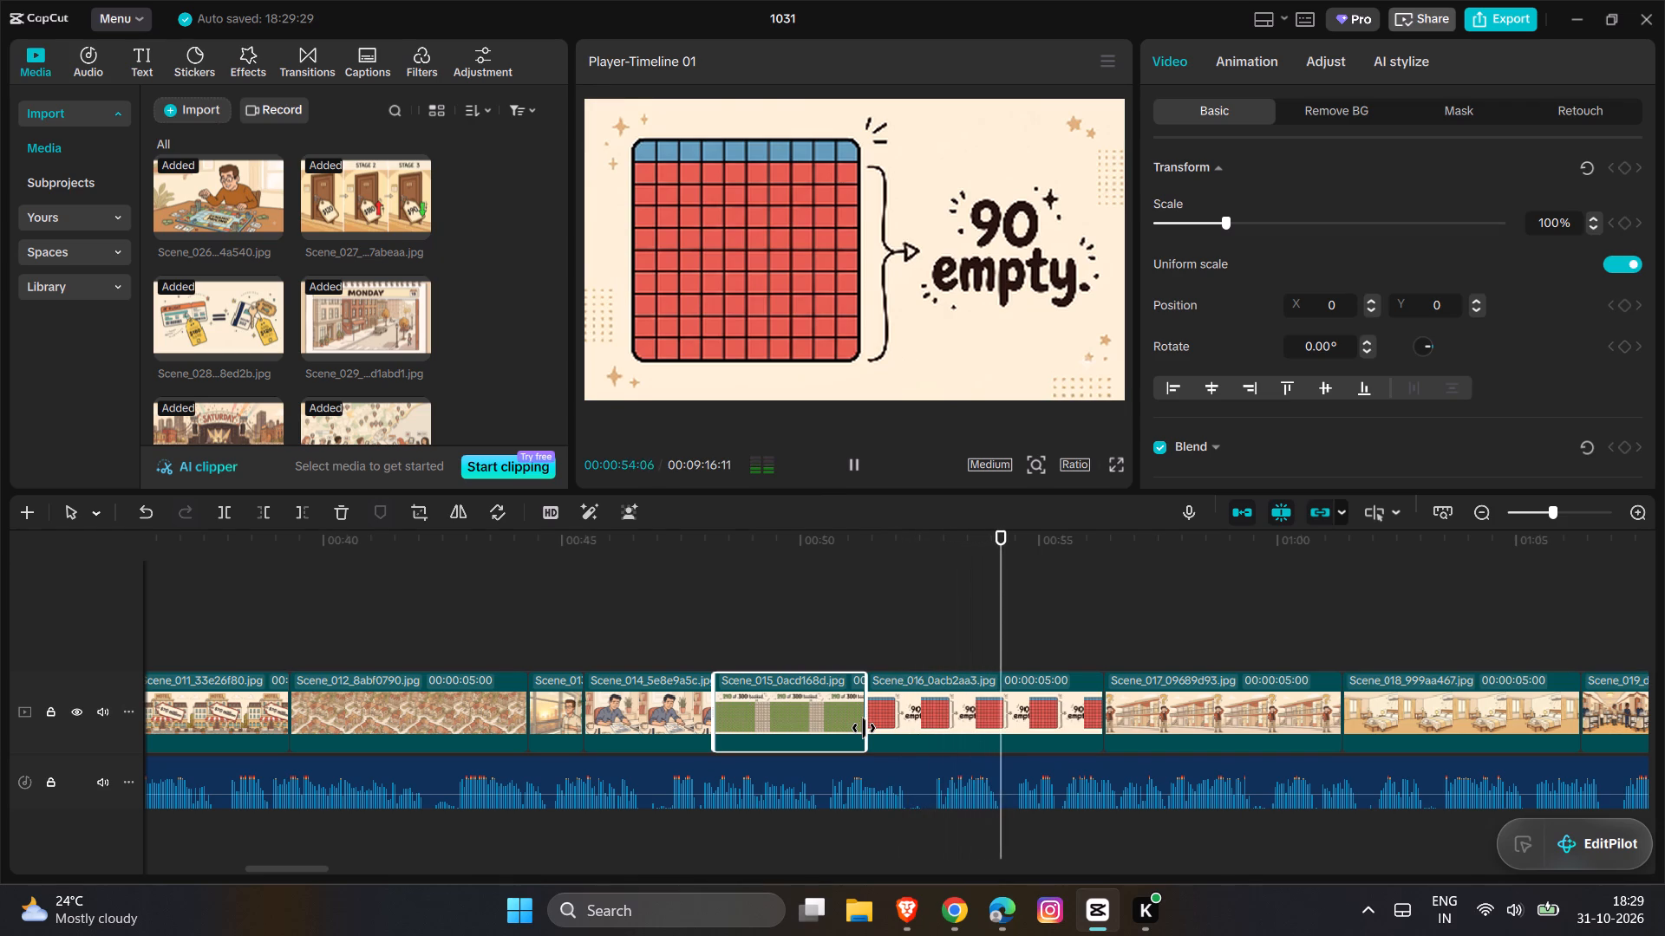
key(space)
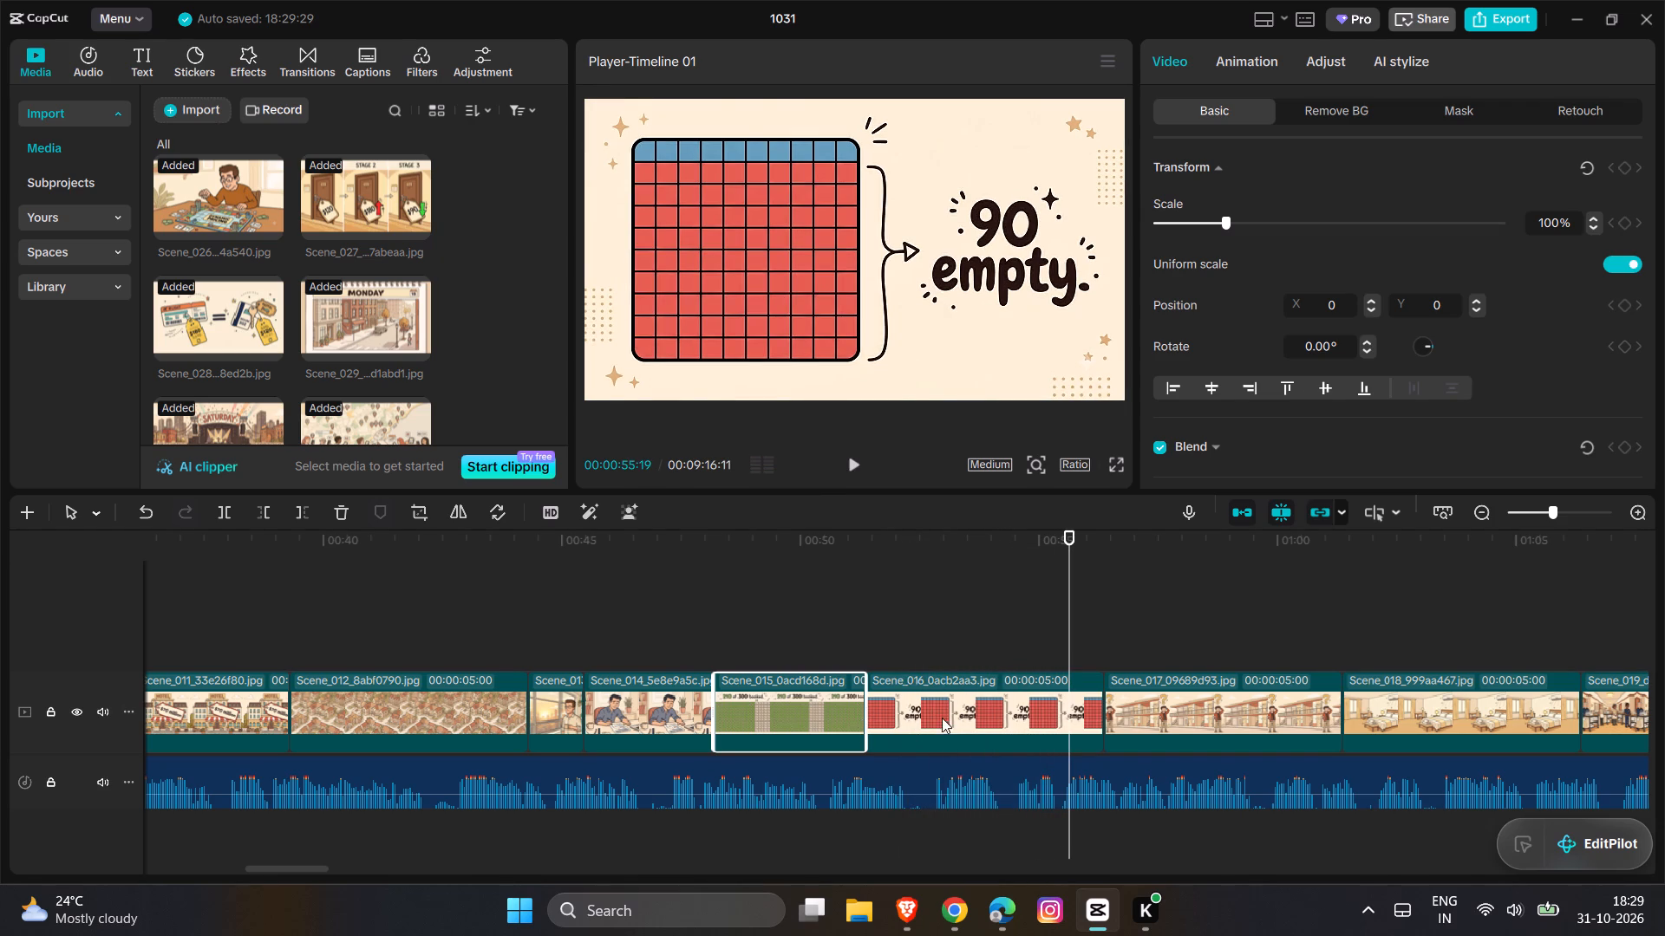
click(1098, 699)
drag(1103, 699, 1091, 703)
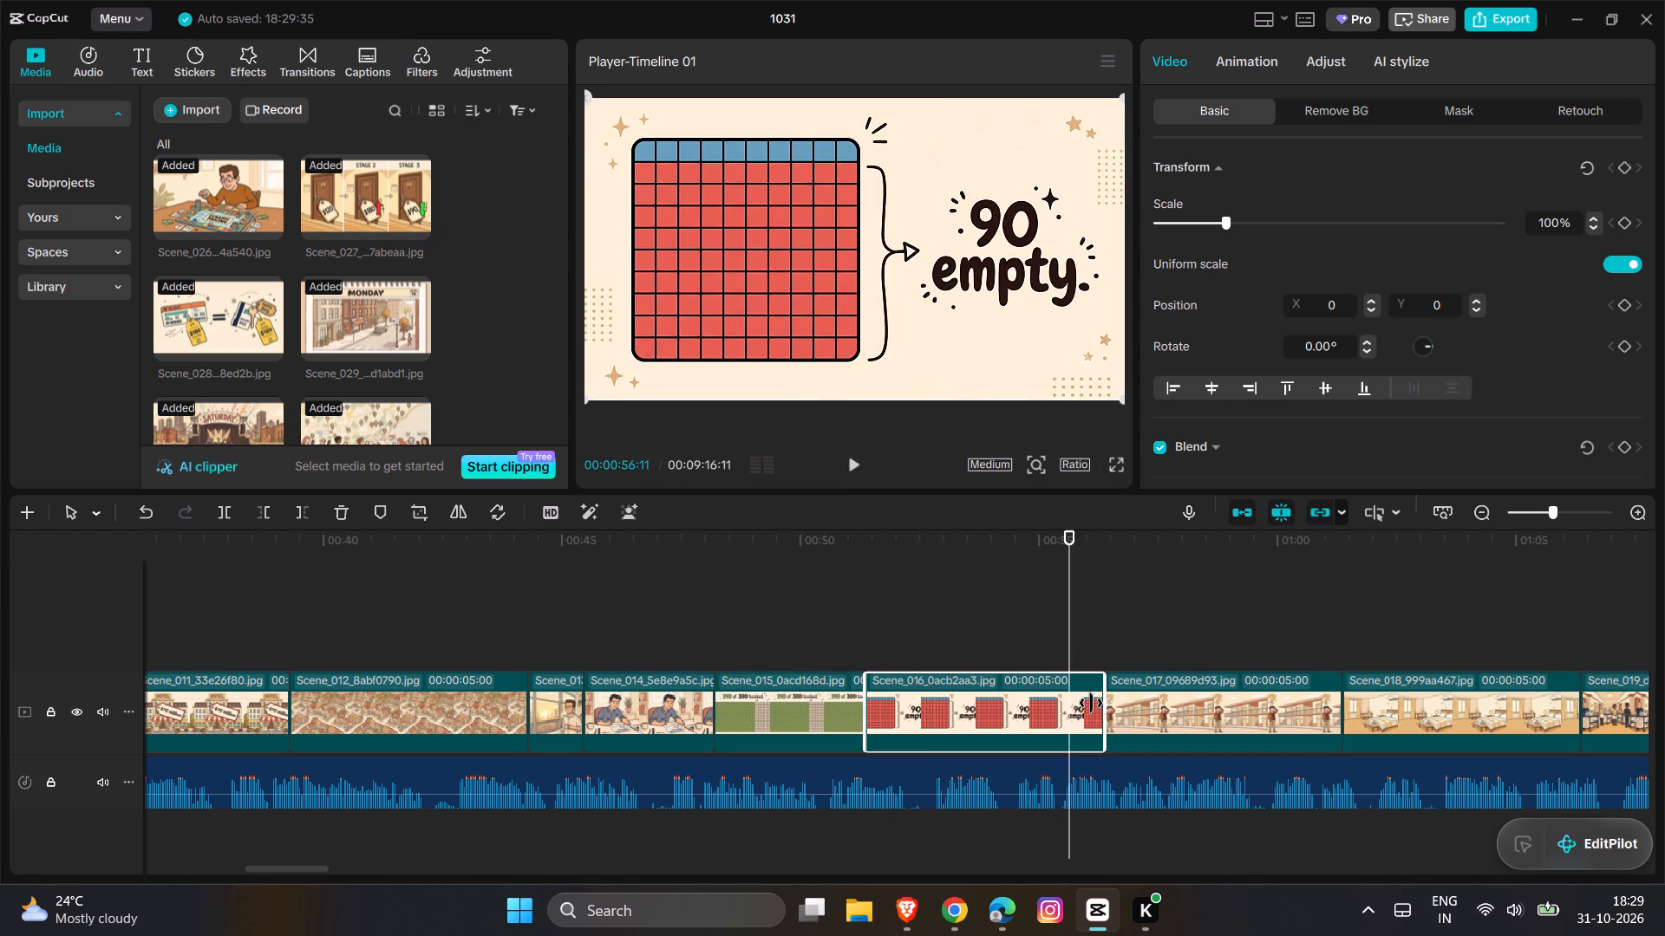
drag(1091, 703, 1054, 711)
Play and replay the narration from Scene_016 into Scene_017 to find where the Scene_017 clip should end.
key(space)
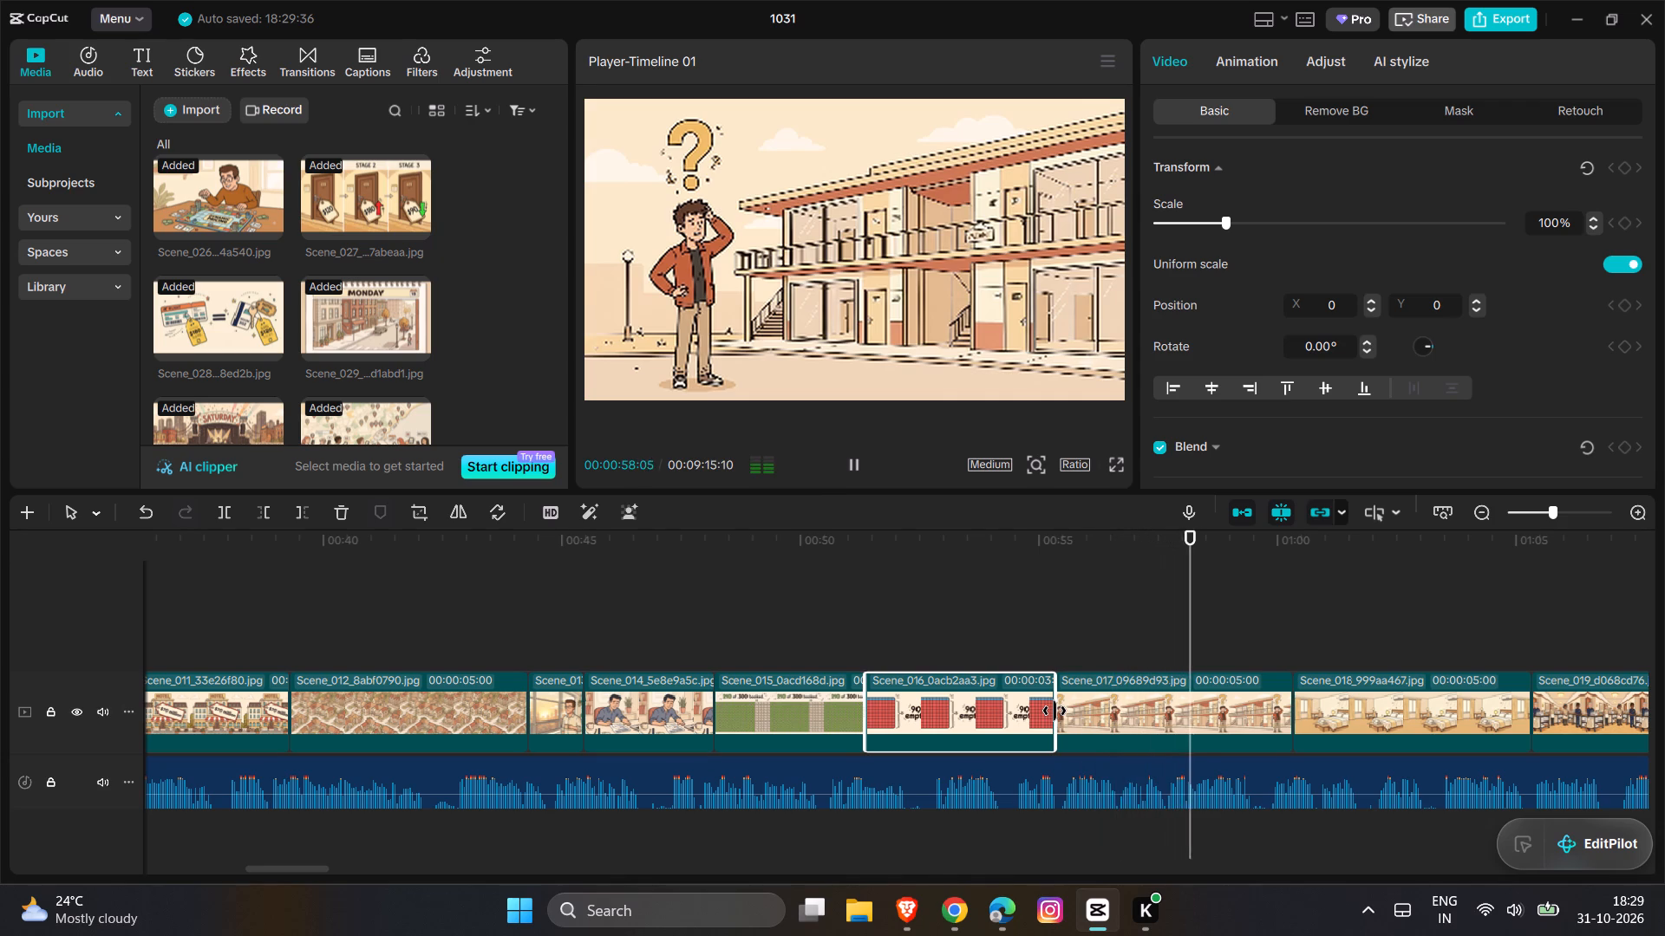
key(space)
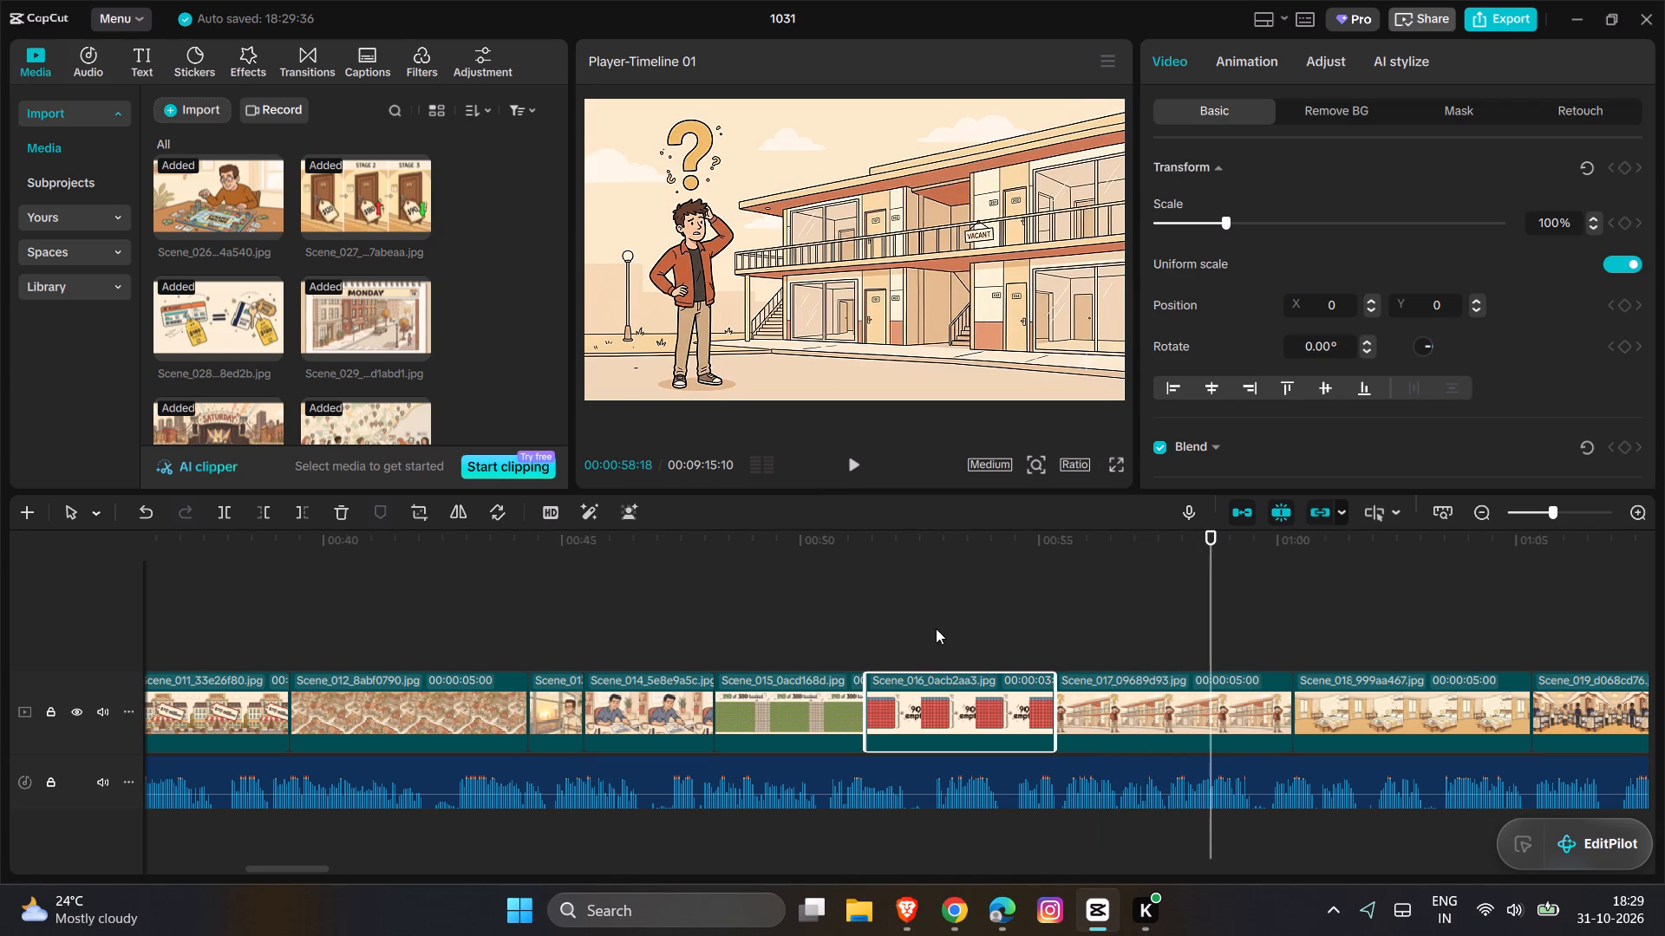
click(934, 627)
key(space)
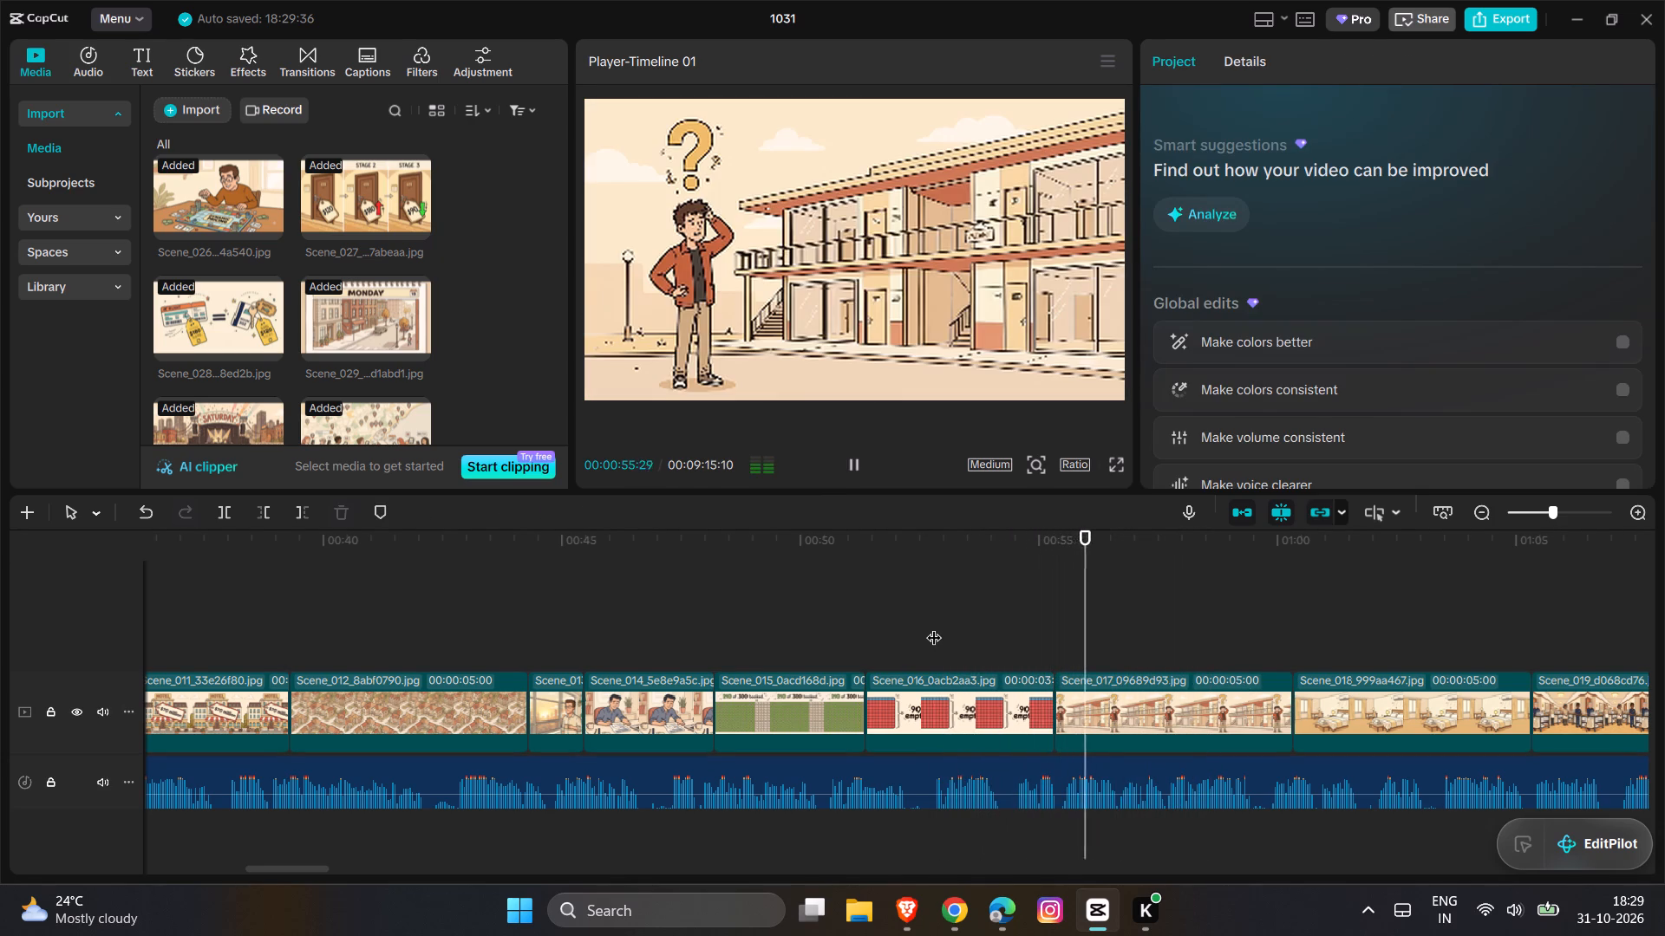
key(space)
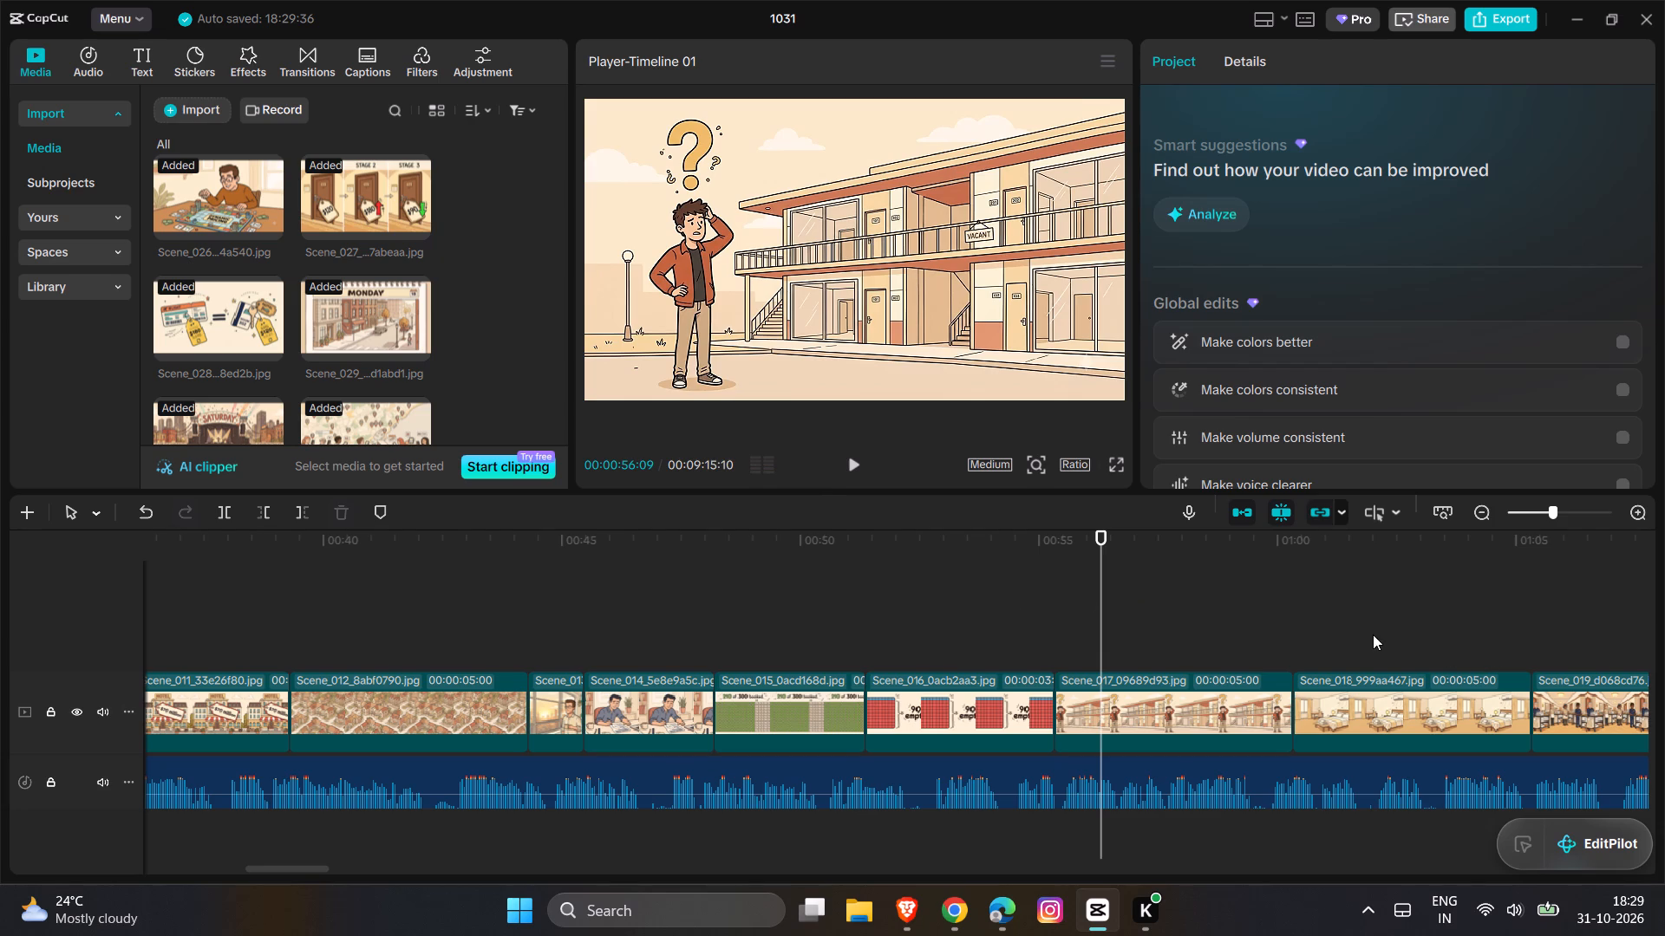
click(1368, 633)
scroll(1368, 633, left, 1)
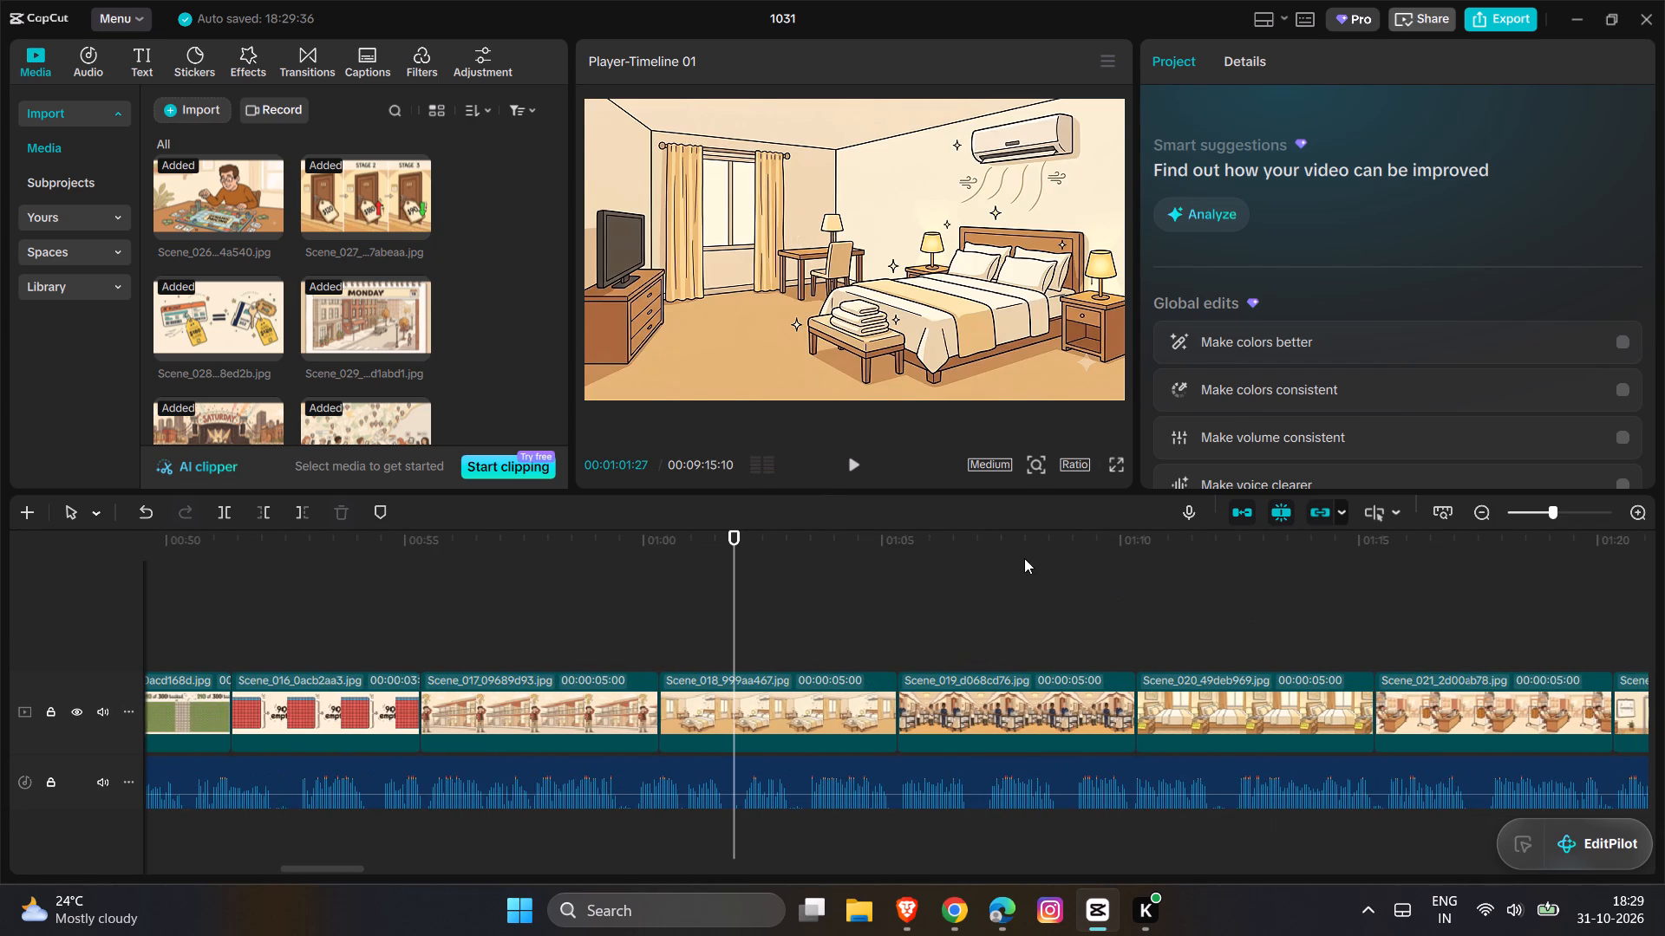
click(1024, 558)
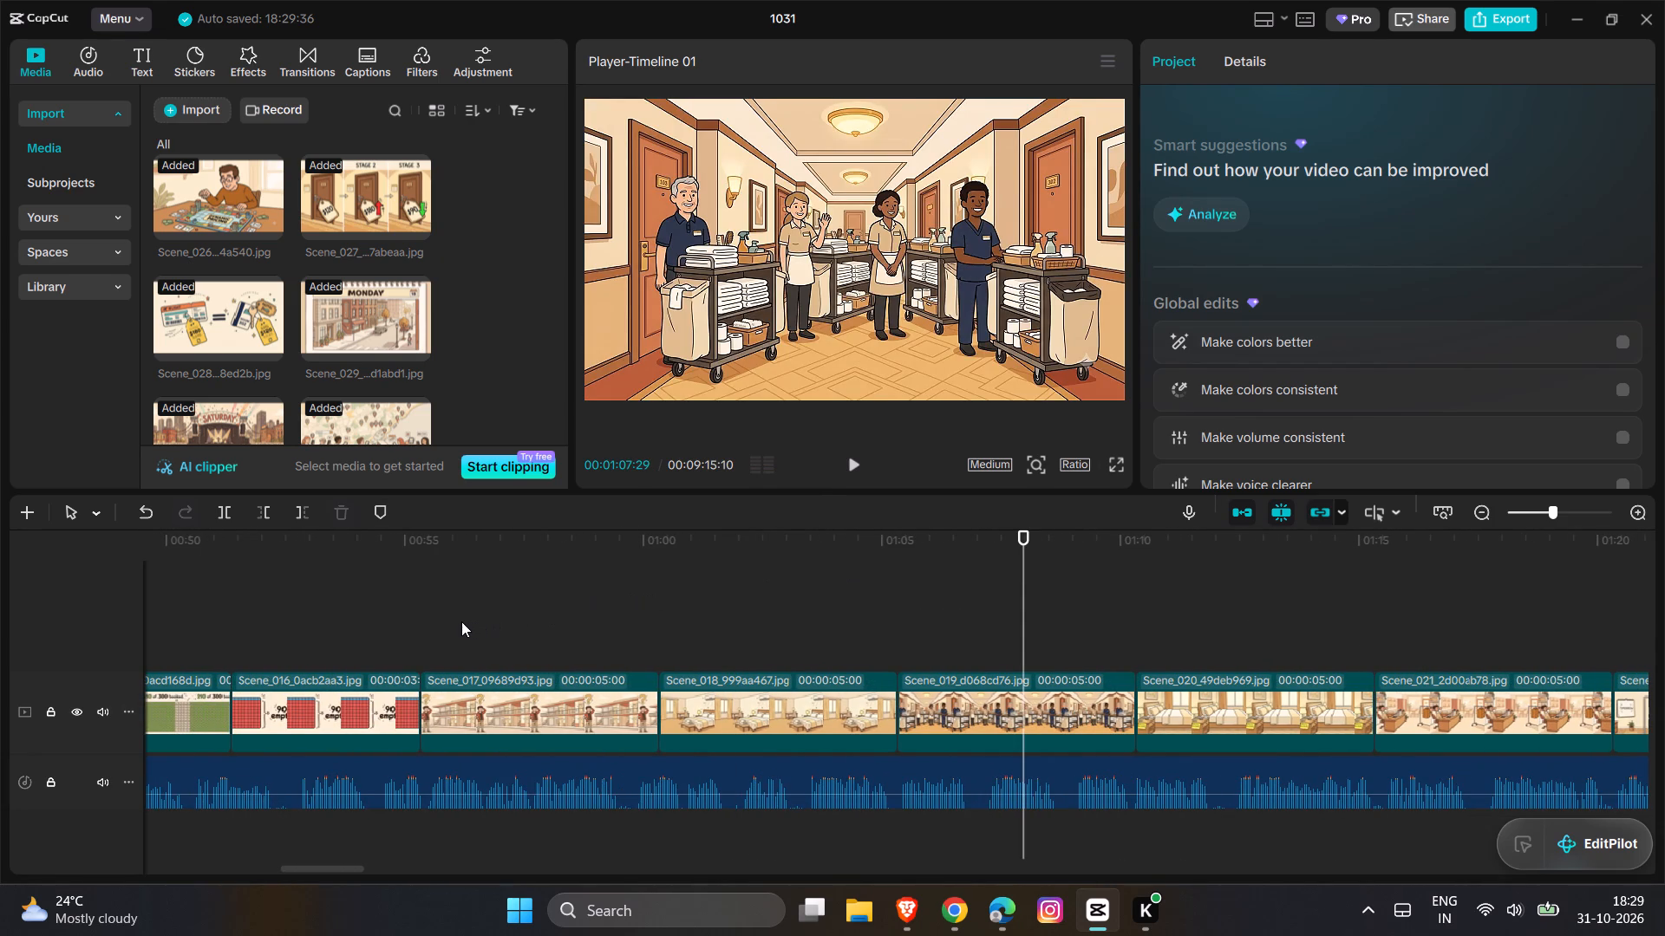
click(461, 621)
key(space)
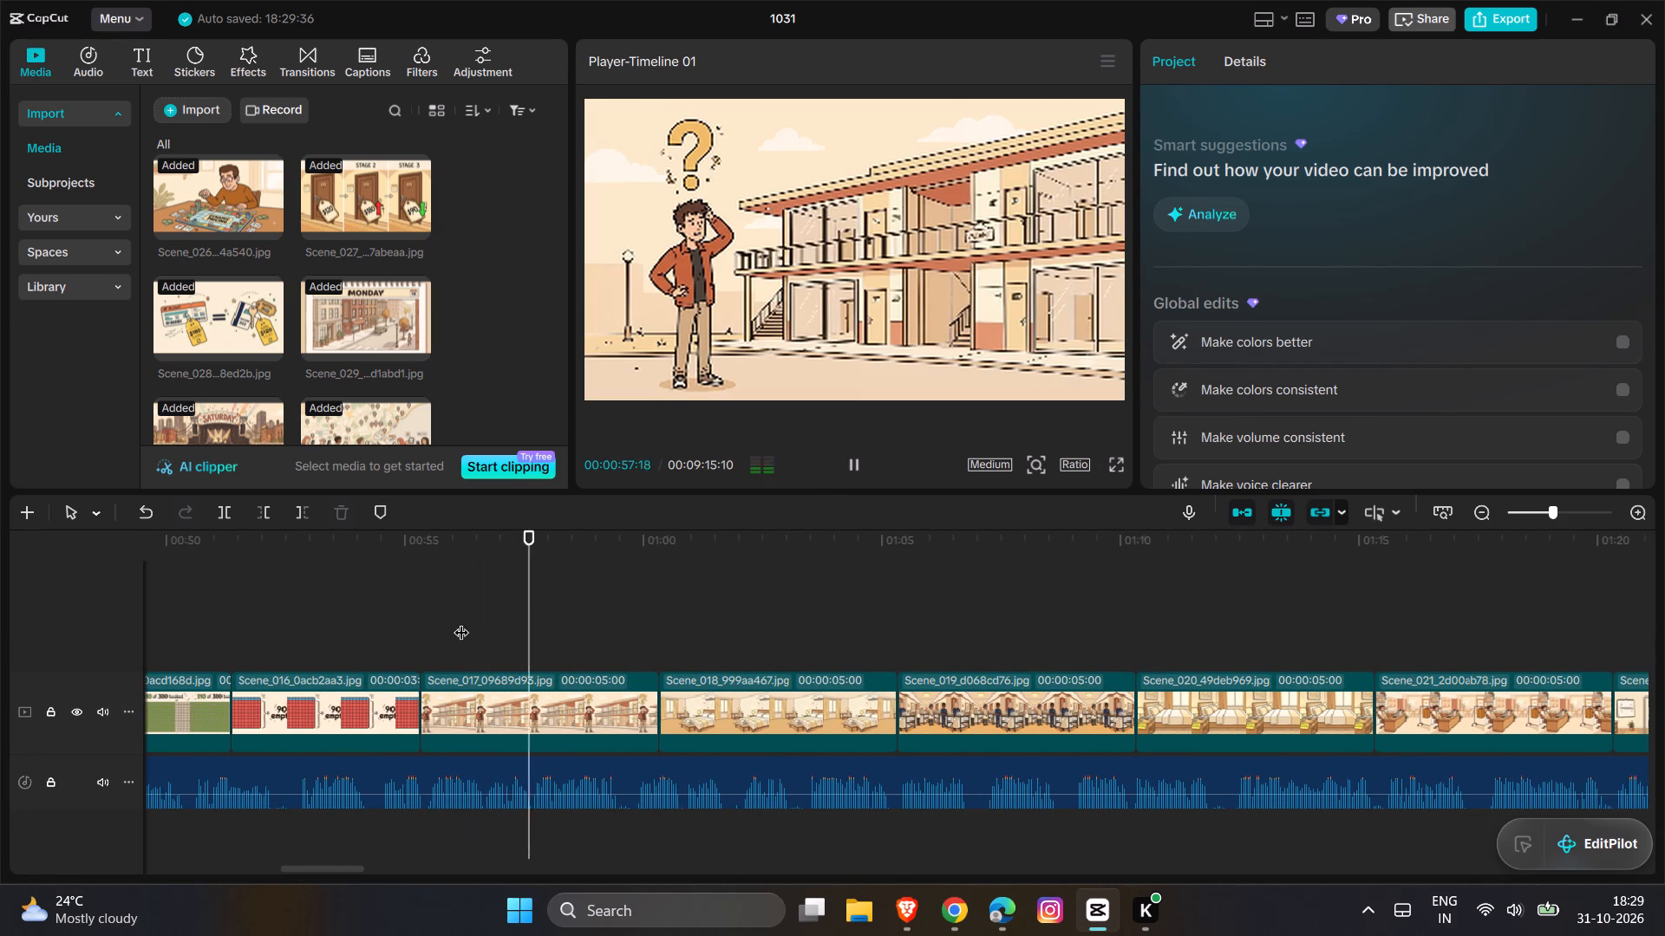
key(space)
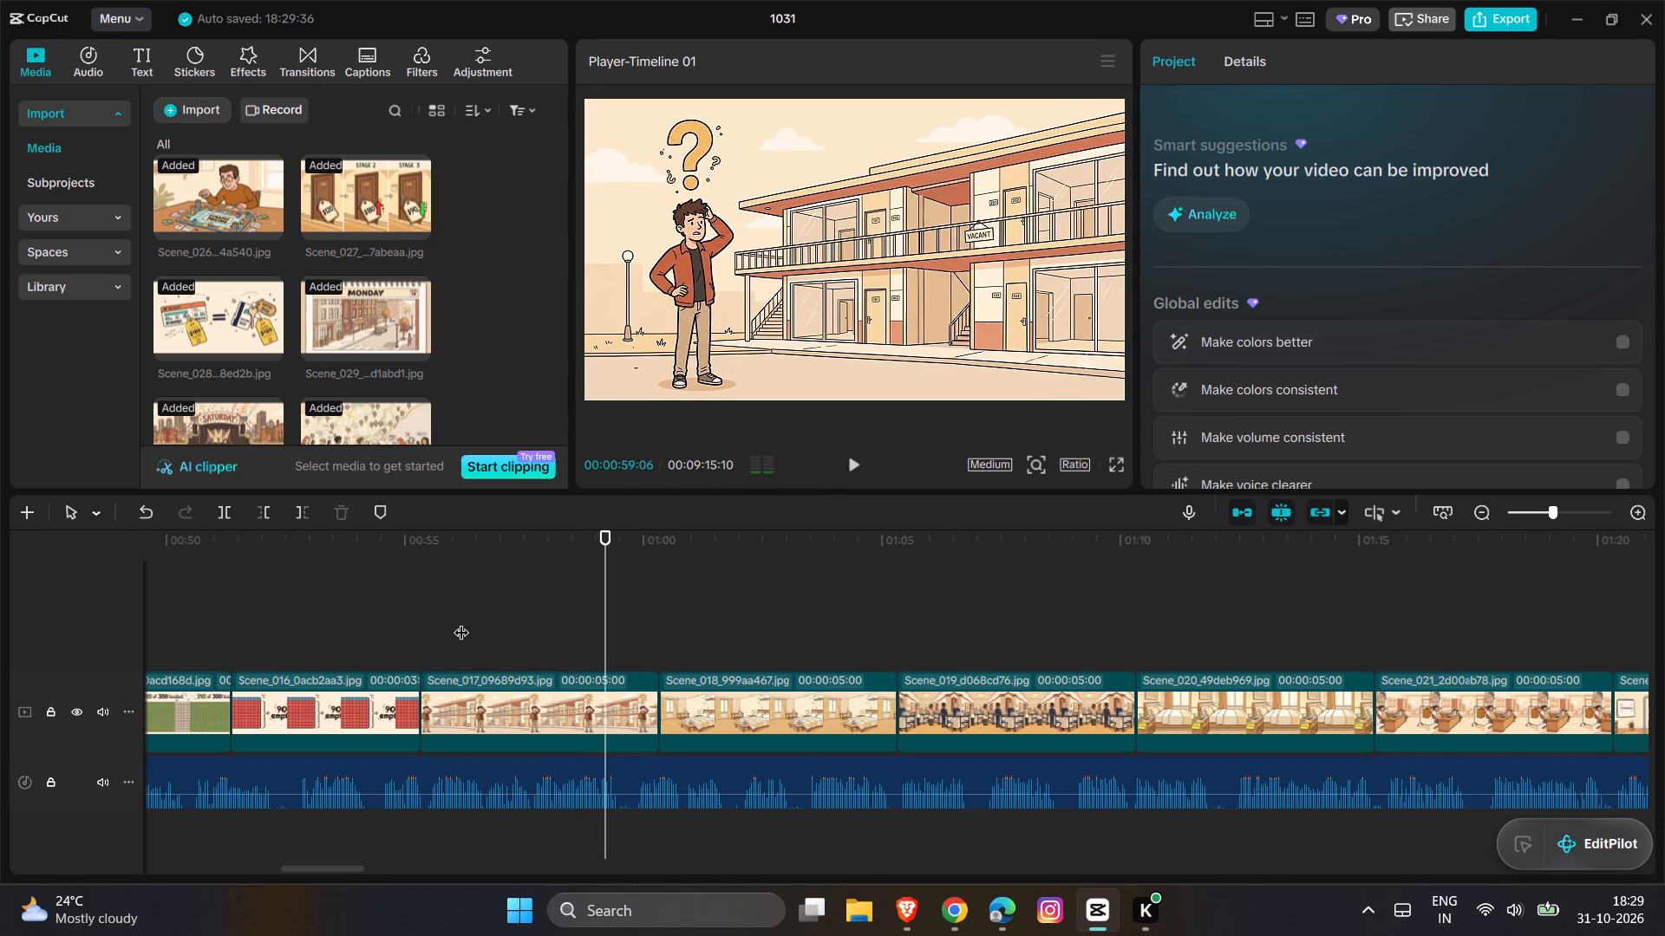
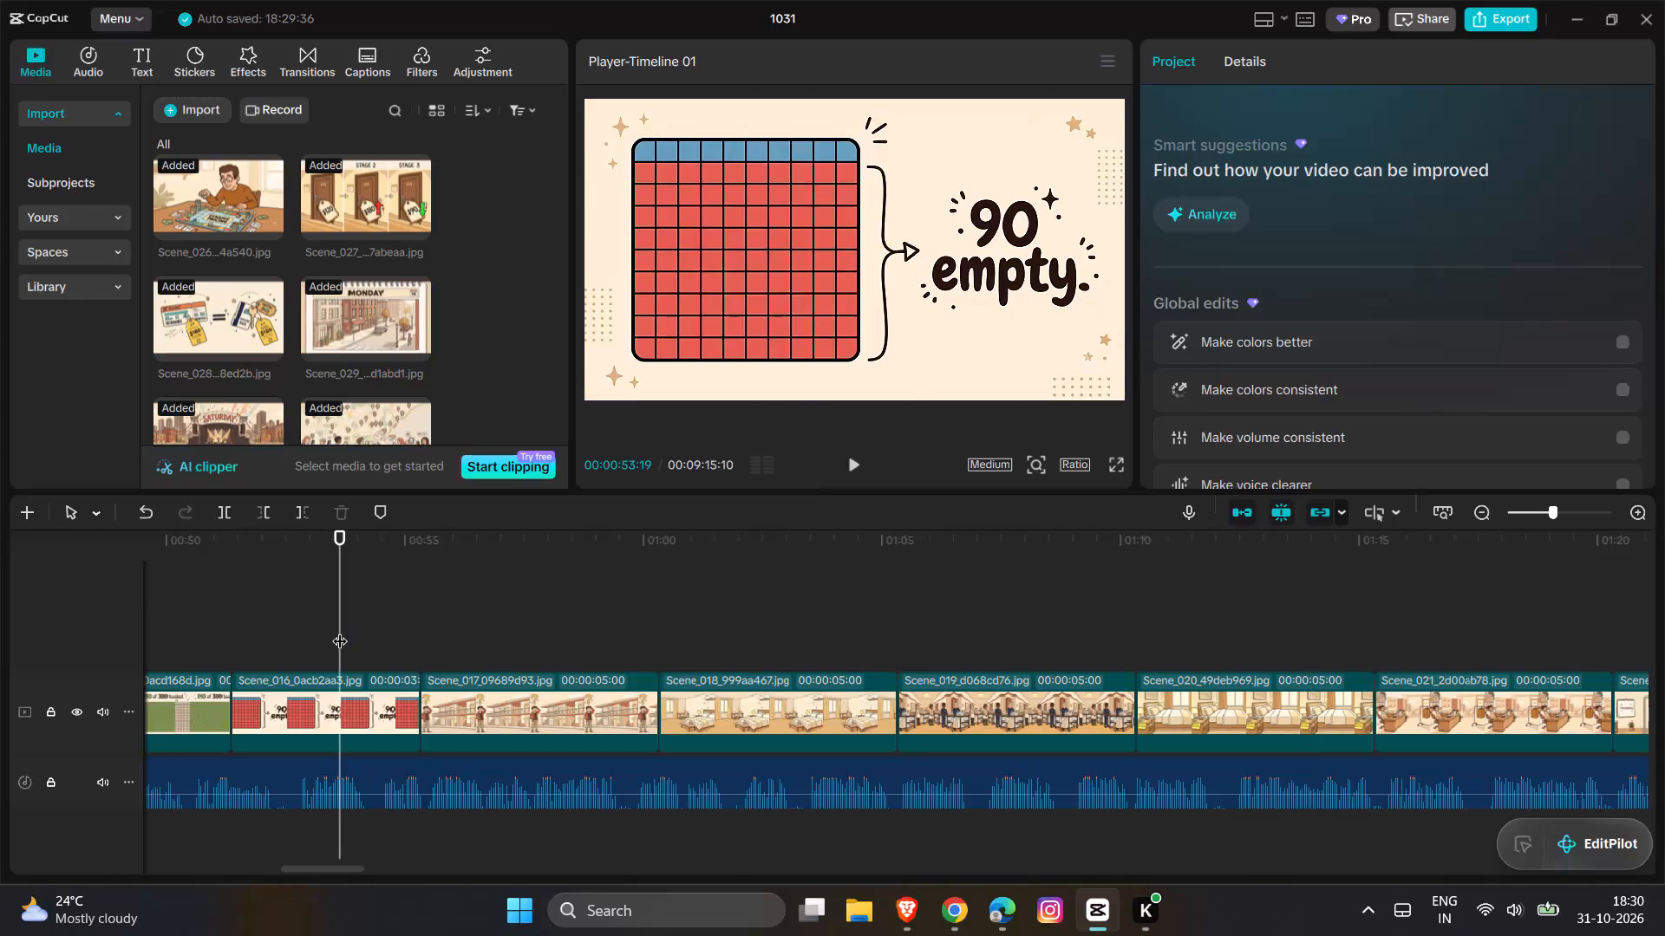
Replay the narration over Scene_016 and the start of Scene_017, and shorten the end of Scene_016 to about 00:00:53:07.
key(space)
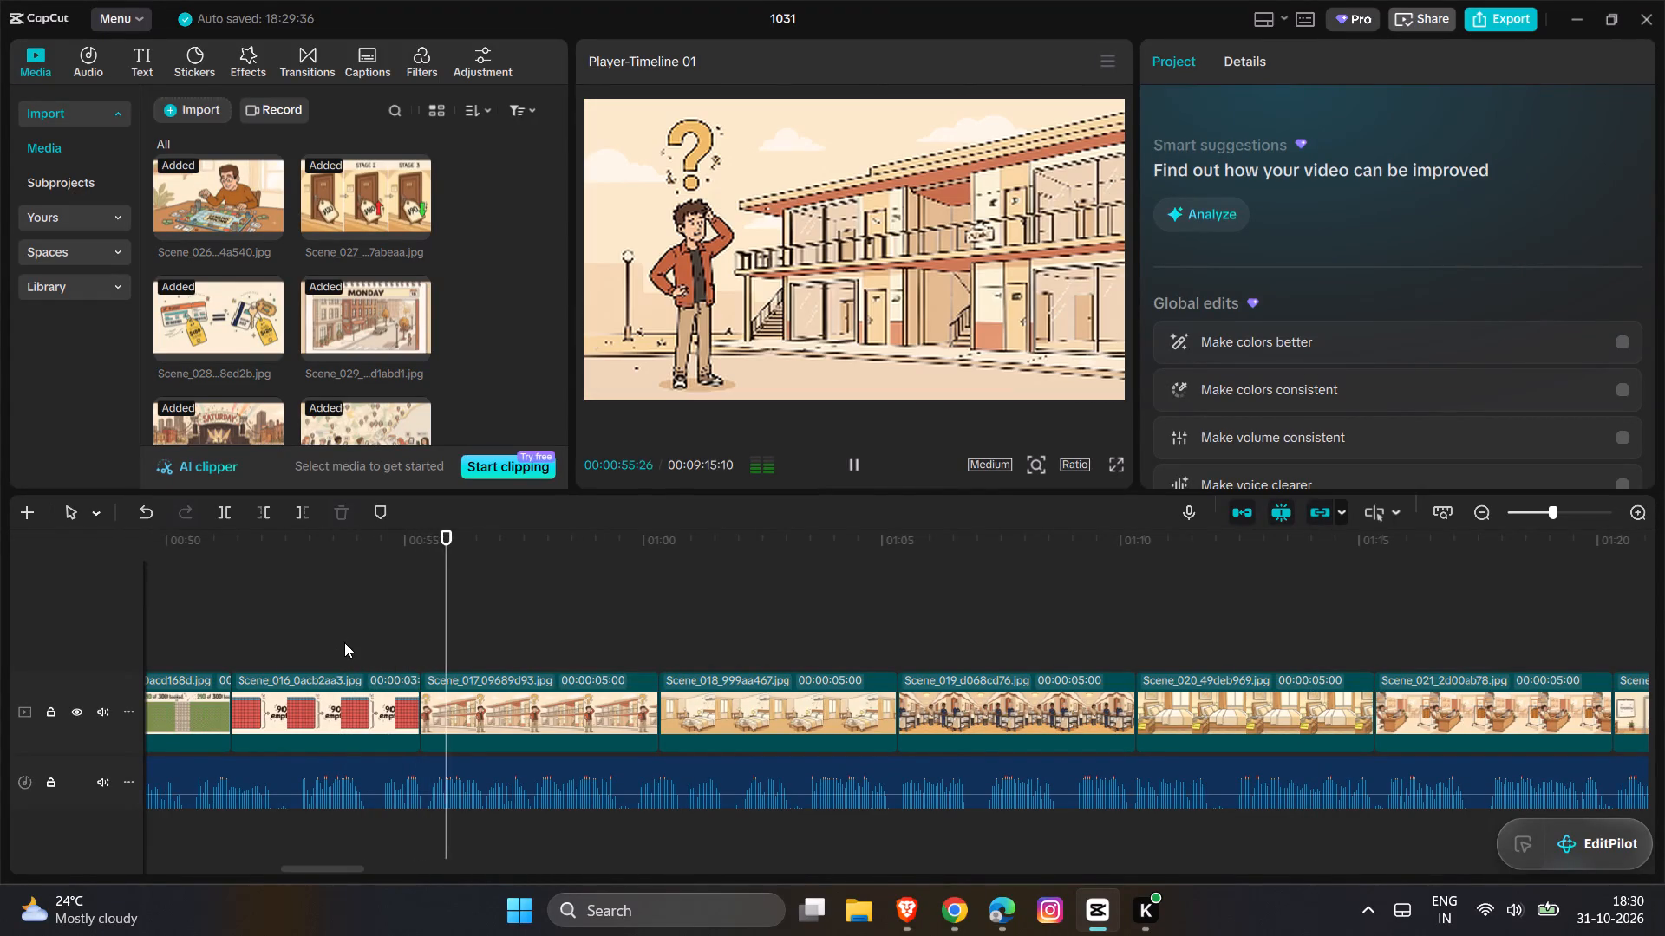
key(space)
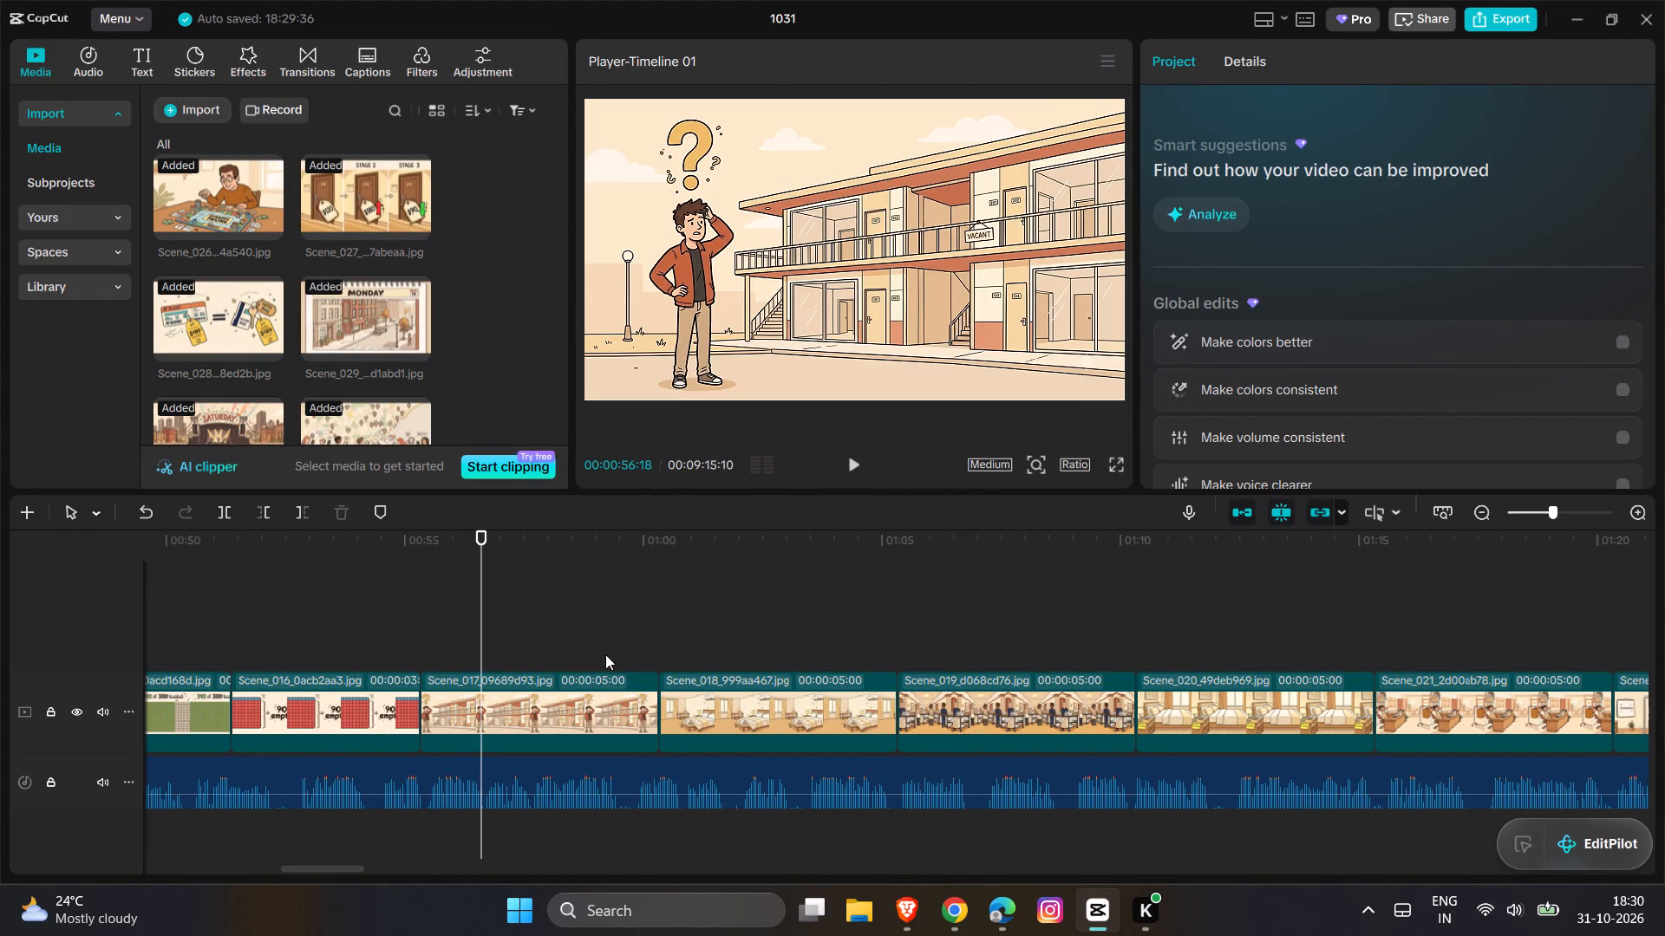
click(617, 686)
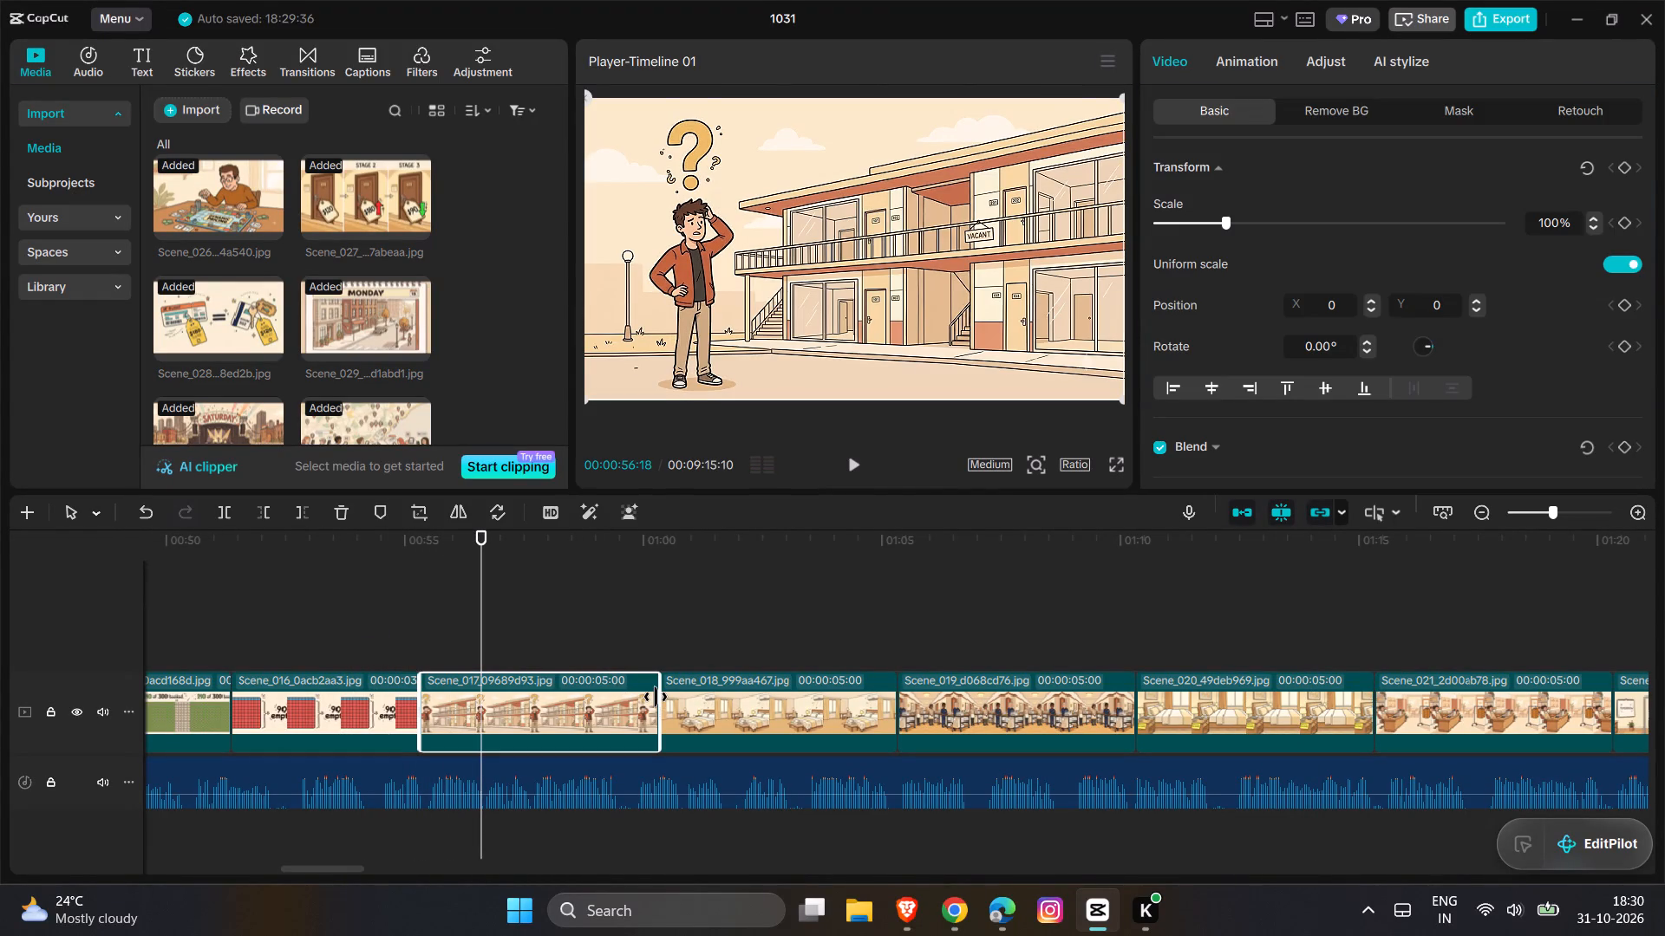
double_click(656, 697)
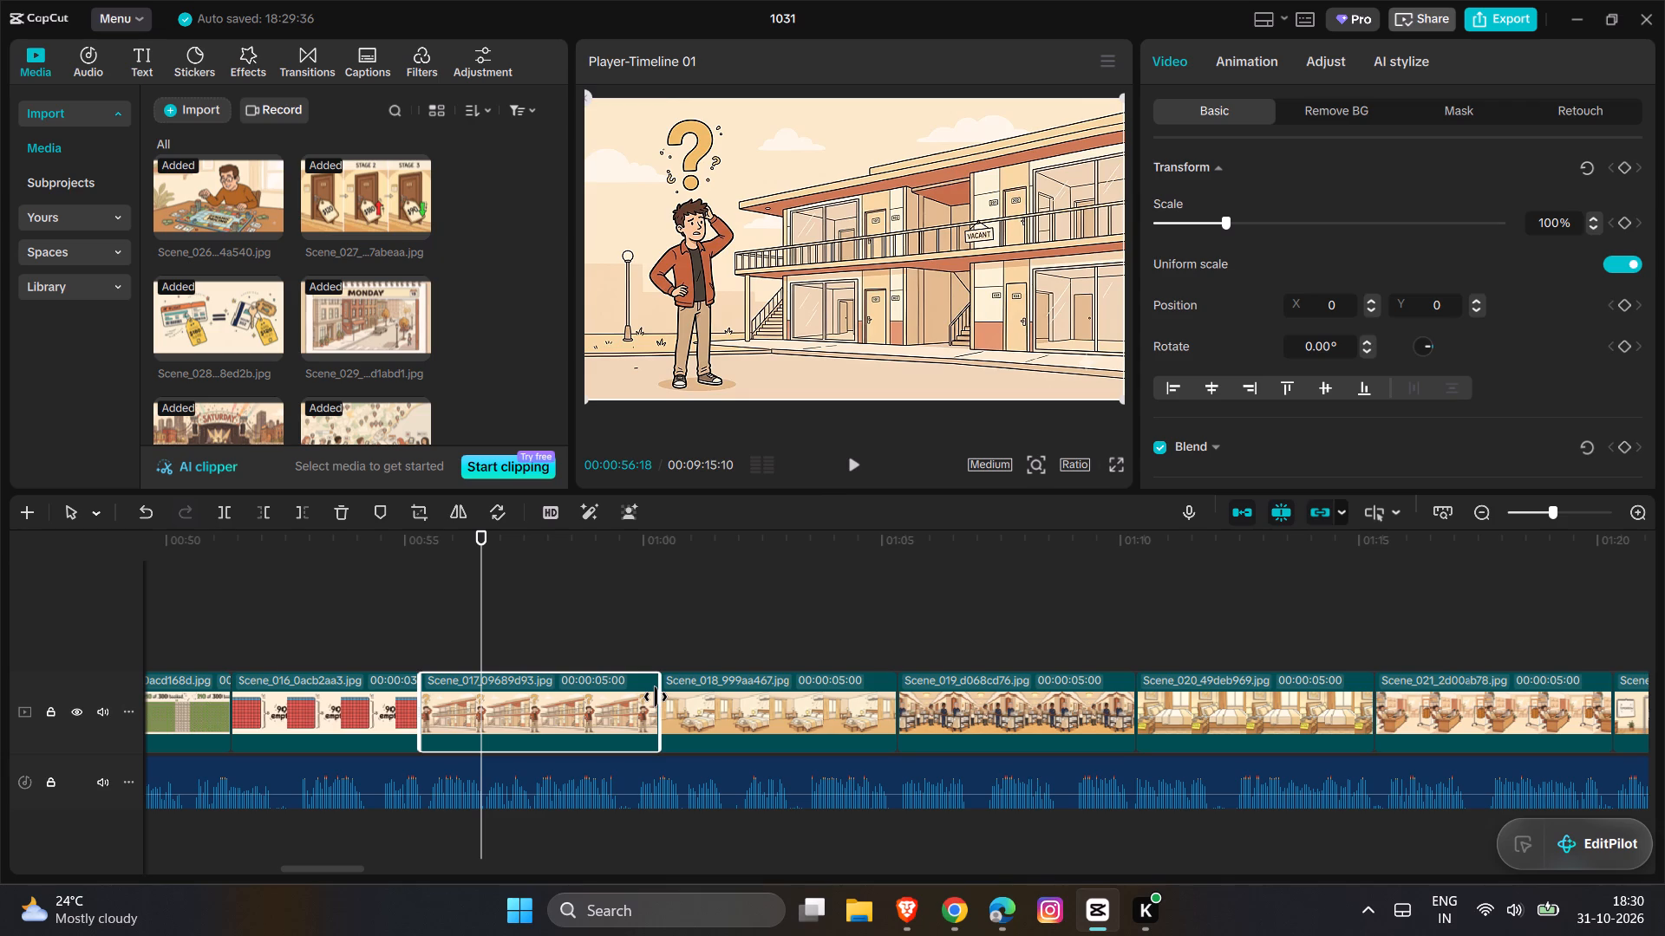
click(294, 601)
key(space)
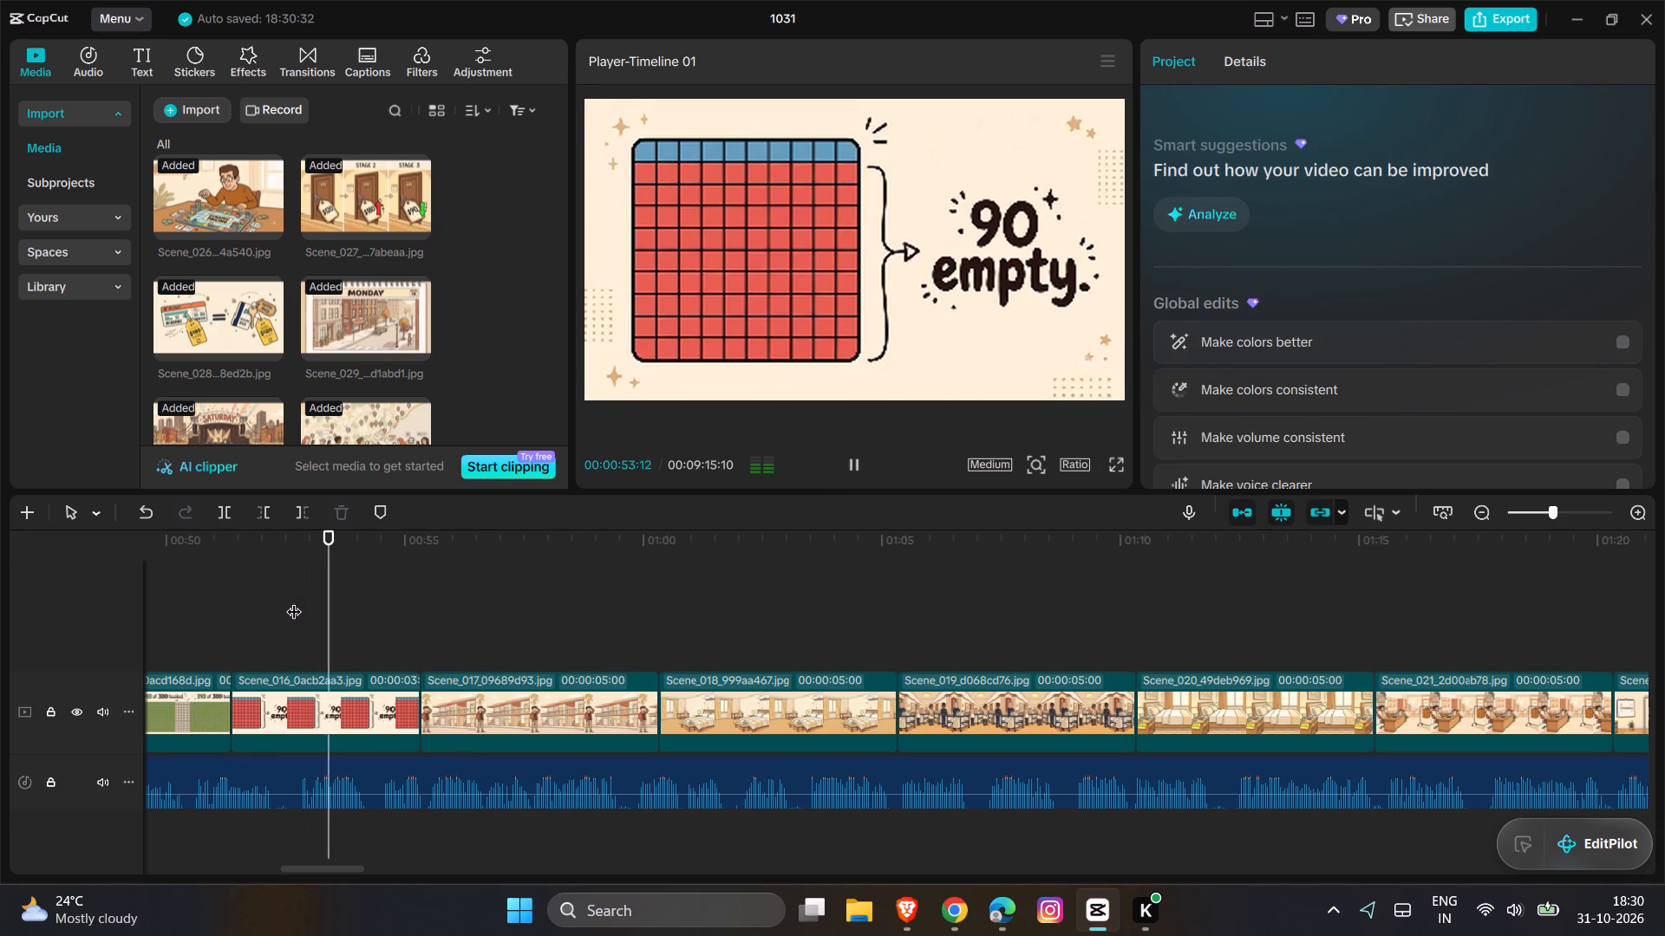
key(space)
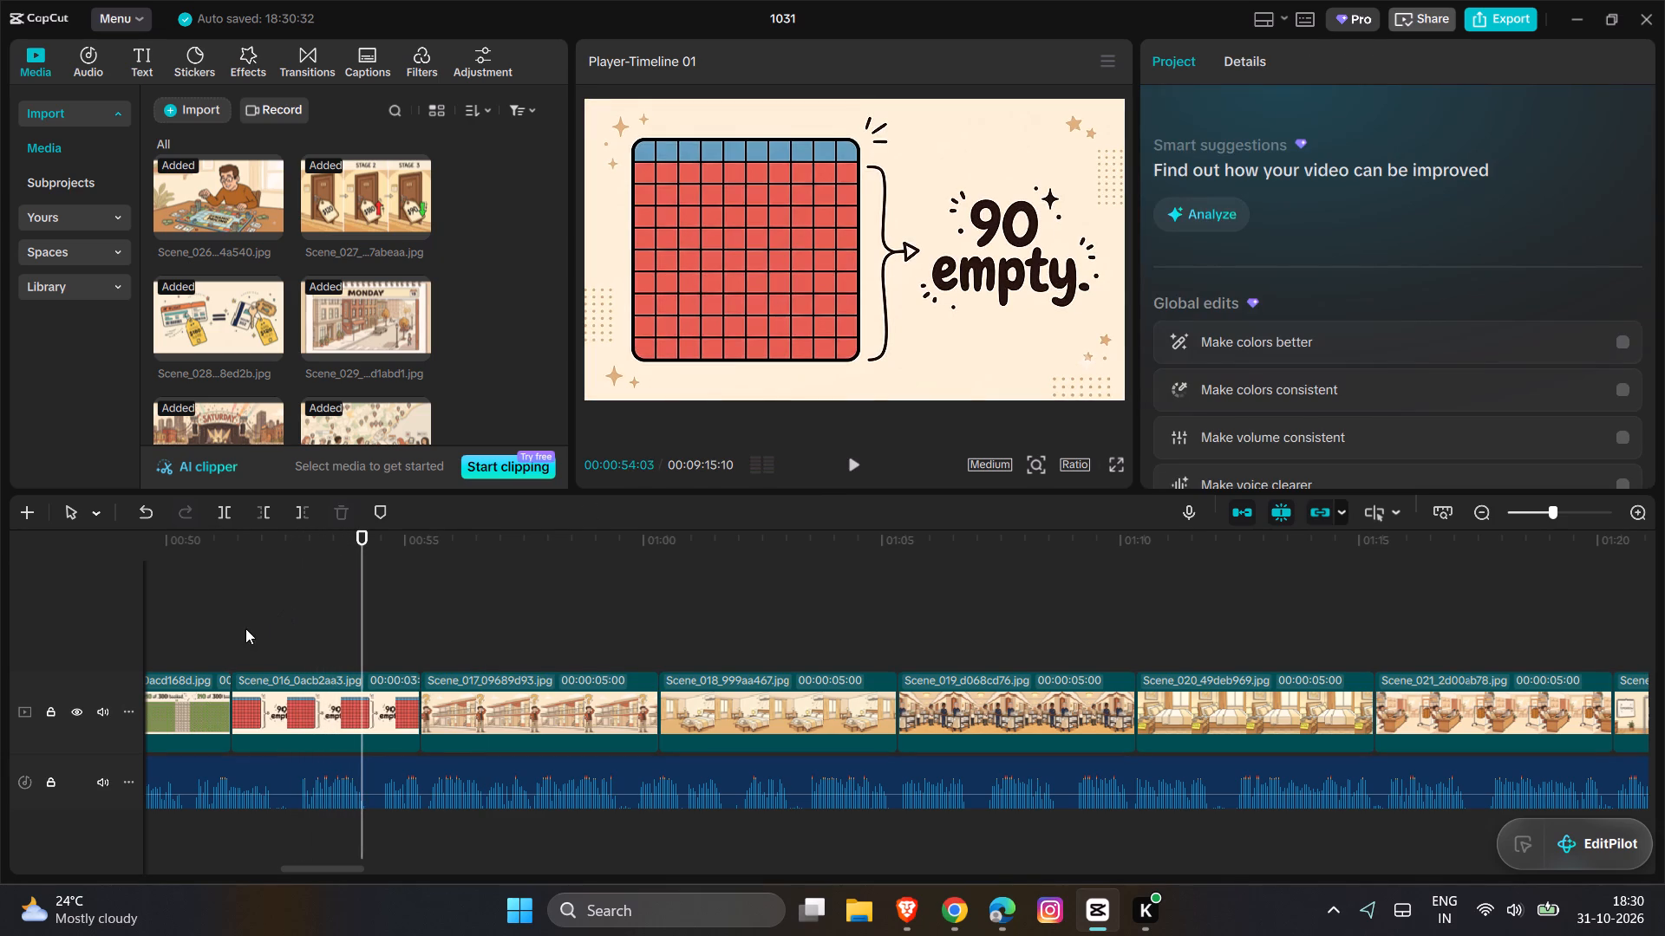
click(245, 628)
key(space)
key(space)
key(space)
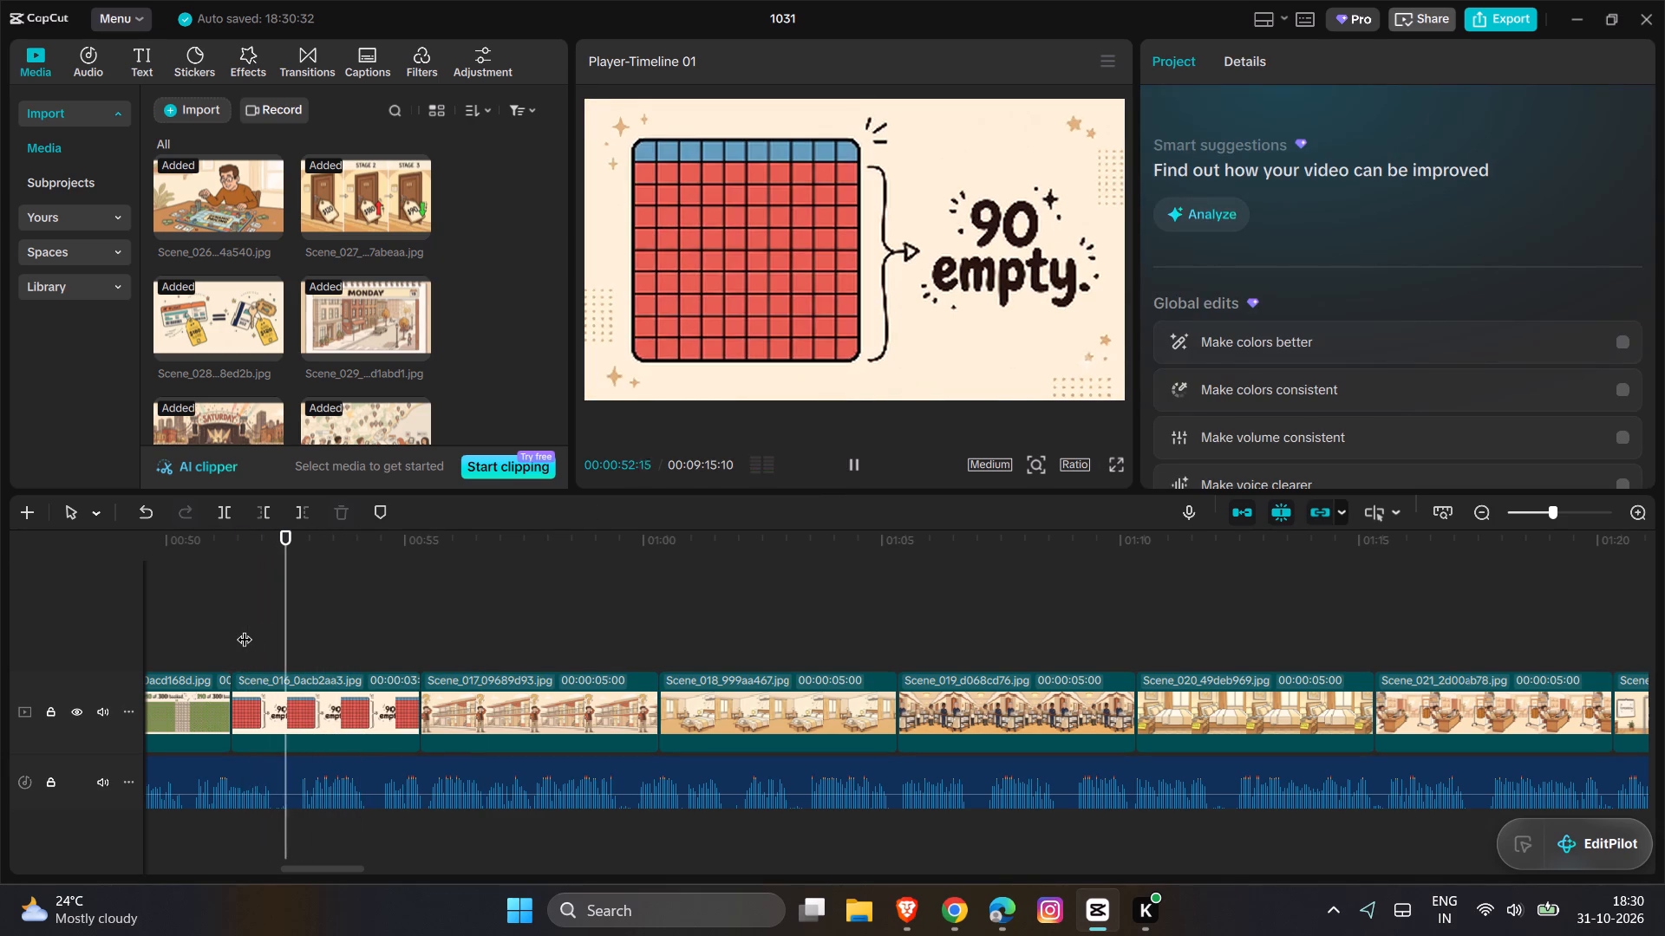
key(space)
click(406, 711)
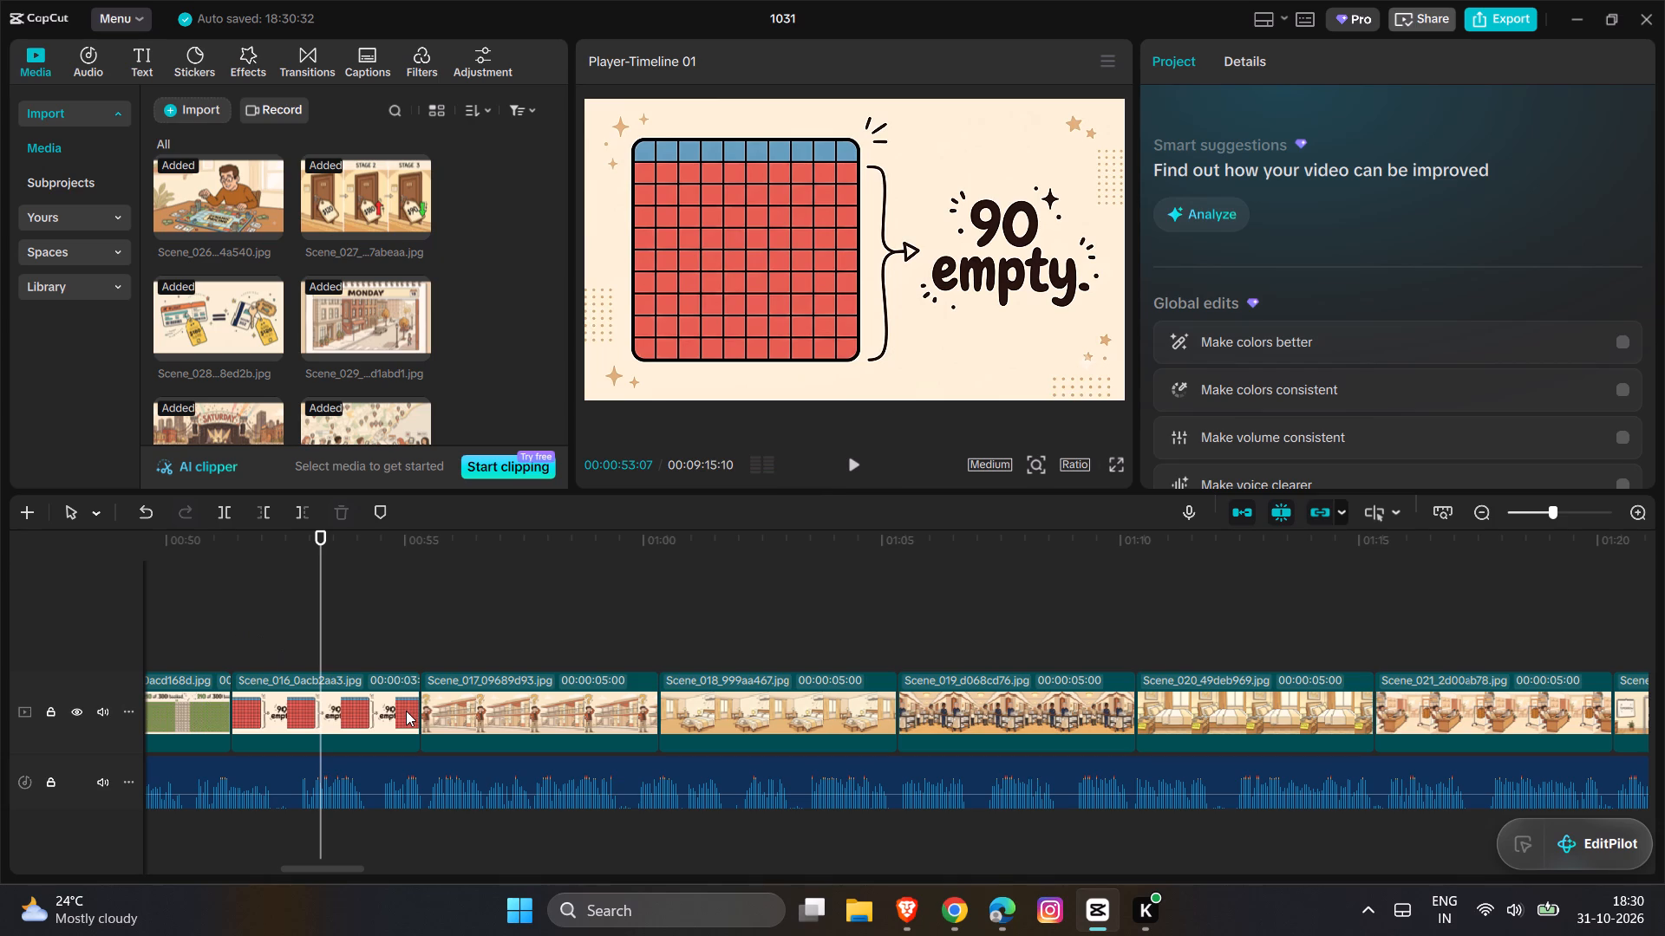
drag(417, 705, 333, 716)
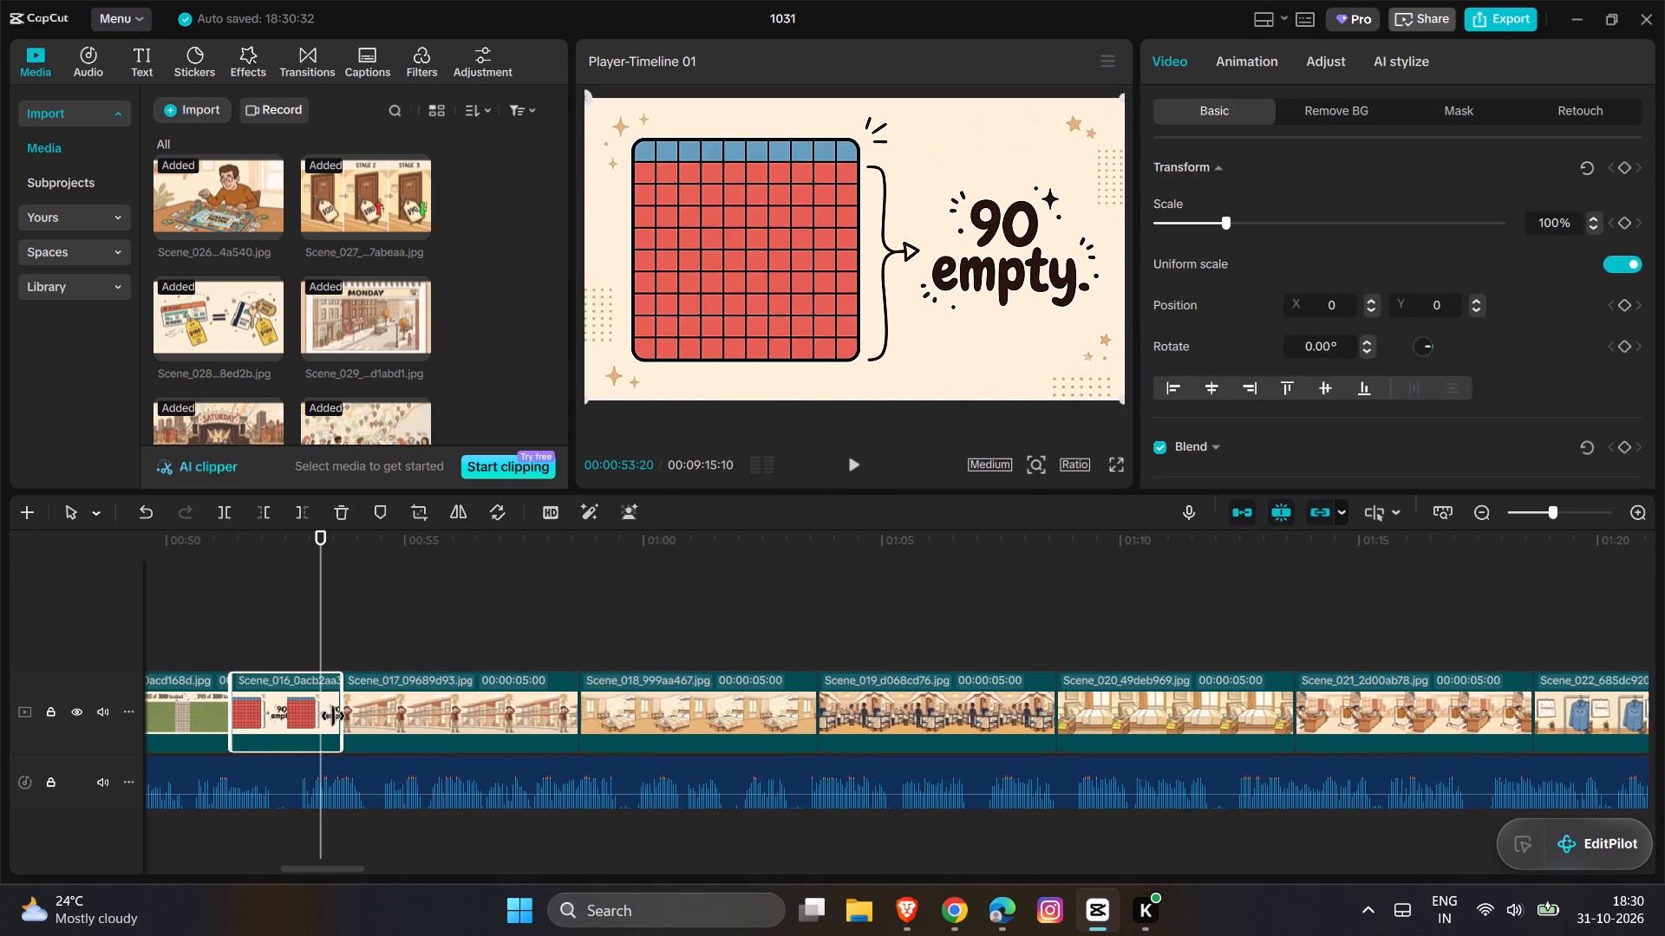
drag(333, 716, 323, 717)
Play the narration over Scene_017 and trim the end of that clip to about 00:00:54:25.
key(space)
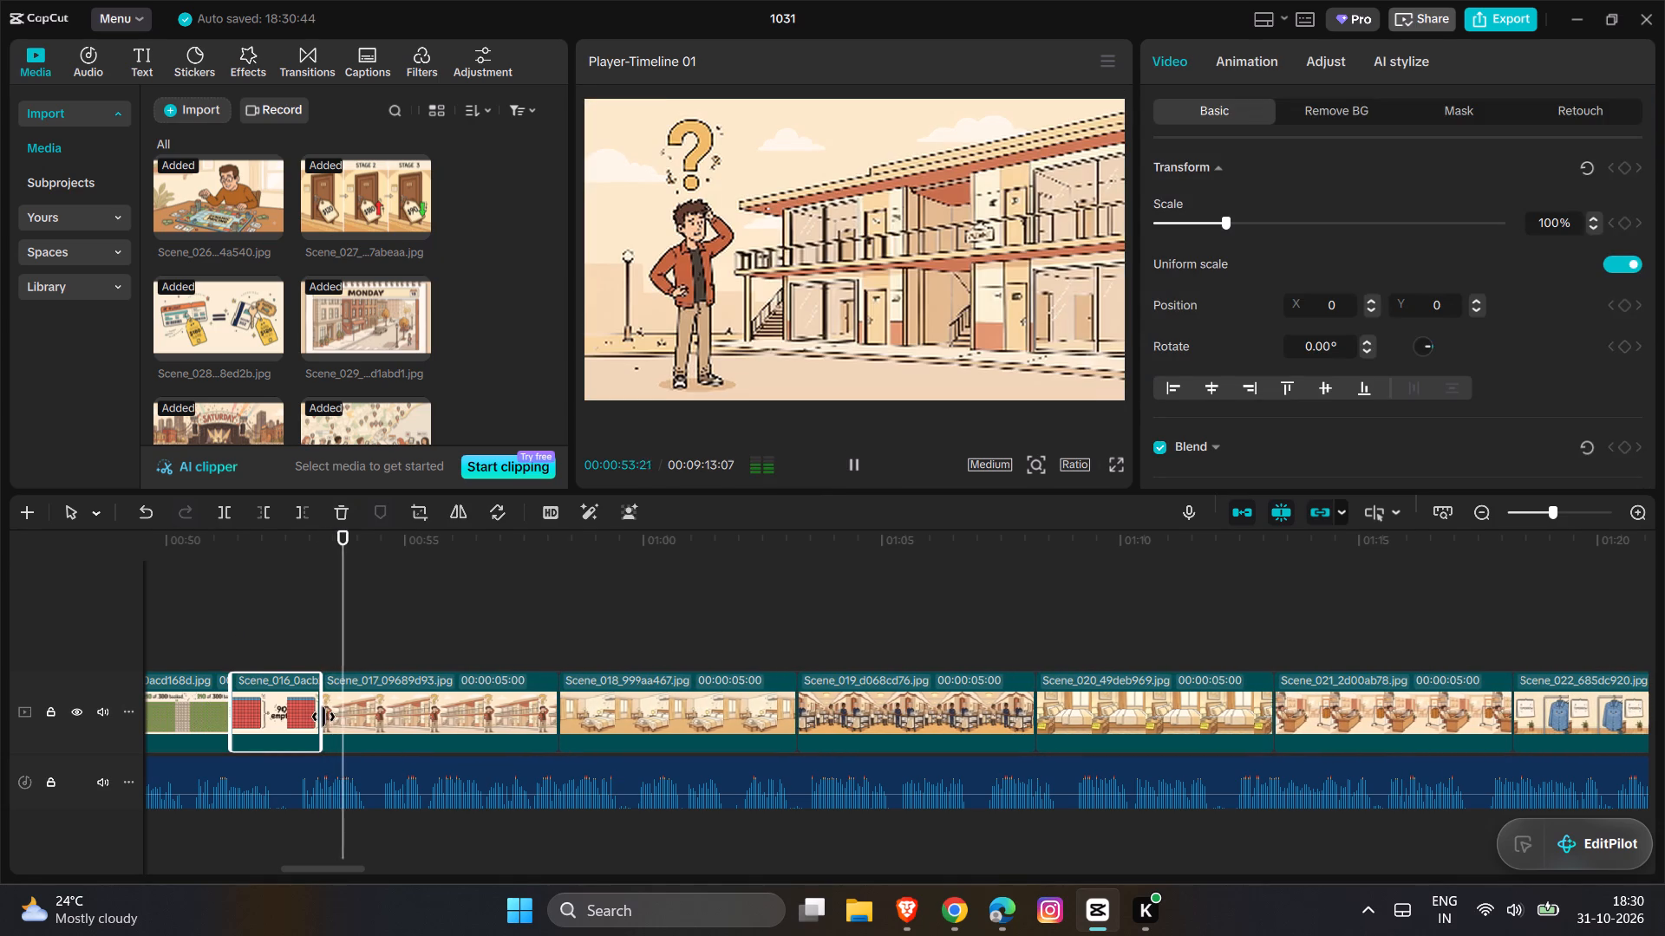
key(space)
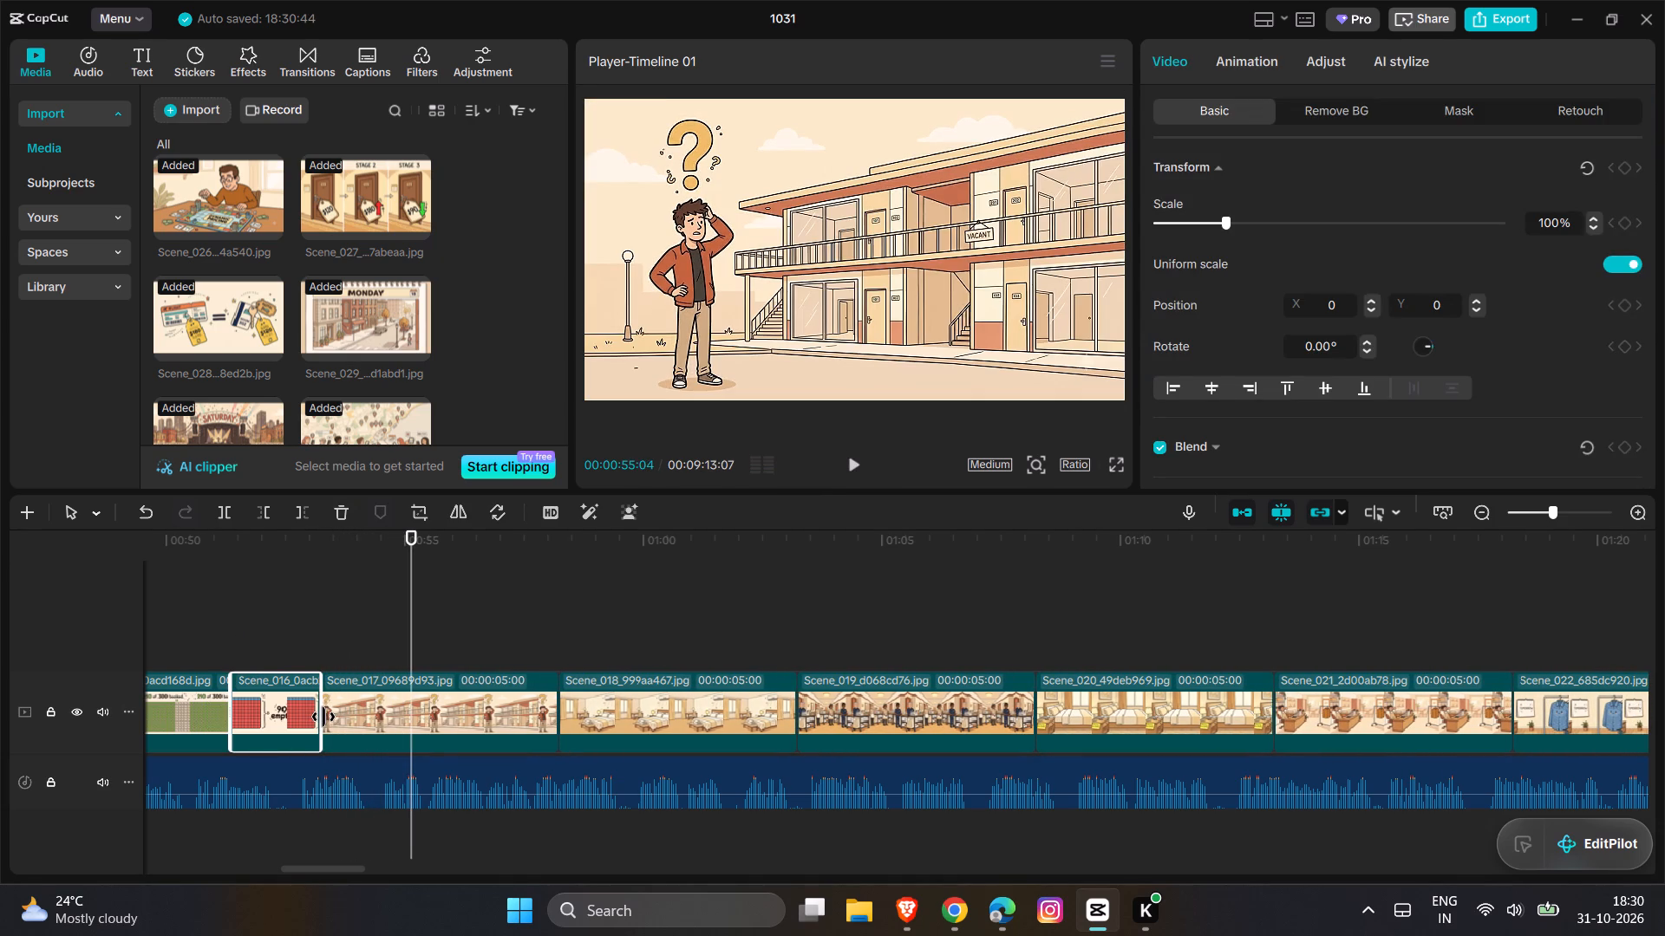
click(481, 718)
click(550, 718)
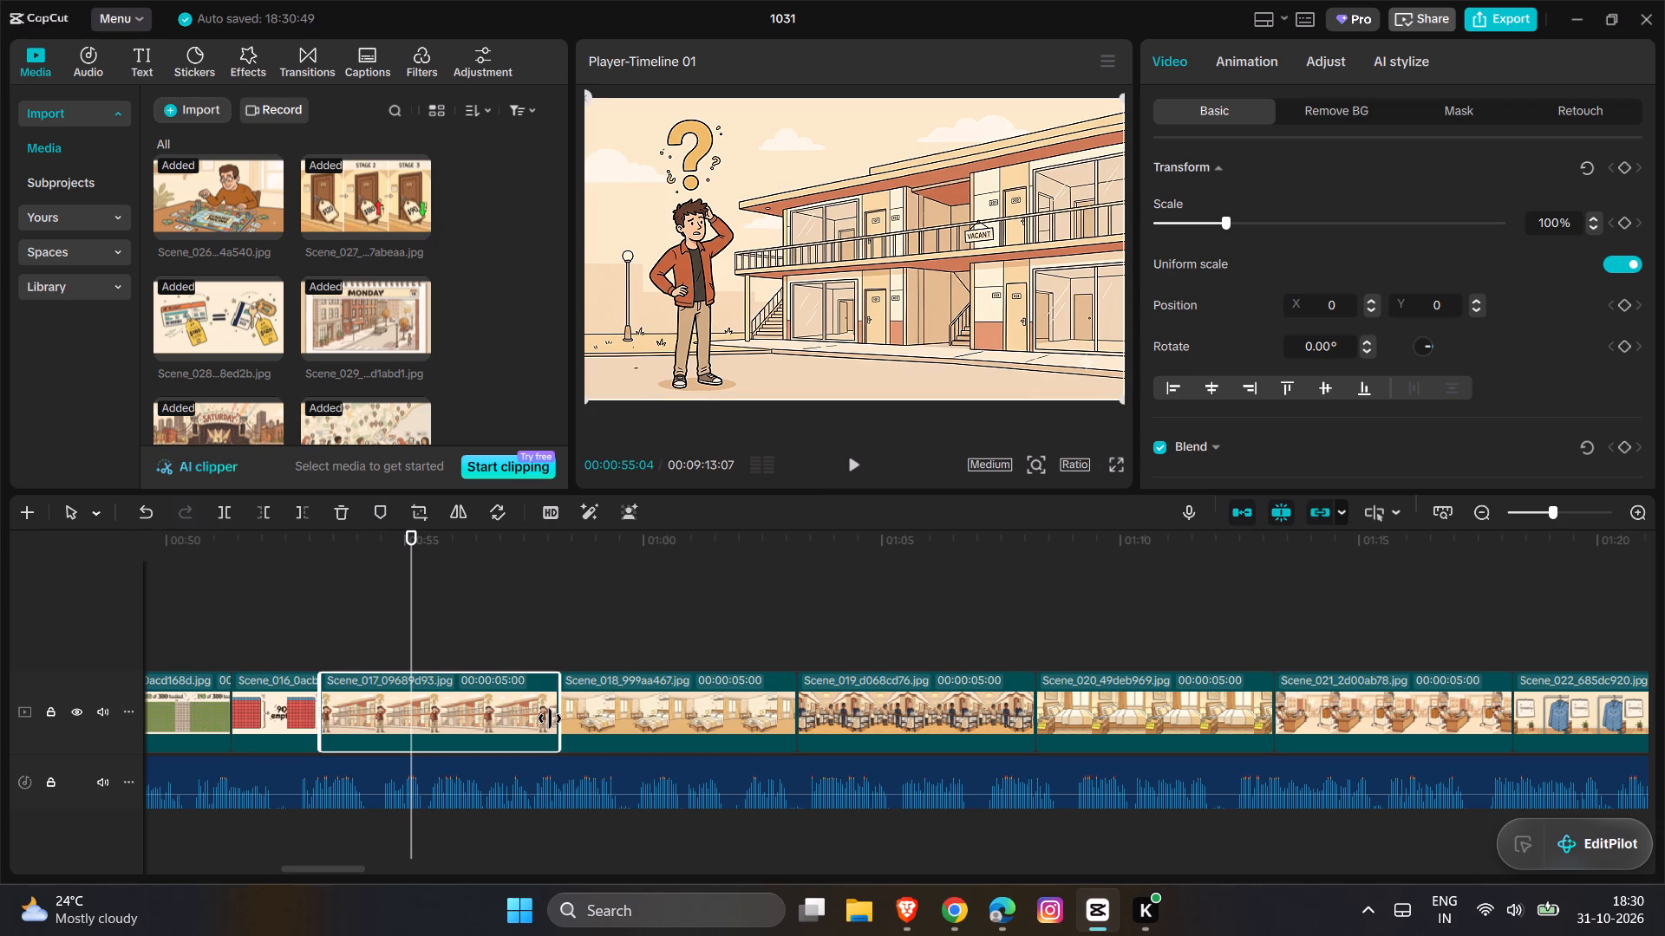
drag(557, 717, 395, 725)
Play the narration over Scene_018 in short passages and trim the end of that clip to about 00:00:57:26.
key(space)
key(space)
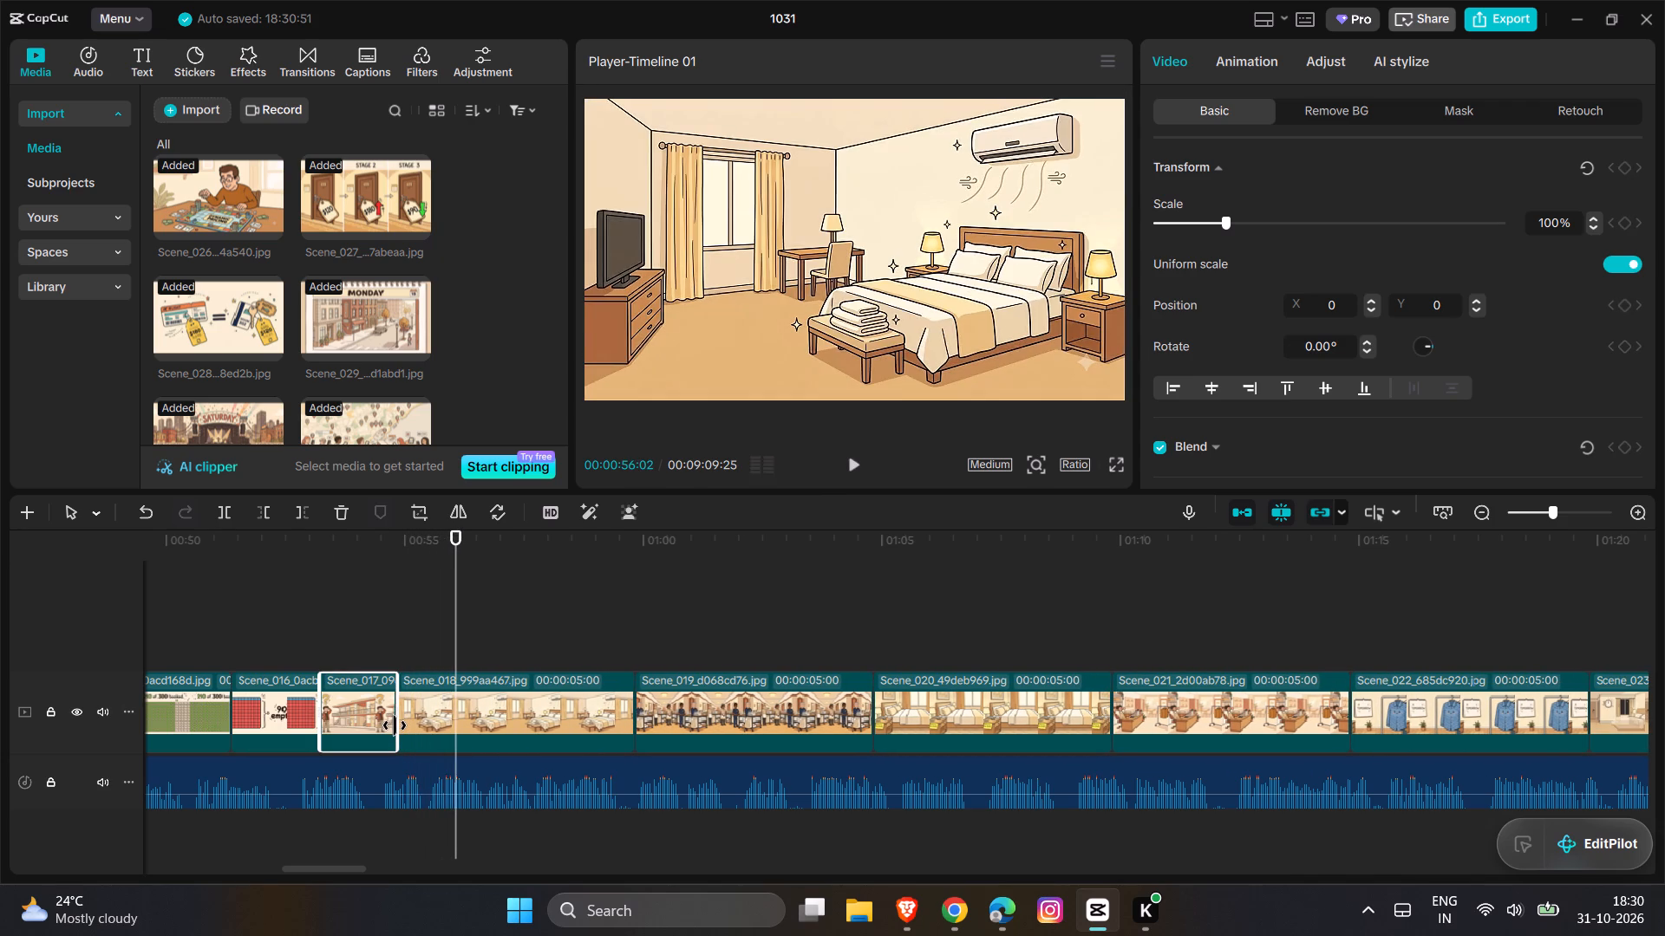
key(space)
key(space)
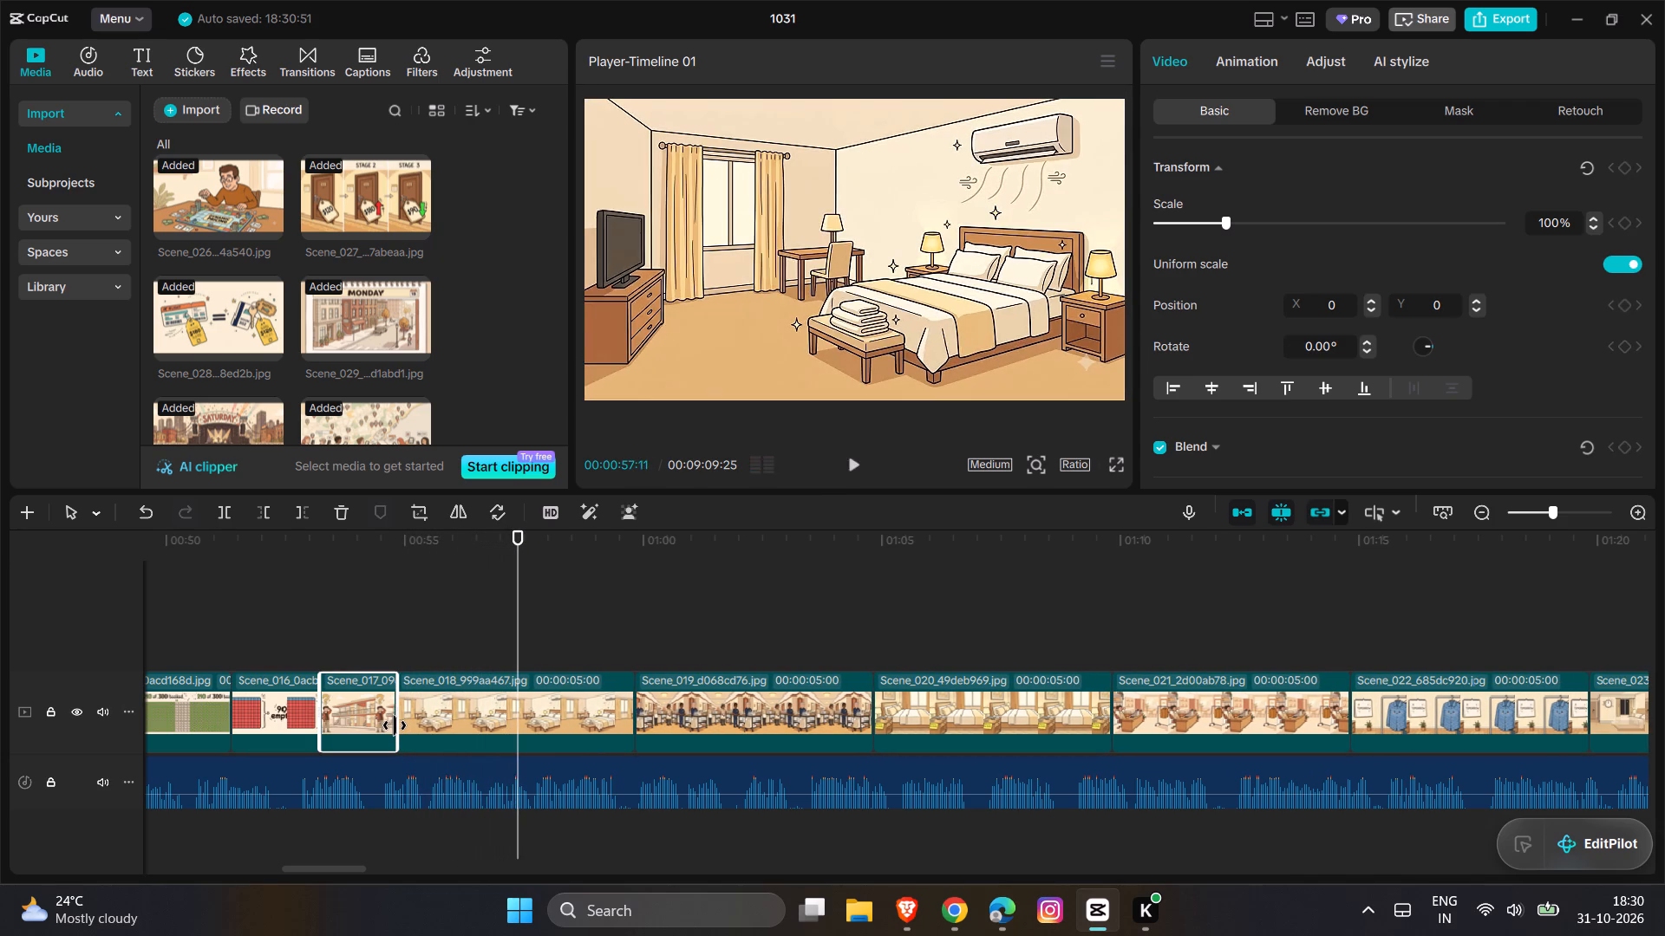
key(space)
key(space)
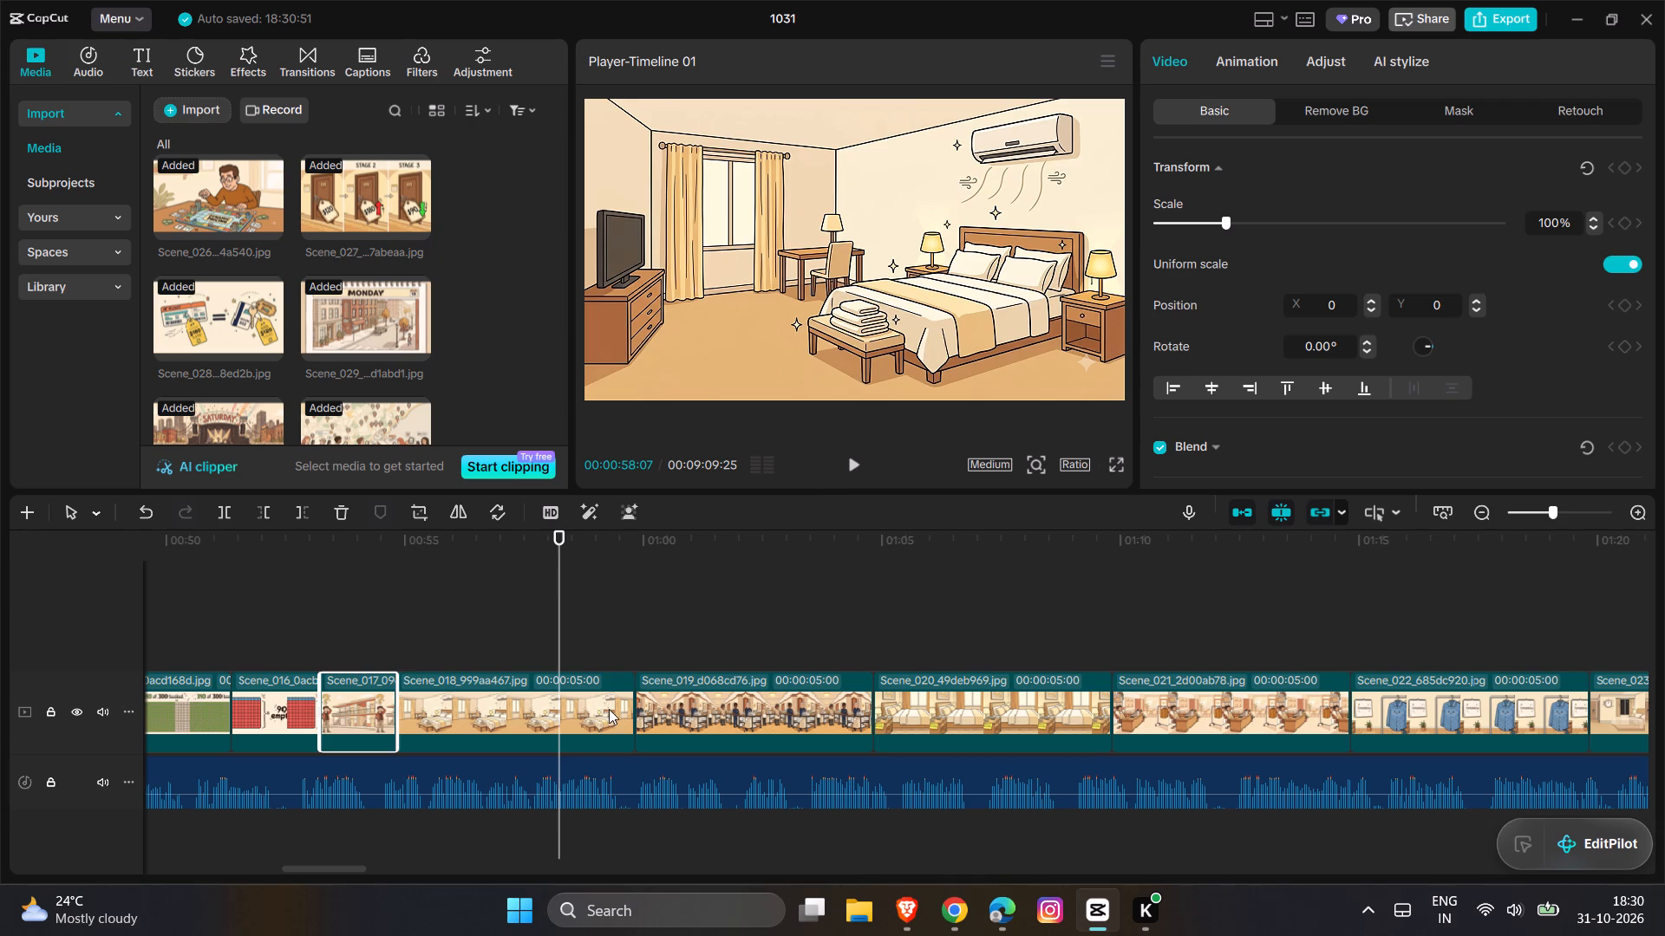
click(609, 709)
drag(635, 711, 540, 721)
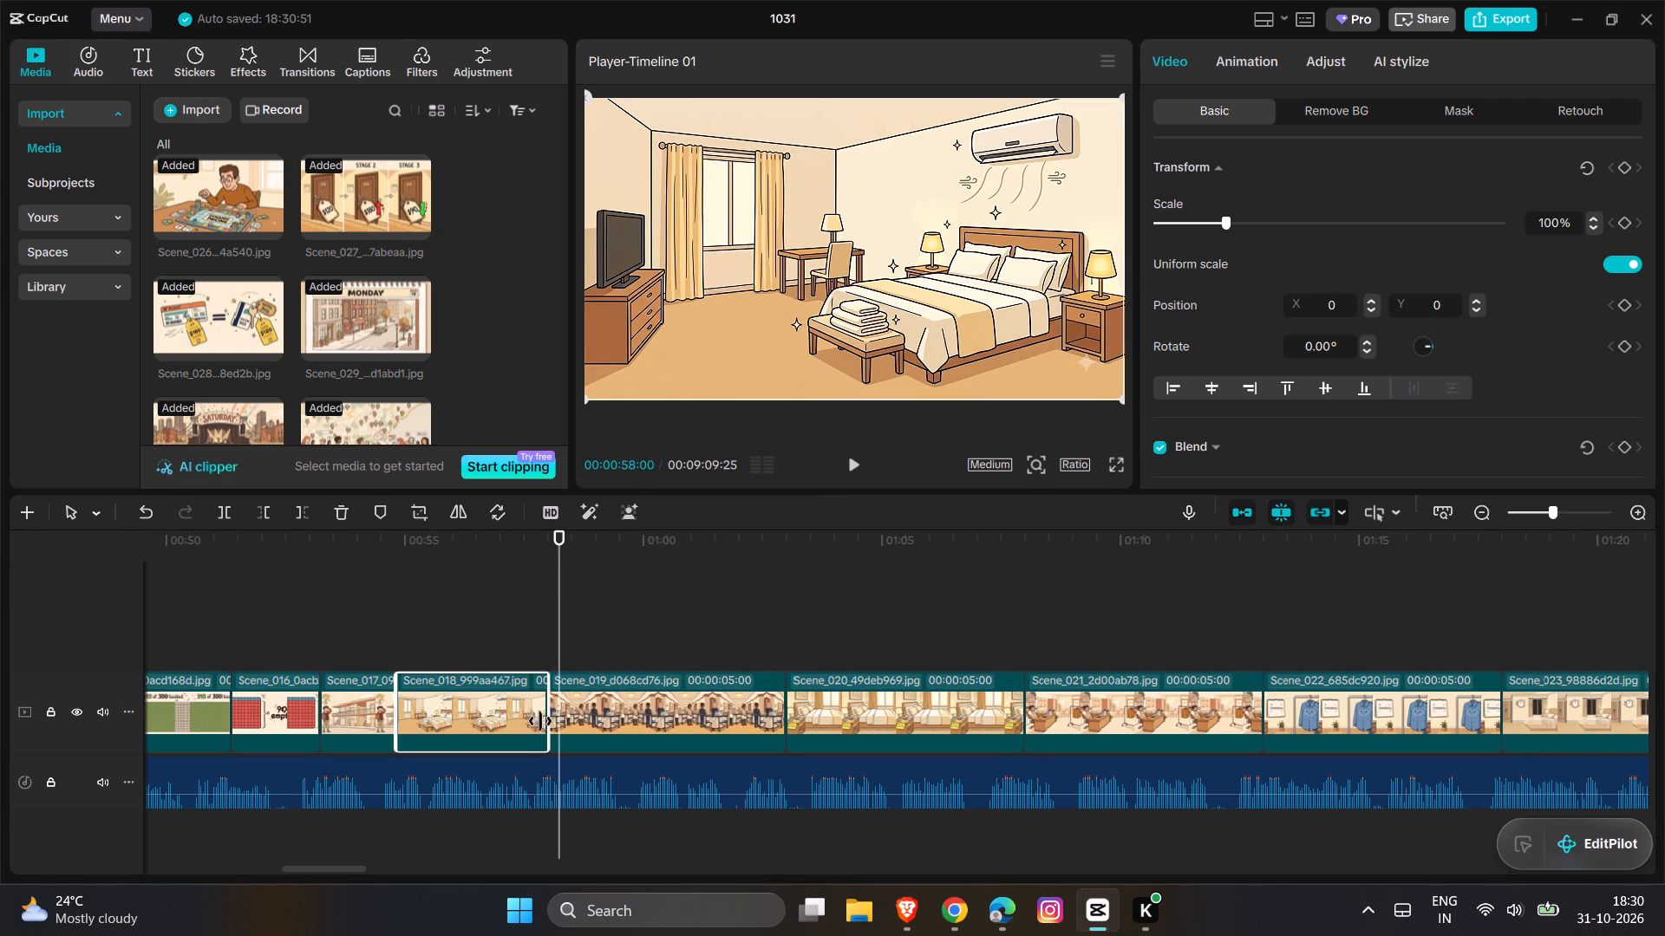
drag(540, 721, 536, 724)
Play the narration over Scene_019 and trim the end of that clip to about 00:01:00:28.
key(space)
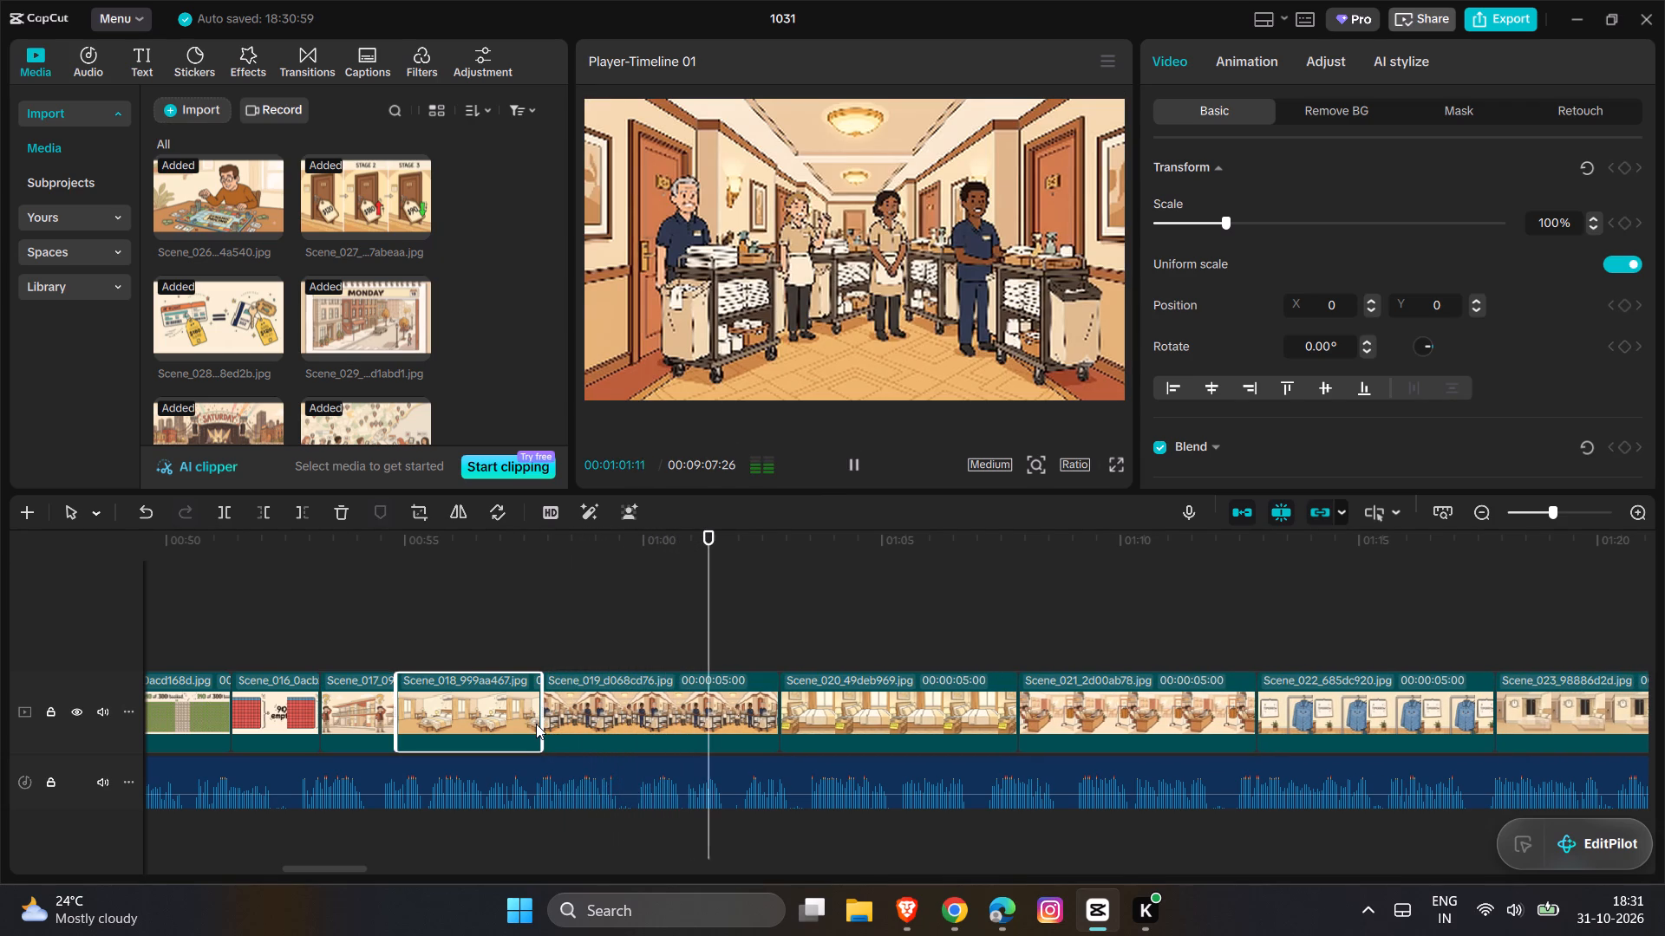
key(space)
click(713, 710)
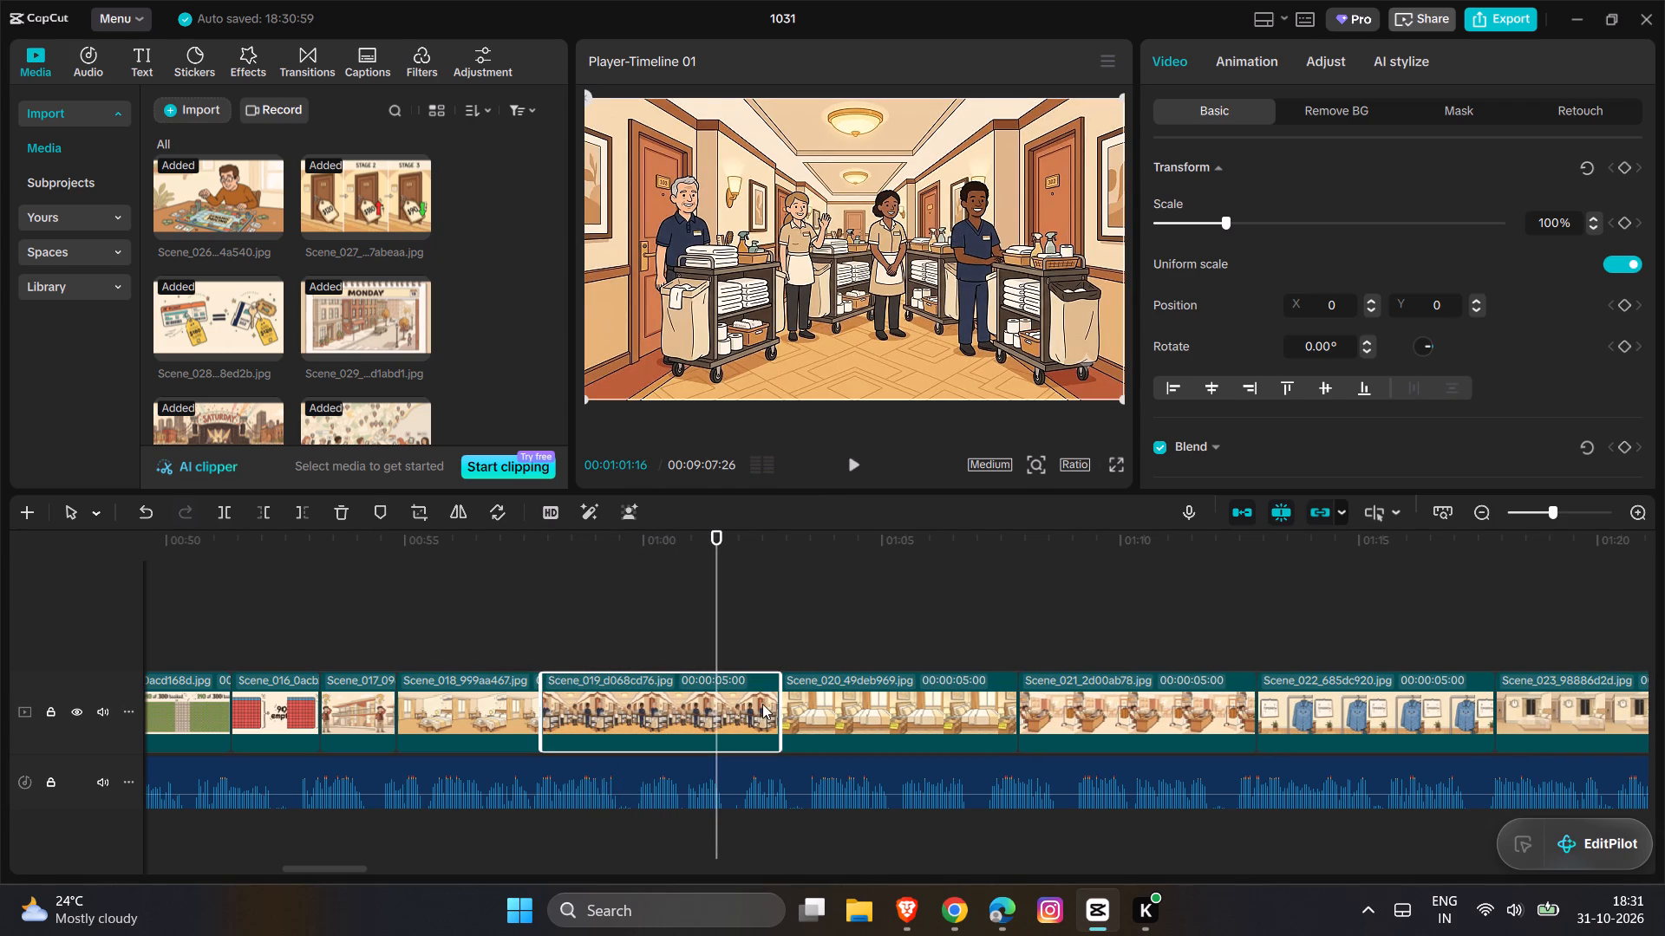
drag(784, 704, 687, 720)
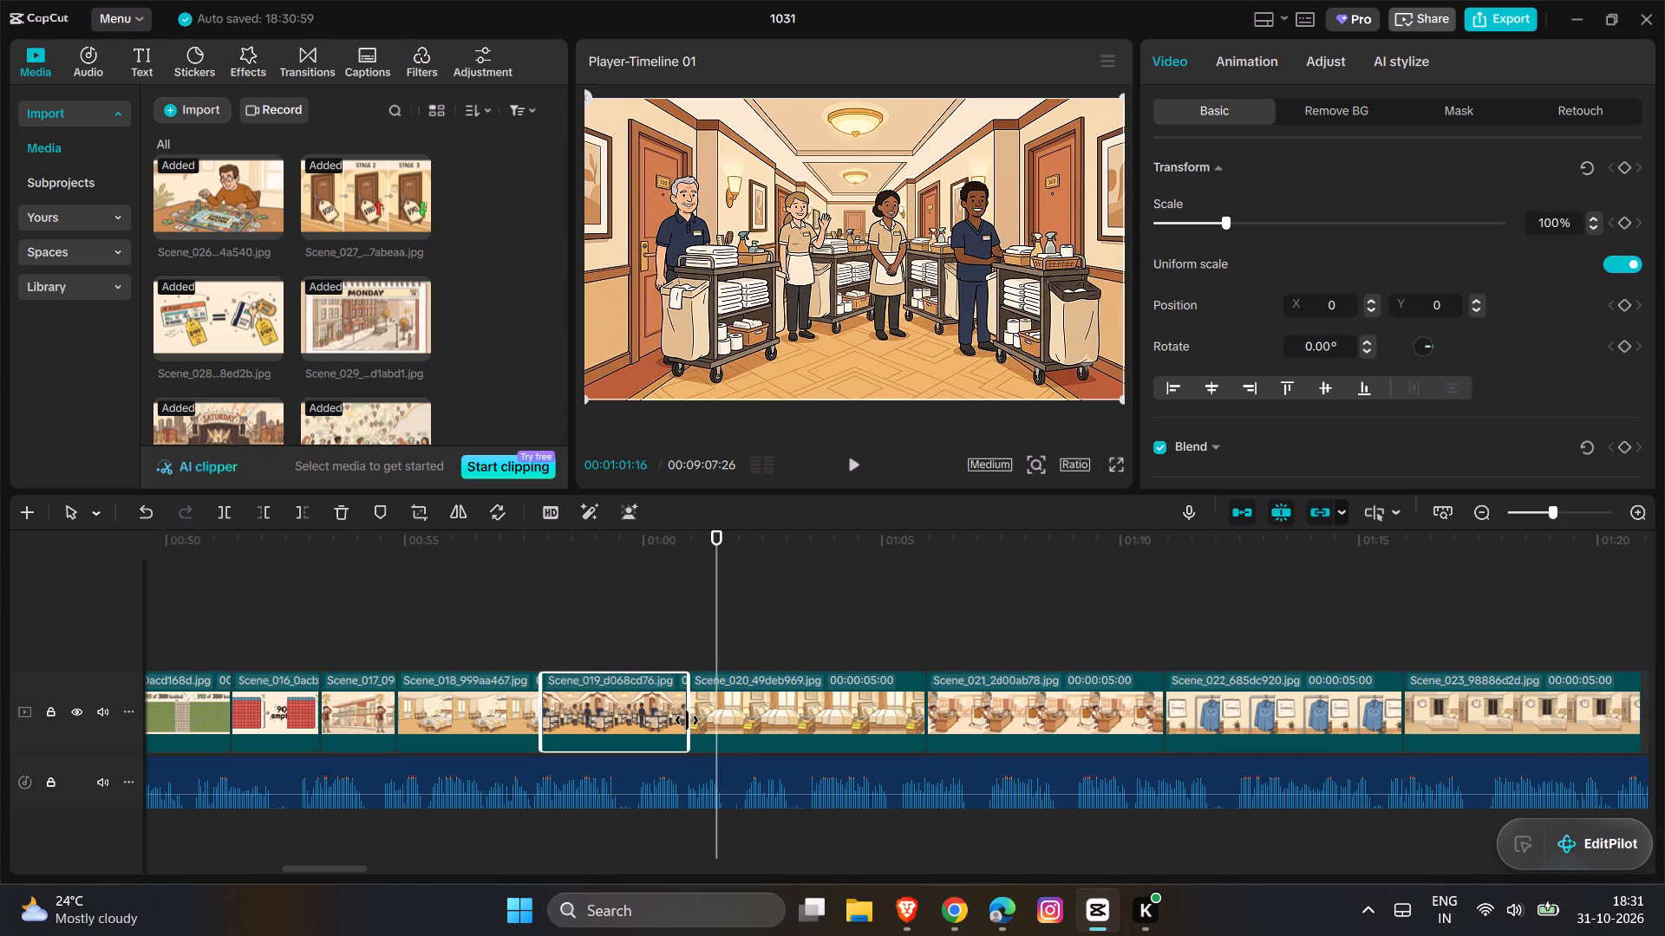
Play and replay the narration over Scene_020 and trim the end of that clip to about 00:01:04:02.
key(space)
click(687, 720)
key(space)
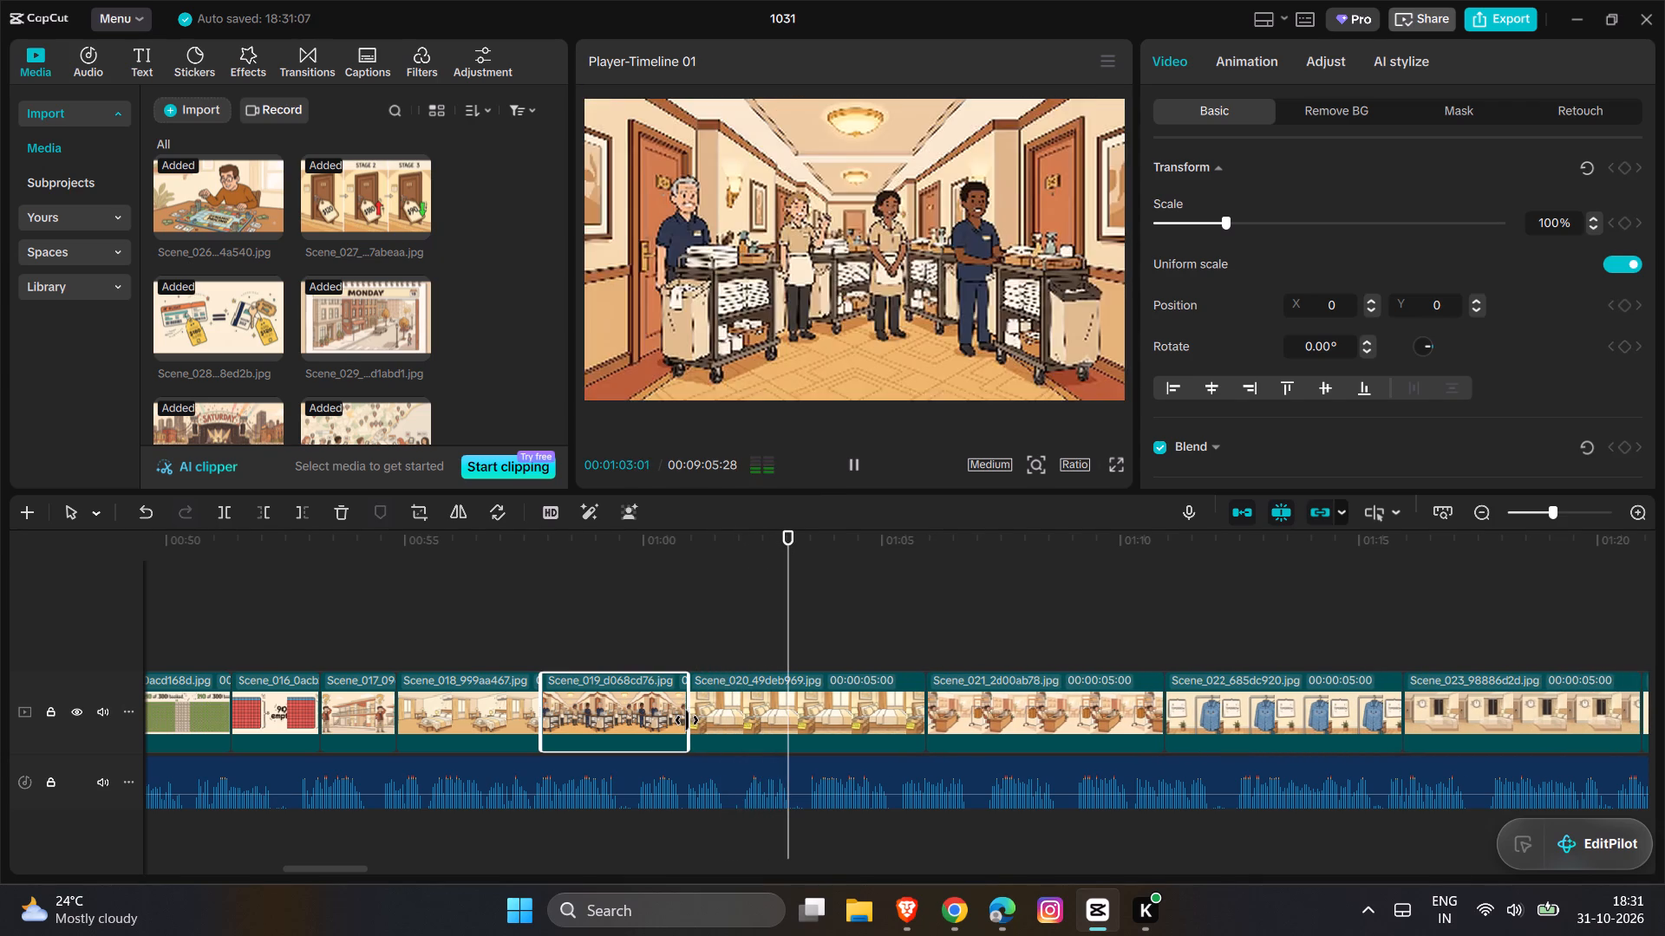
key(space)
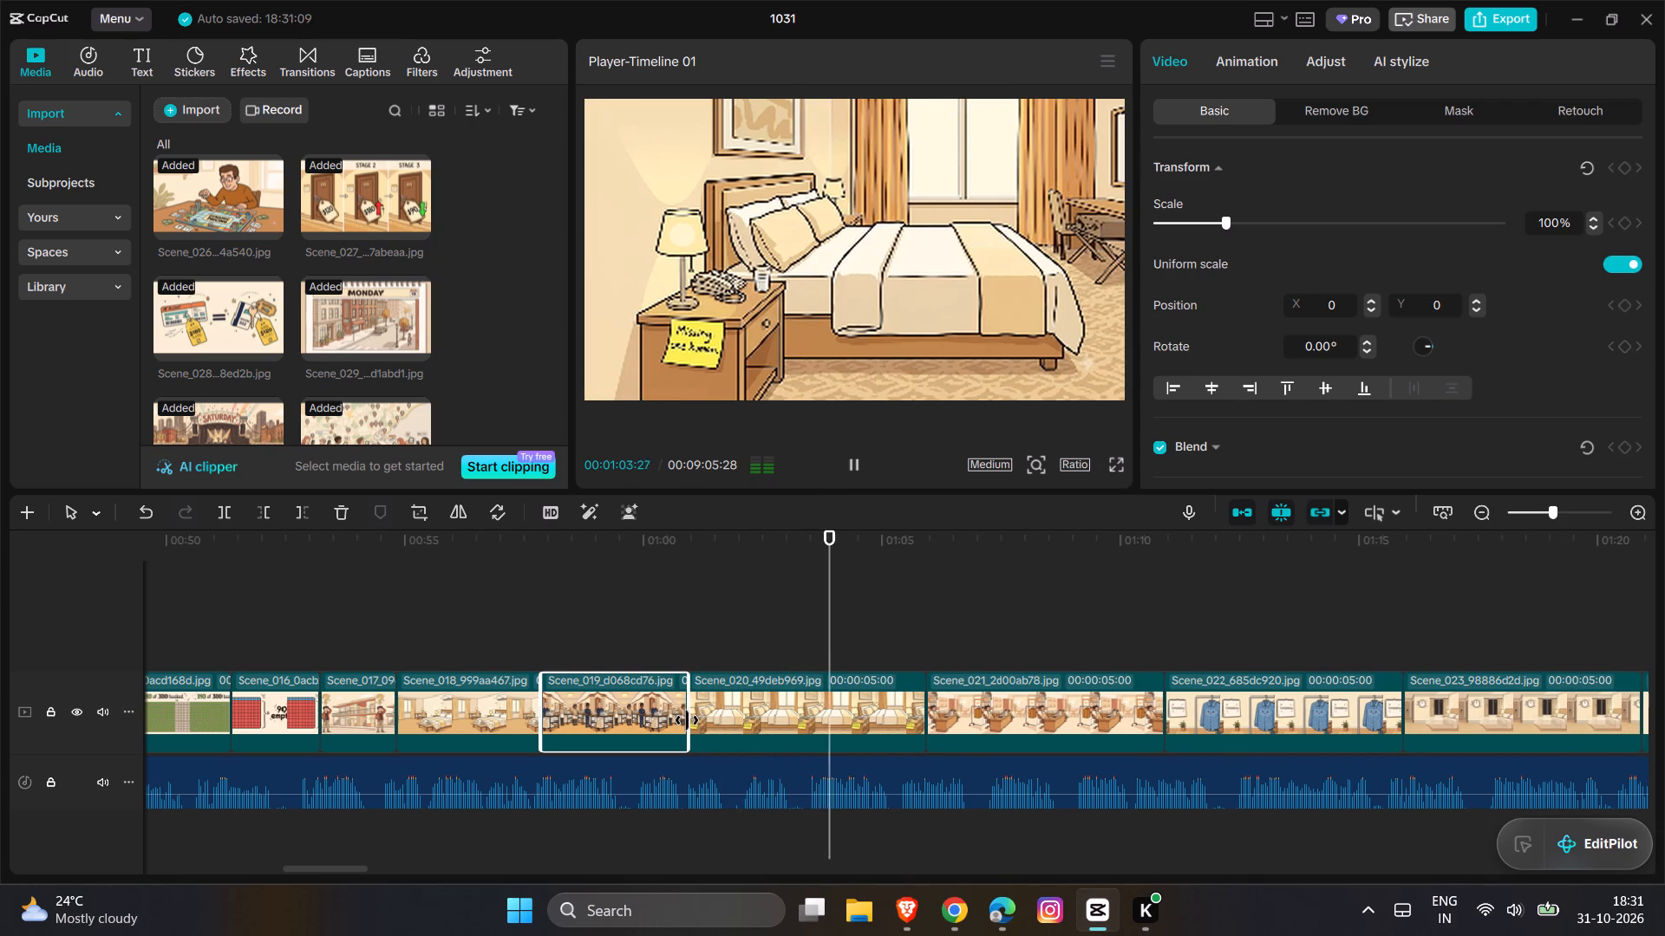
key(space)
key(space)
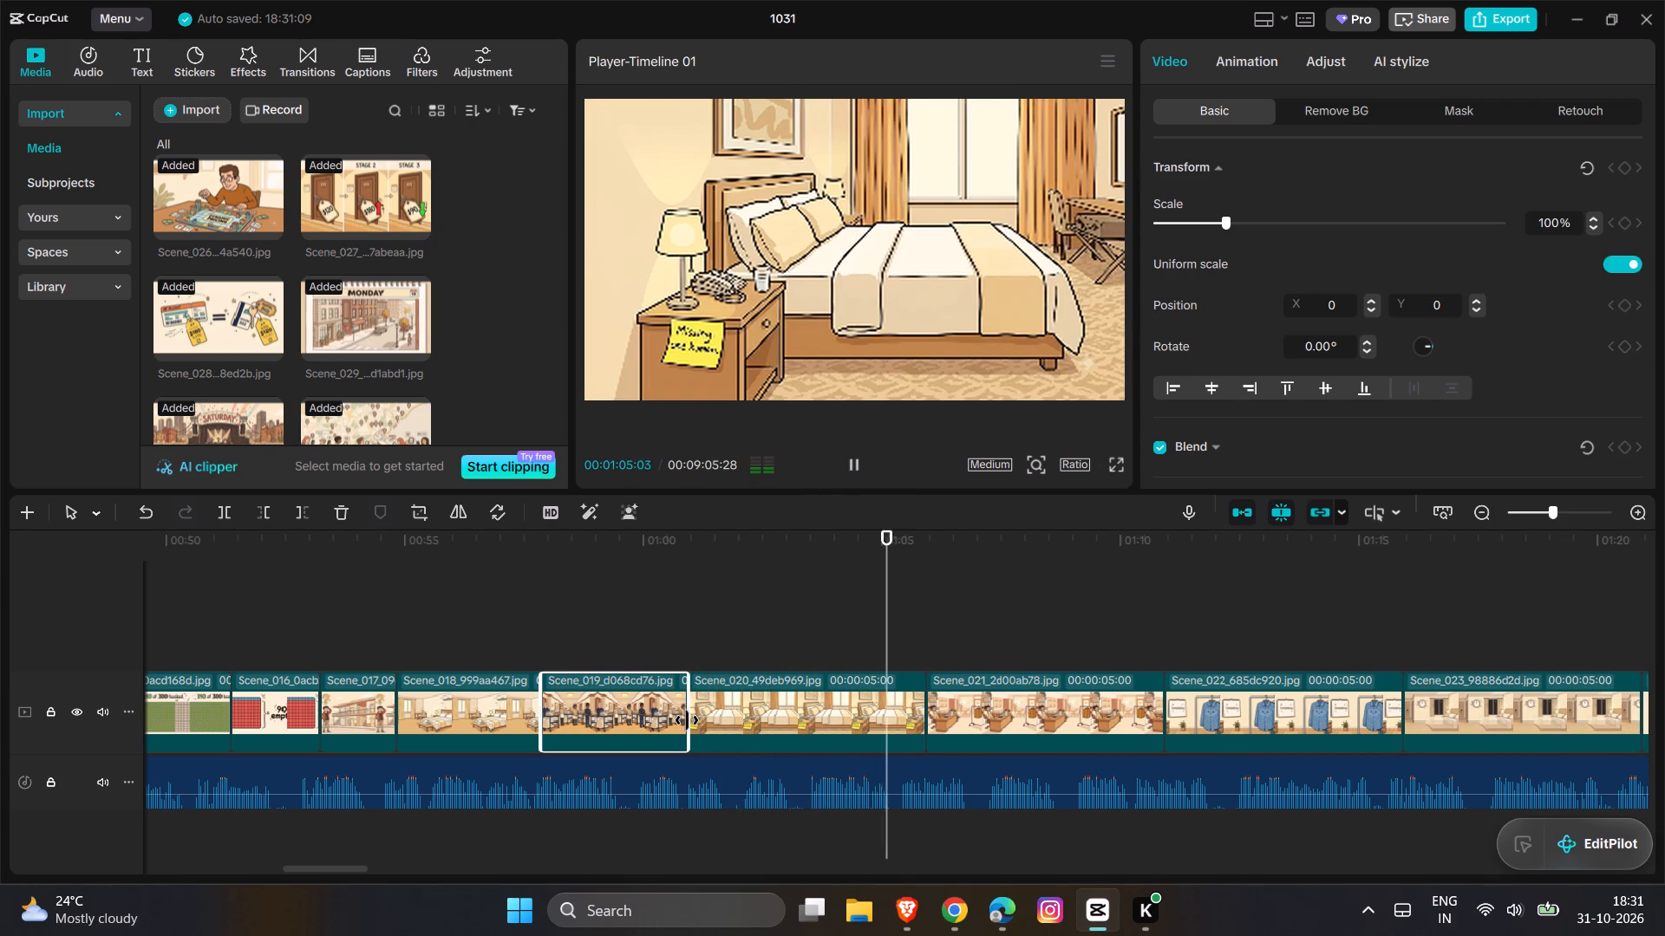
key(space)
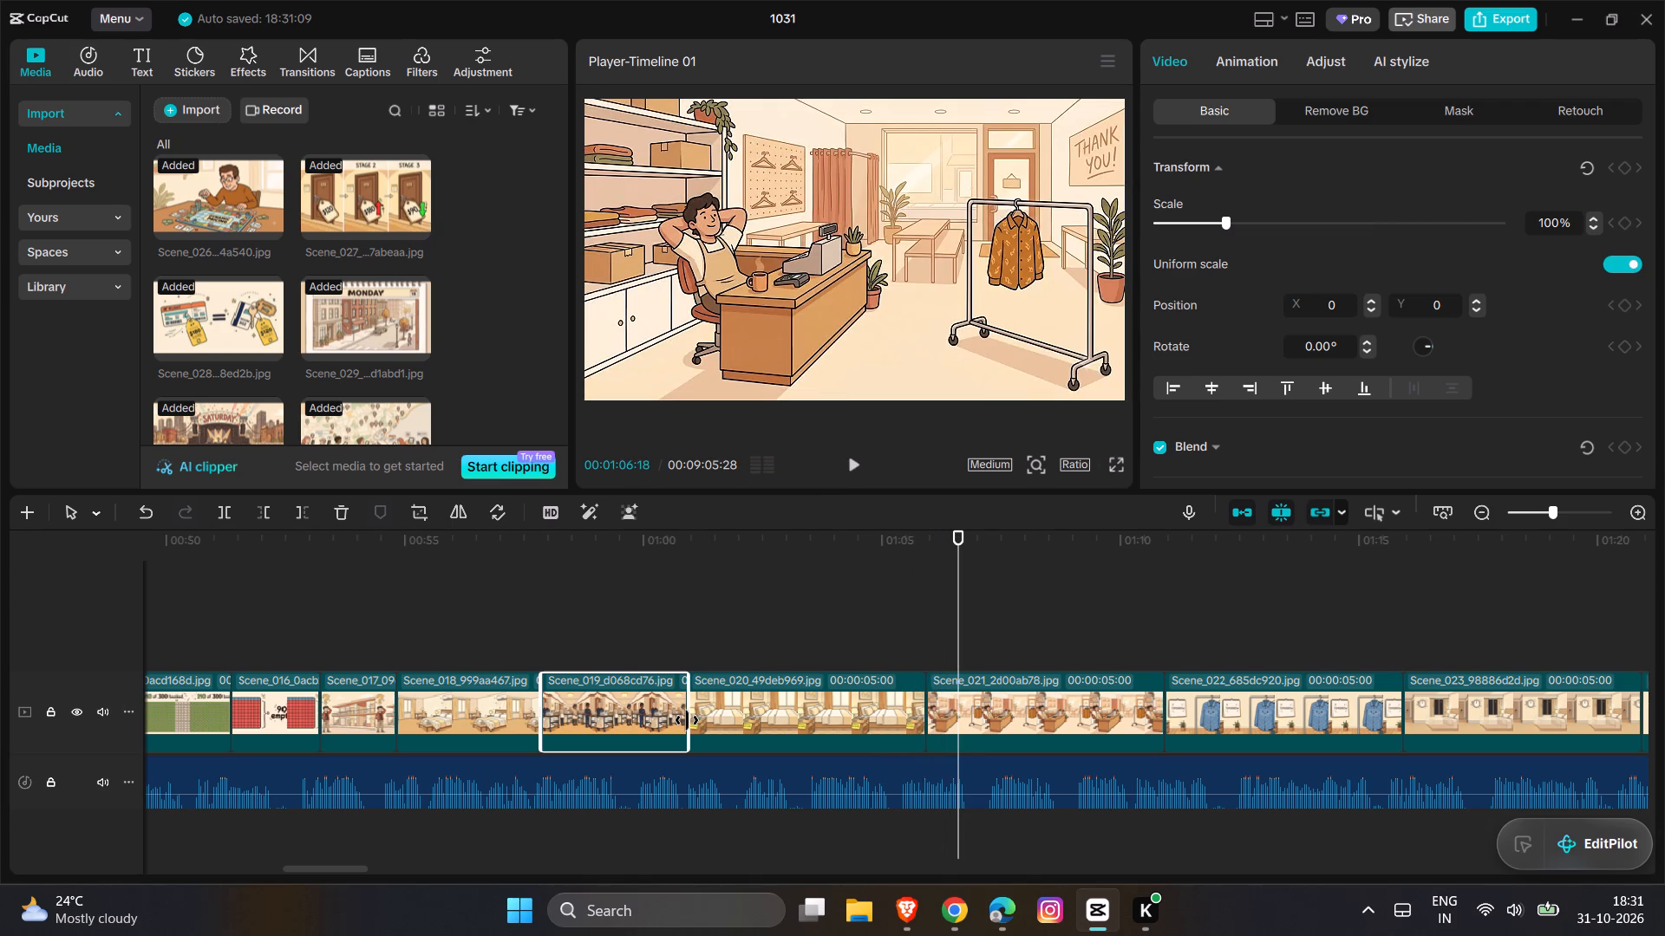
click(725, 634)
key(space)
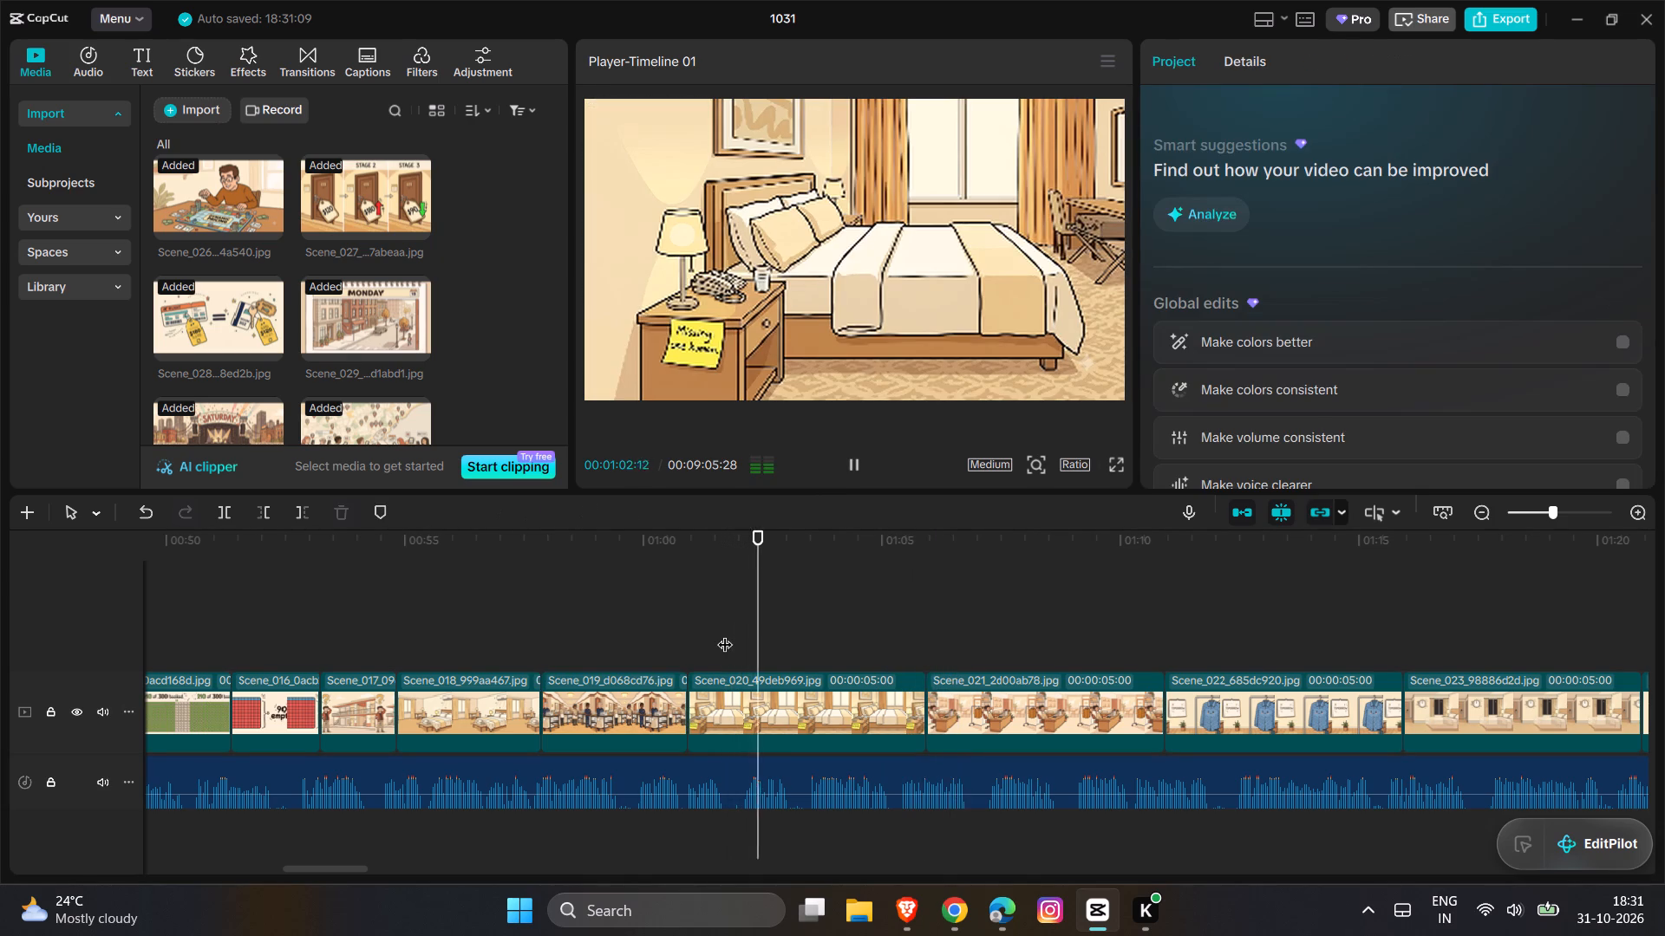
key(space)
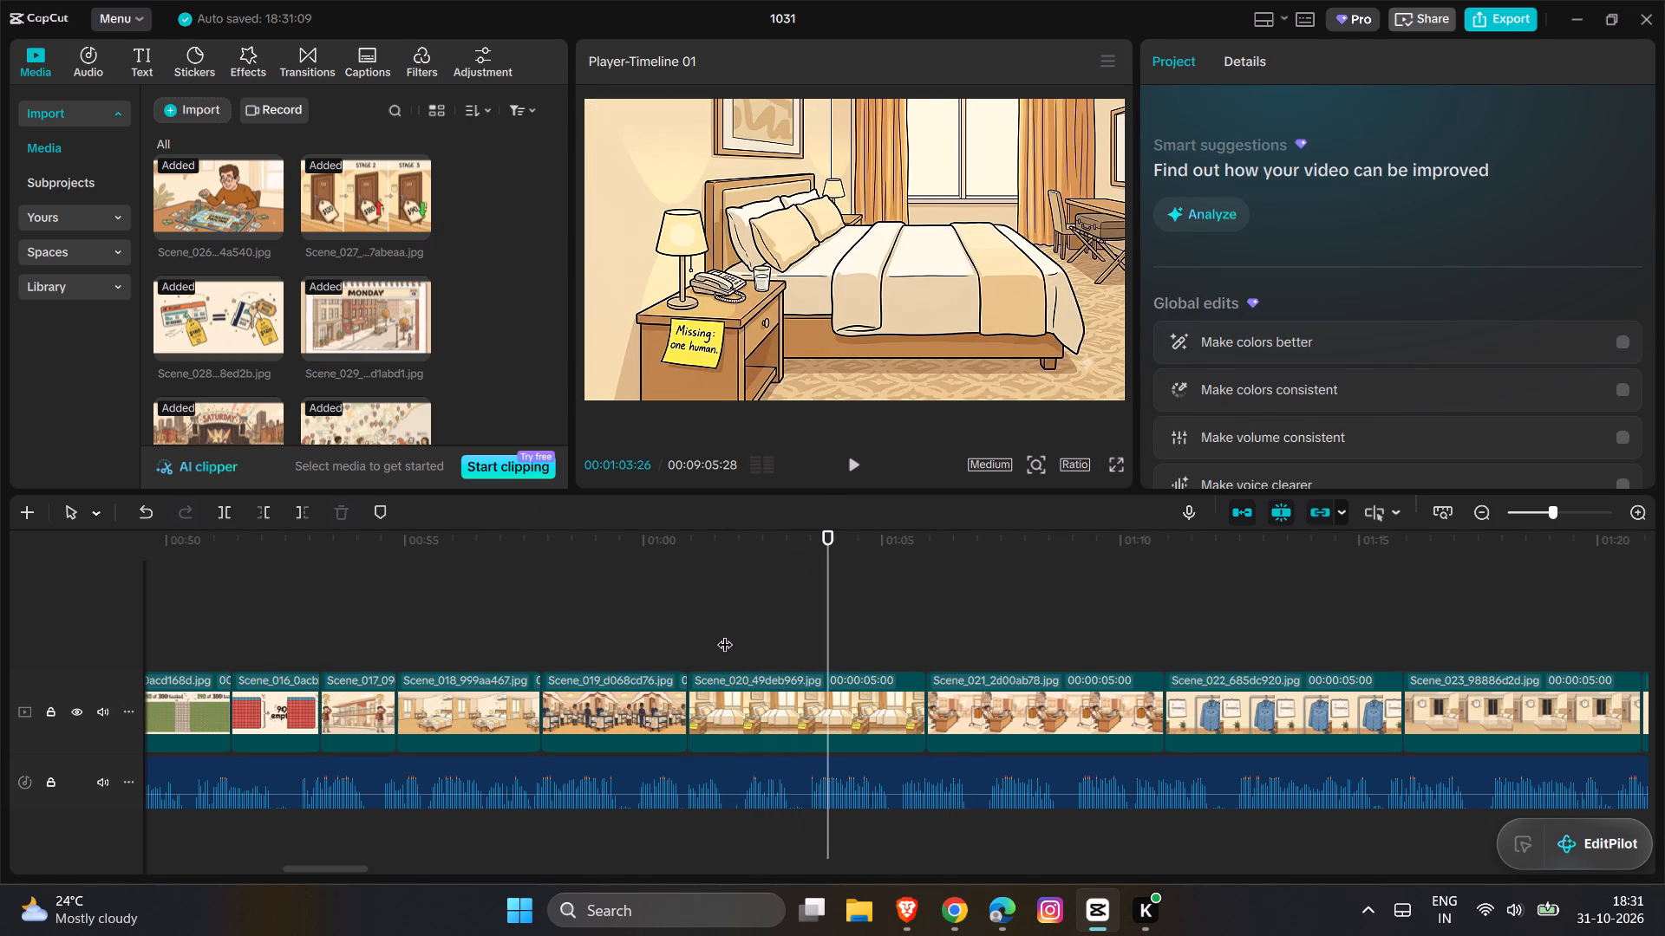
click(874, 718)
drag(927, 716, 912, 716)
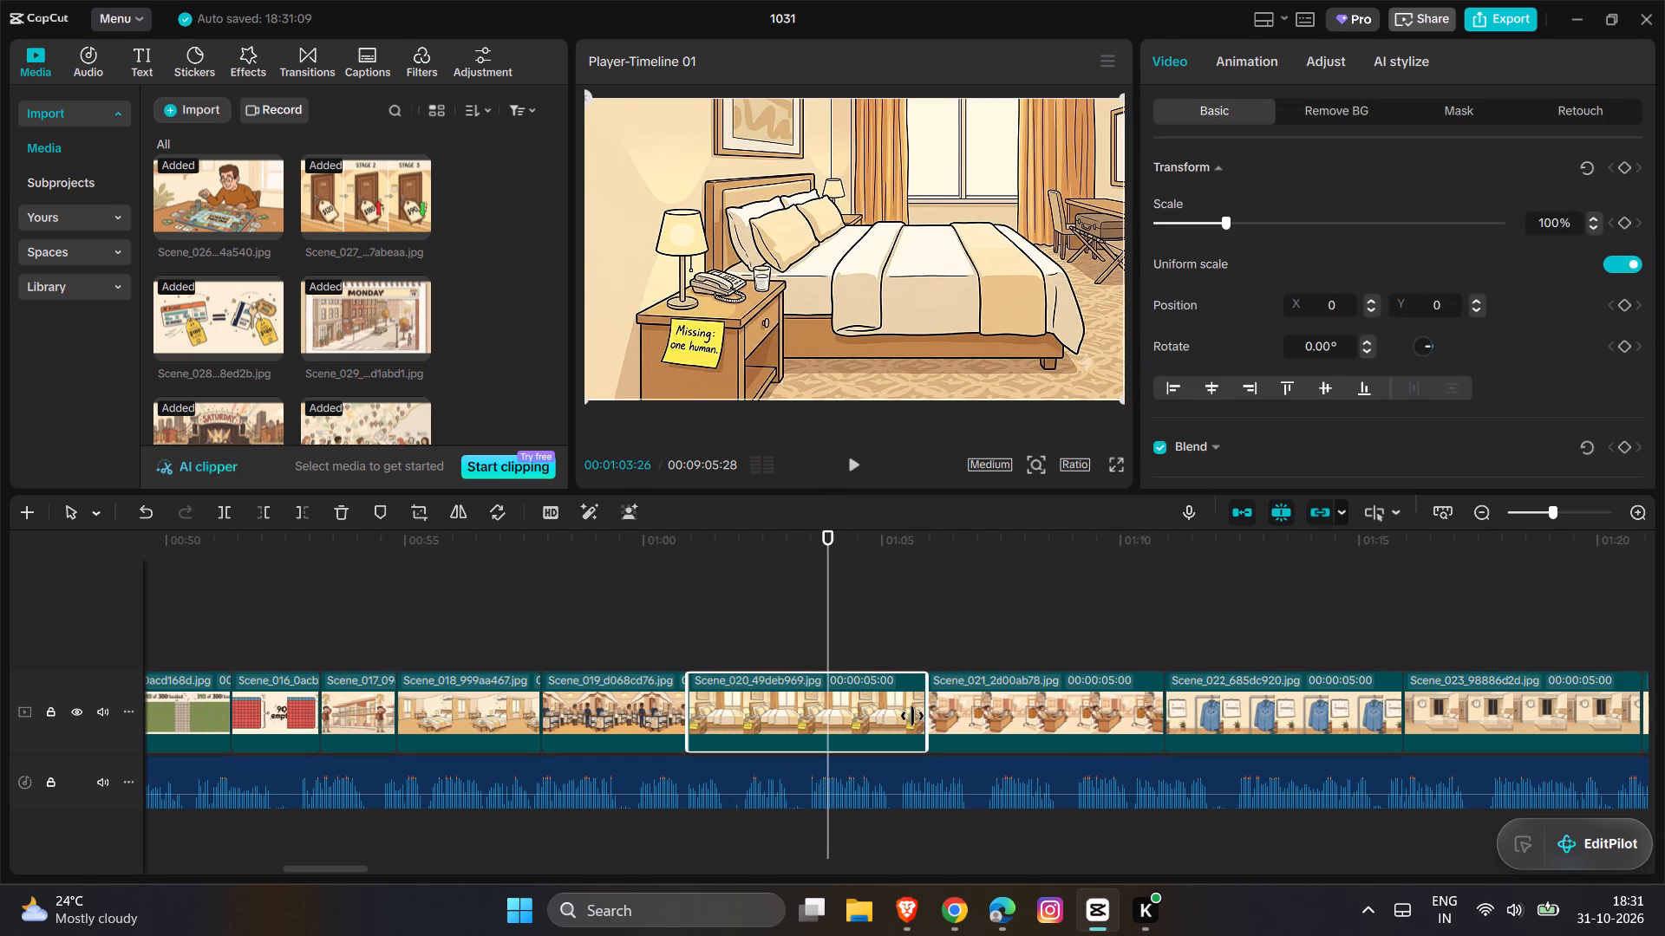
drag(912, 716, 832, 735)
Play the narration from Scene_020 into Scene_021 and shorten the end of Scene_020 further to about 00:01:03:21.
key(space)
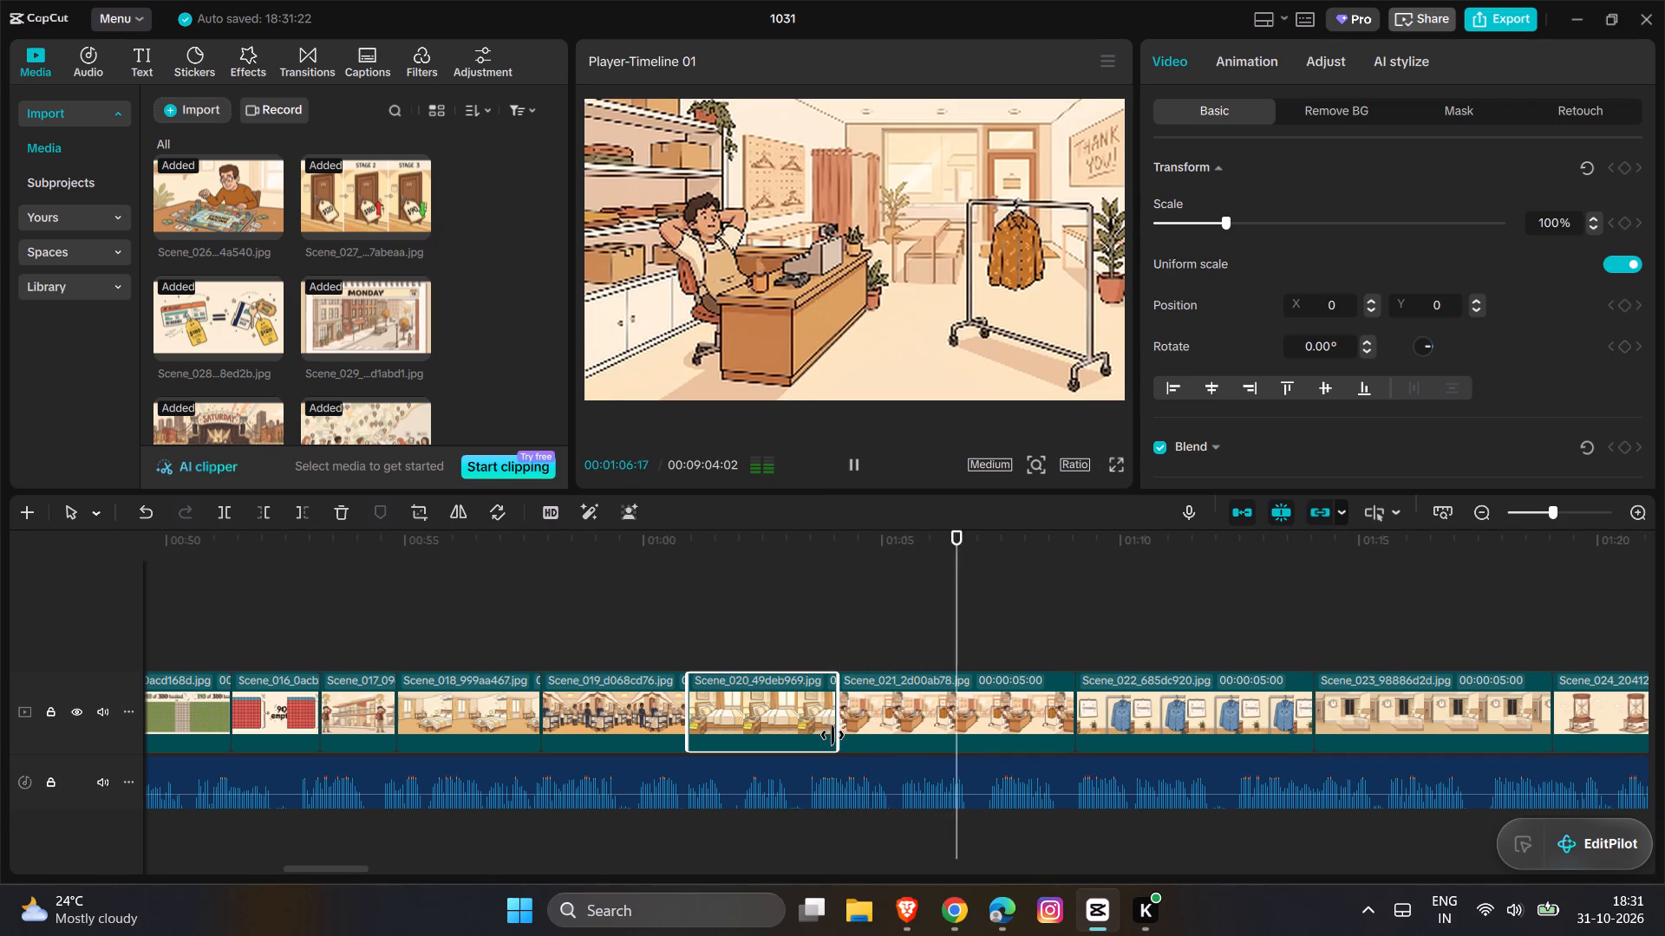
key(space)
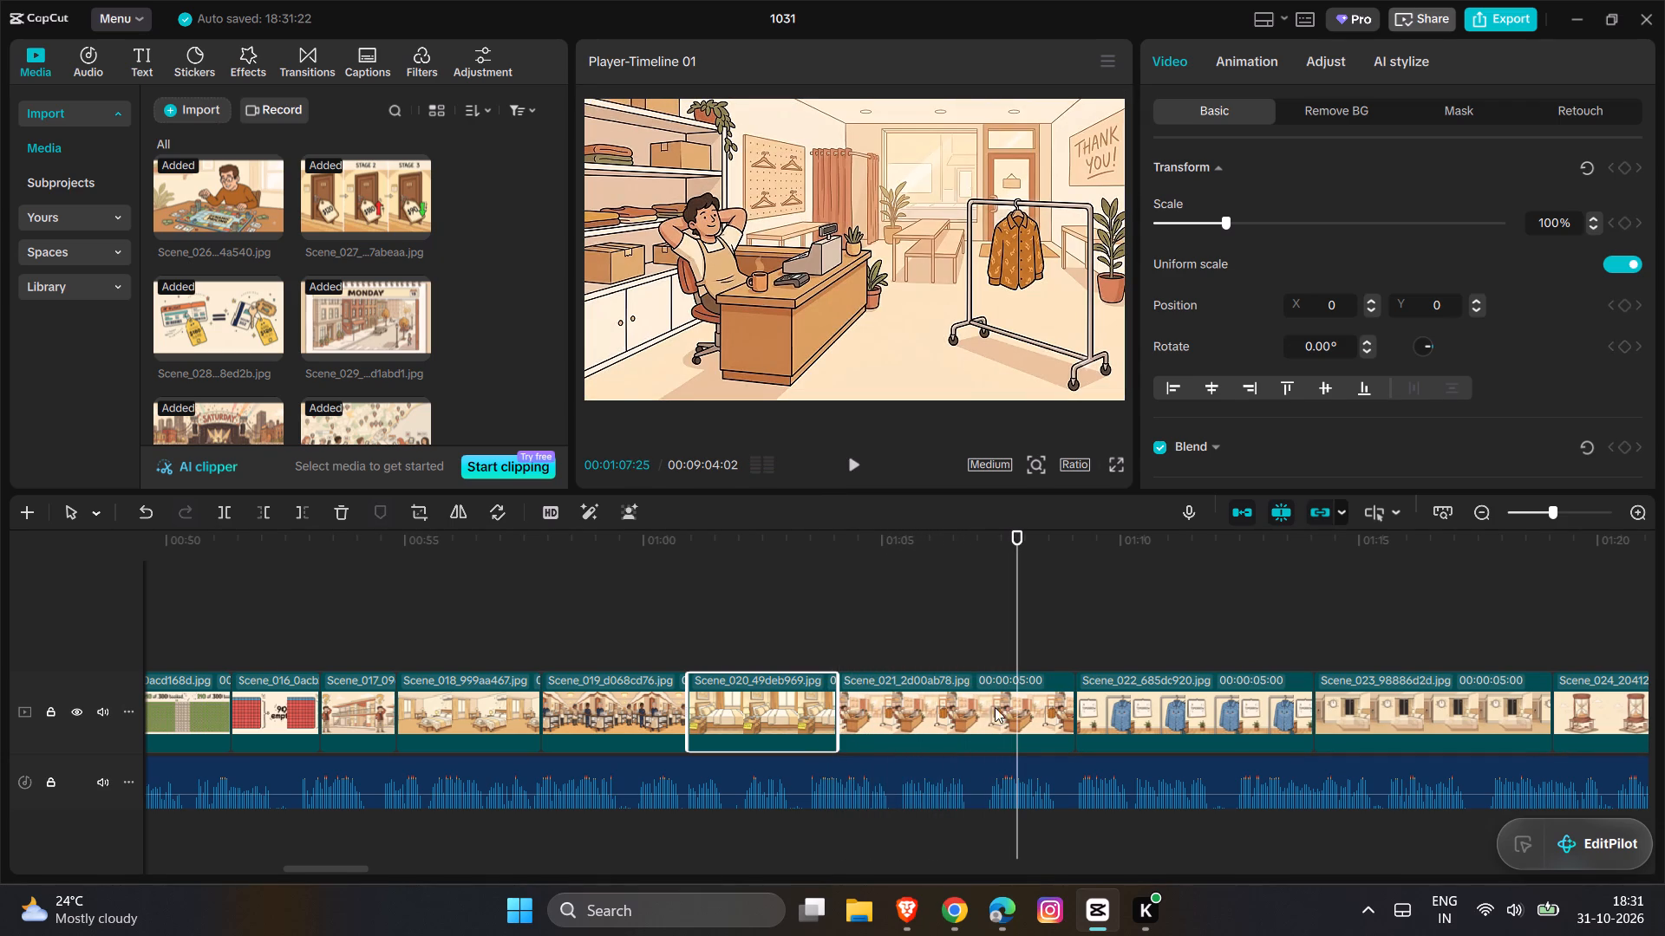
click(1184, 613)
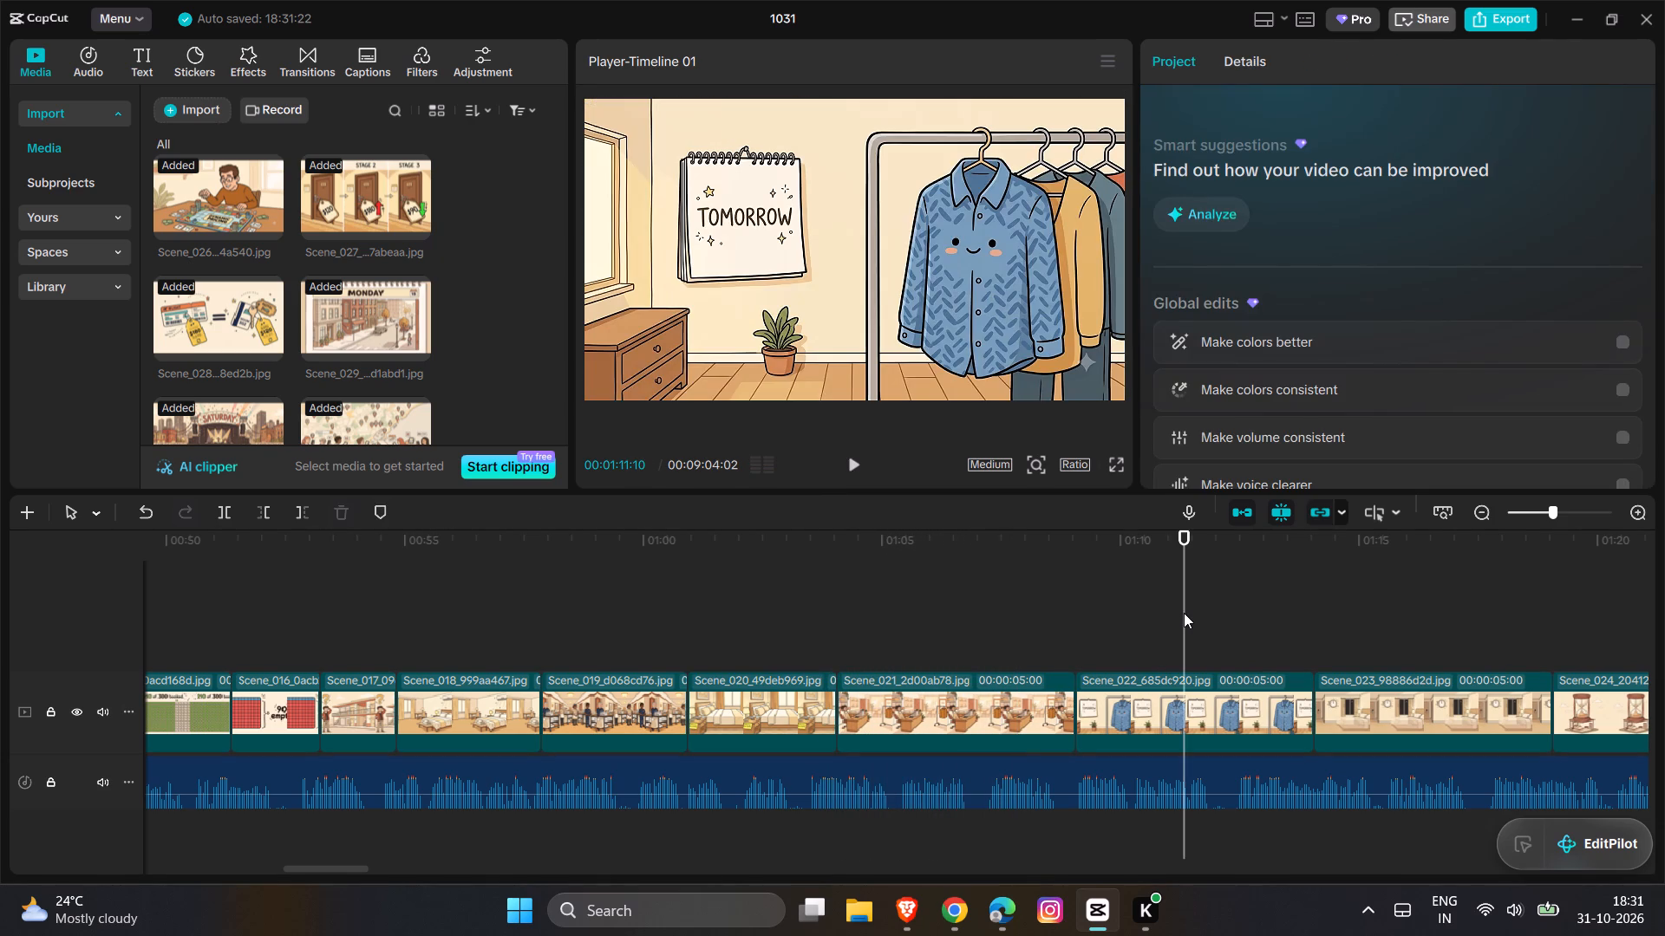
click(843, 597)
click(813, 599)
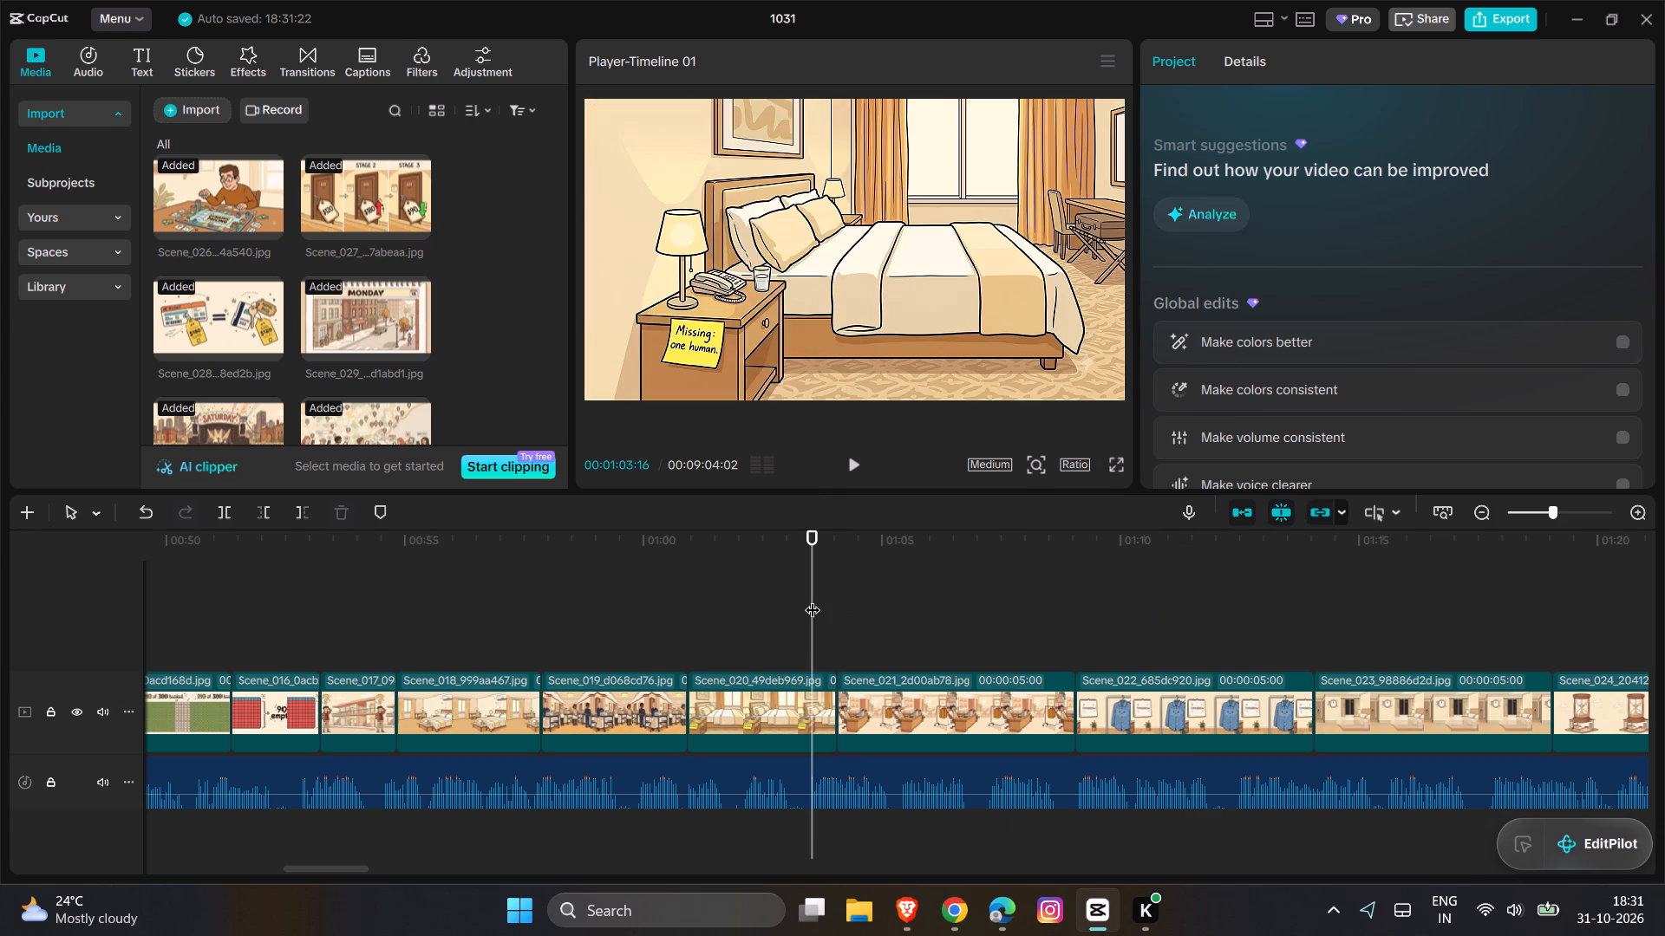
click(833, 702)
click(821, 707)
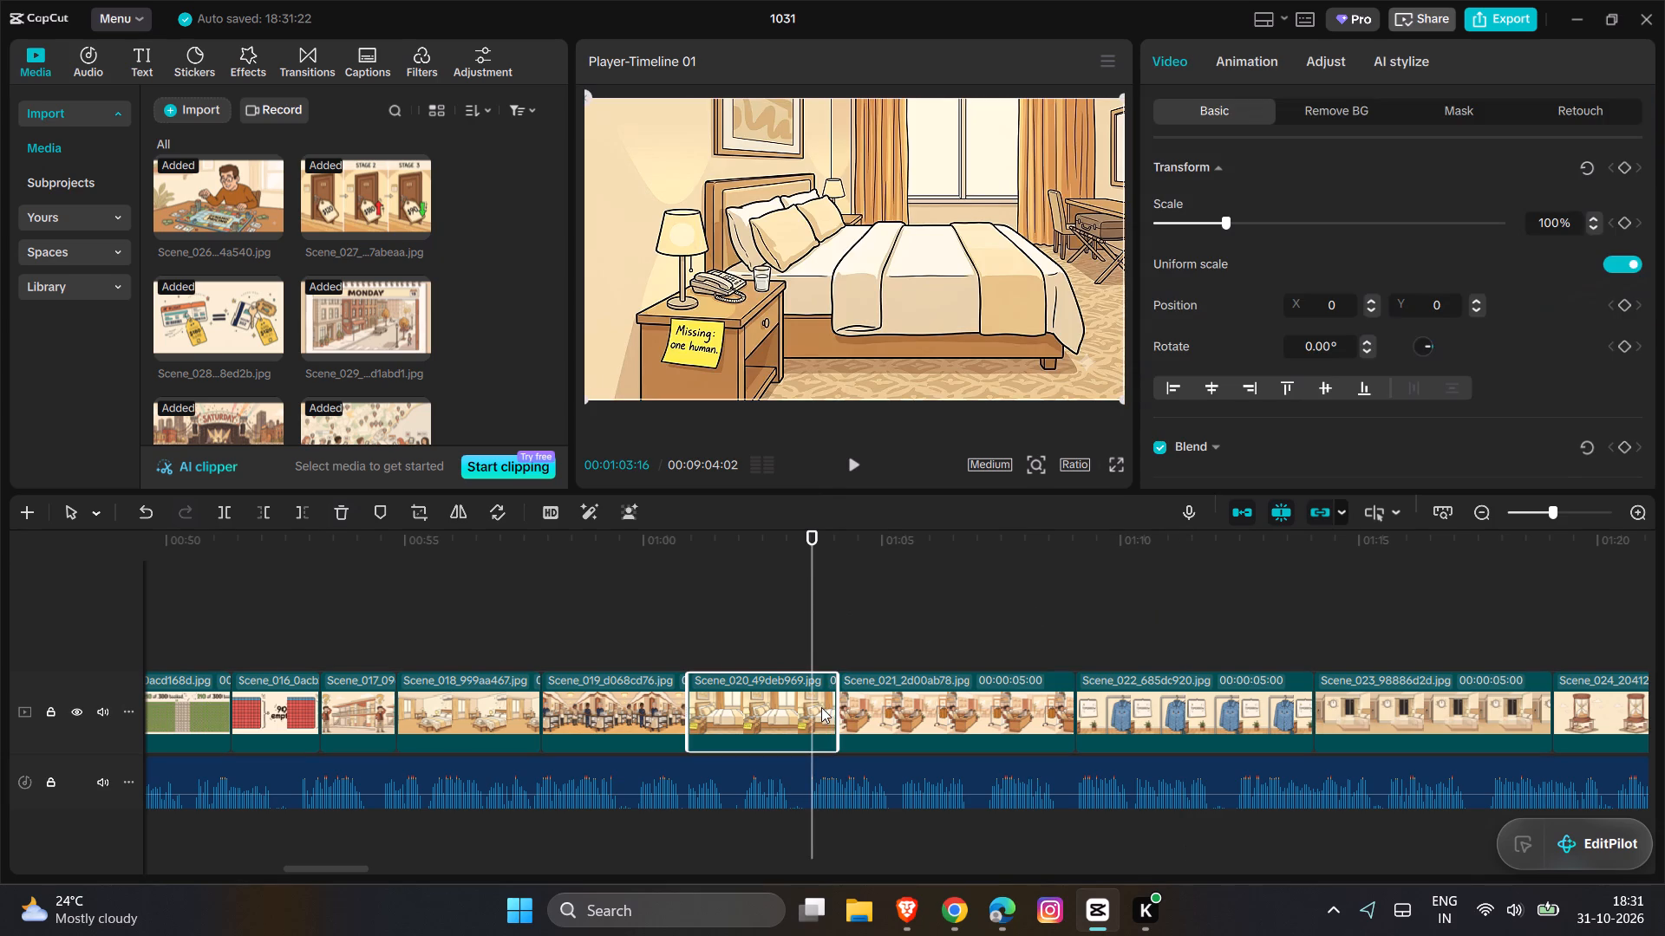
drag(838, 703, 820, 711)
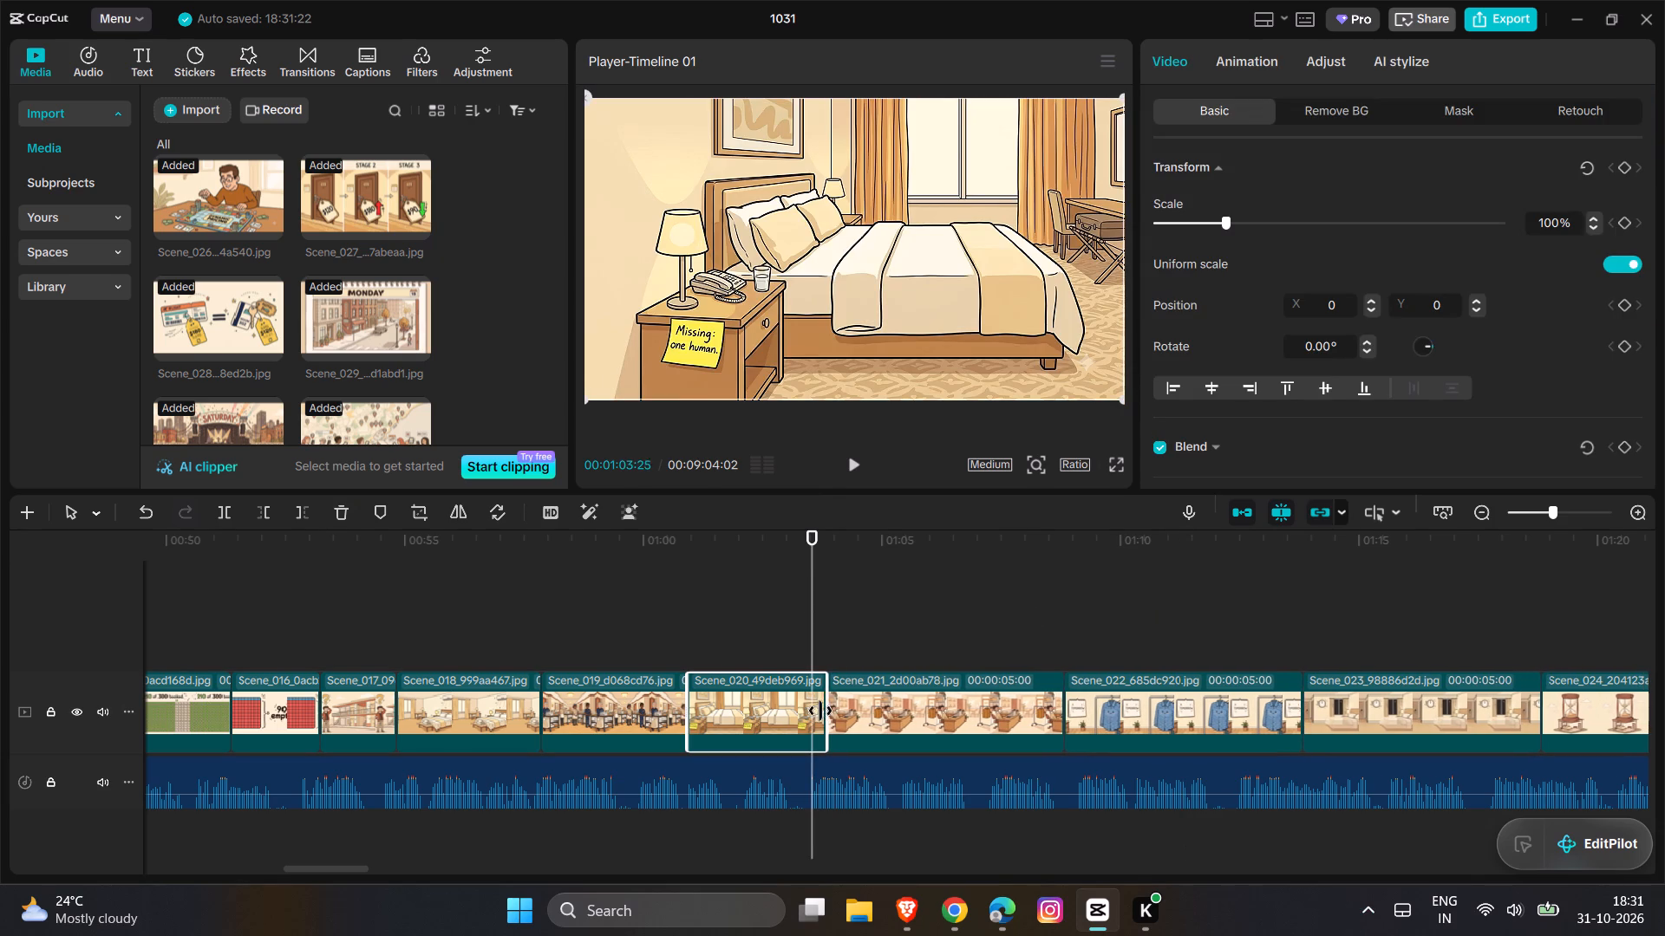
drag(820, 711, 815, 714)
Play the narration over Scene_021 in short passages and trim the end of that clip to about 00:01:05:24.
key(space)
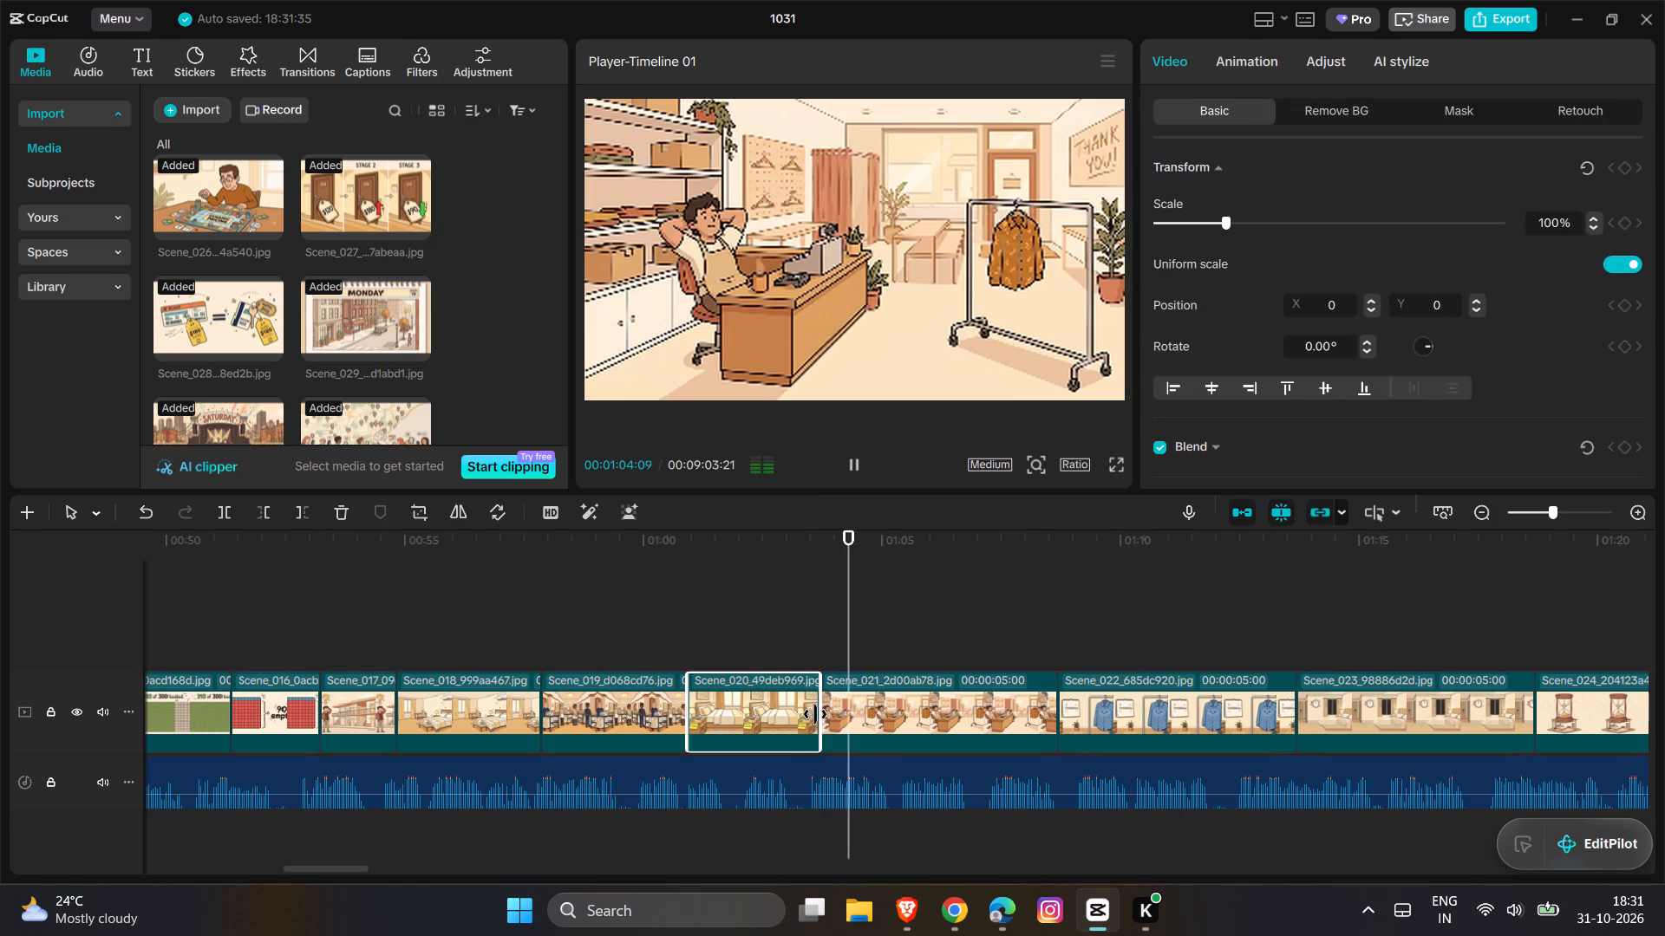
key(space)
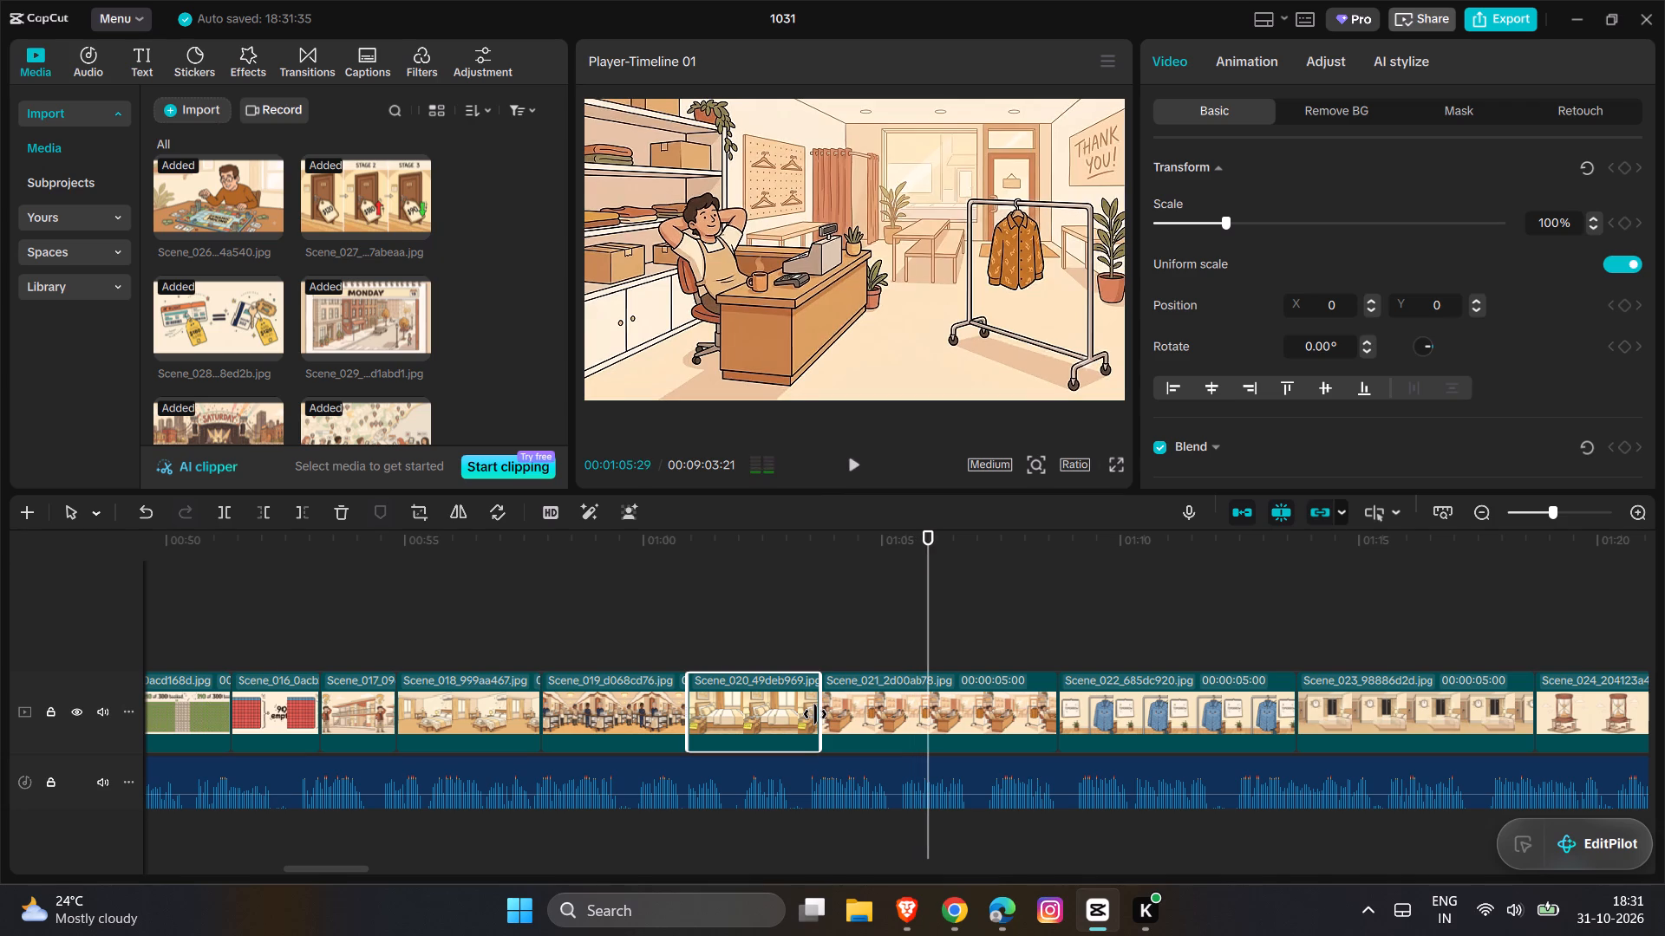
key(space)
key(space)
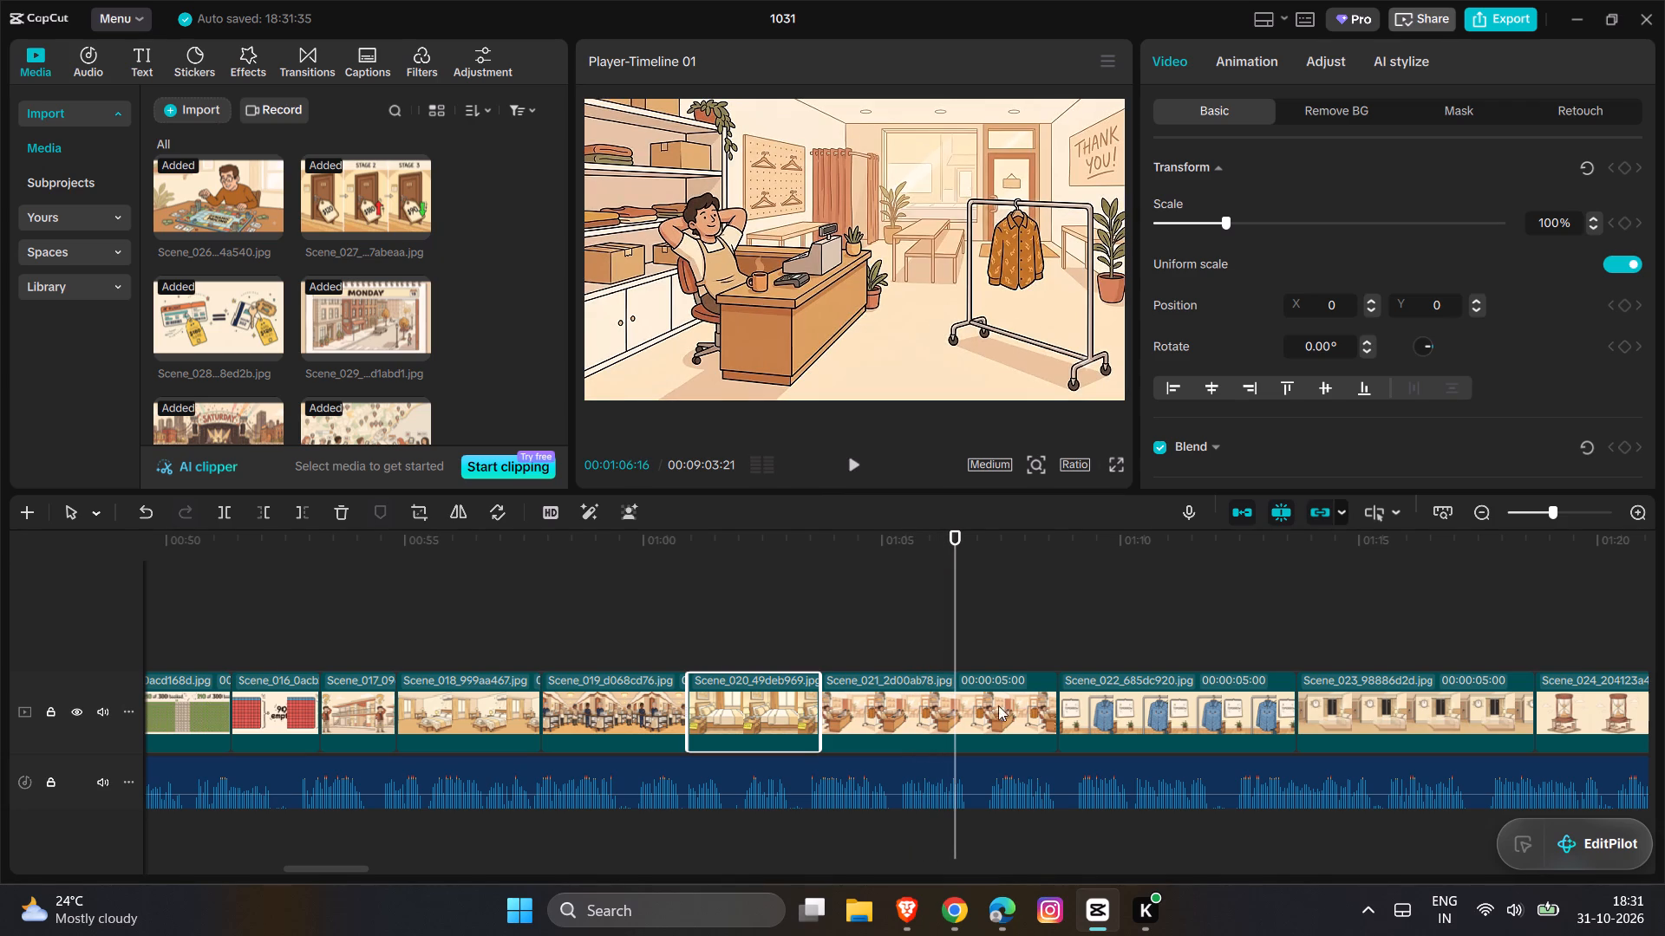
click(920, 661)
click(988, 718)
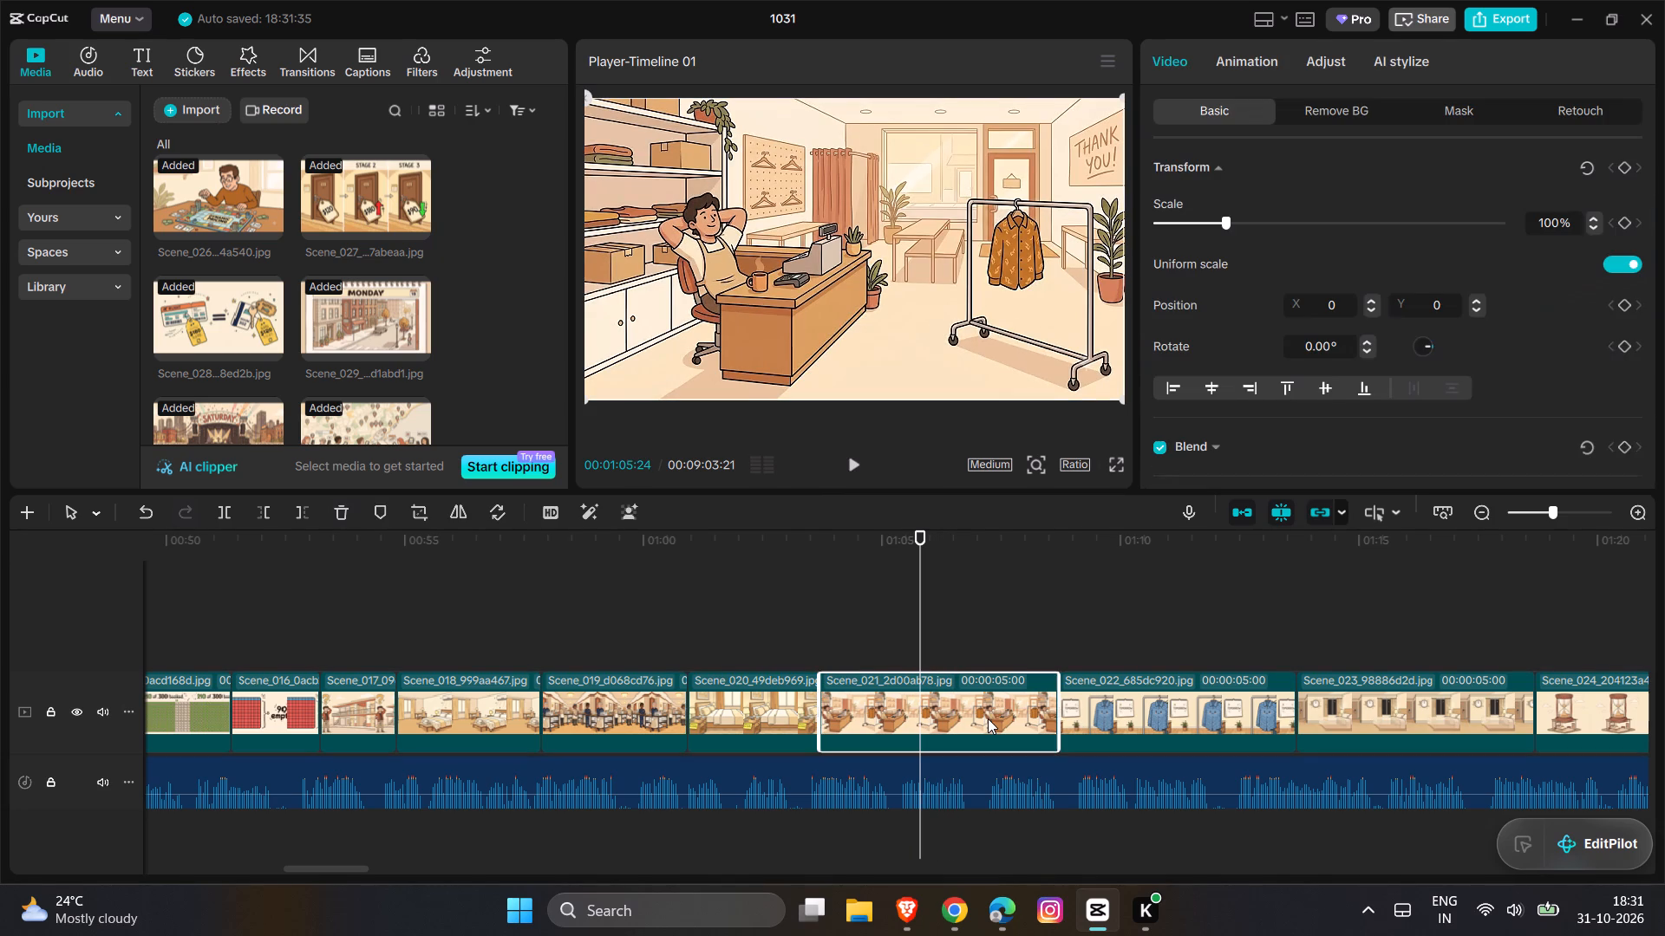
drag(1059, 709, 956, 727)
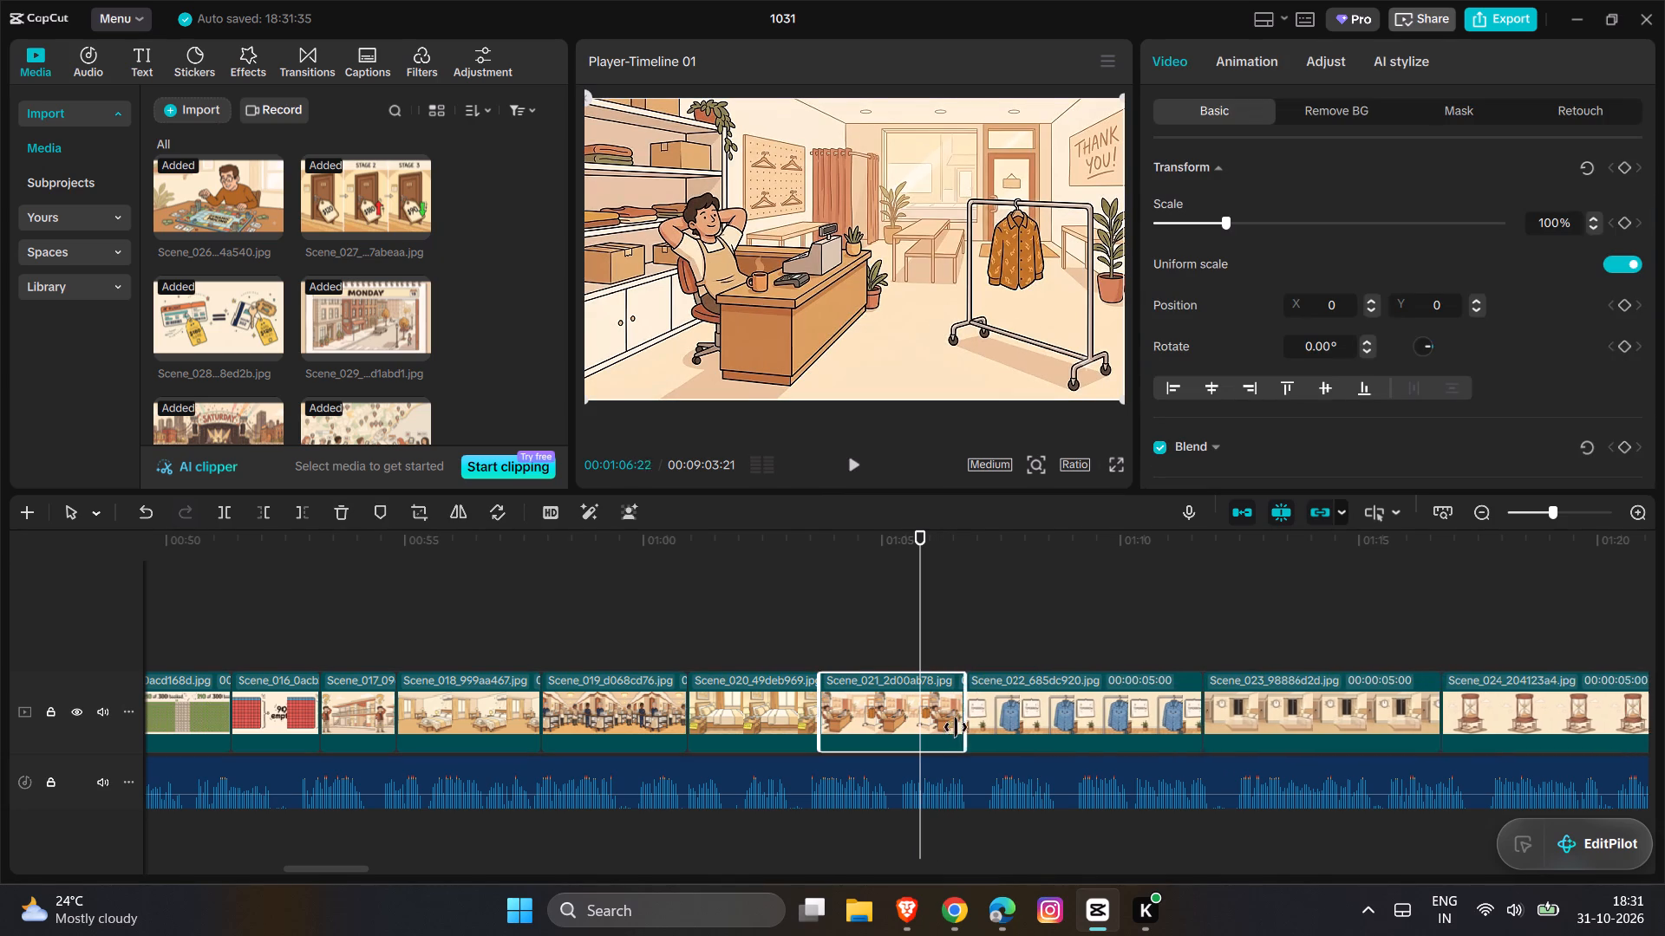
drag(956, 727, 906, 739)
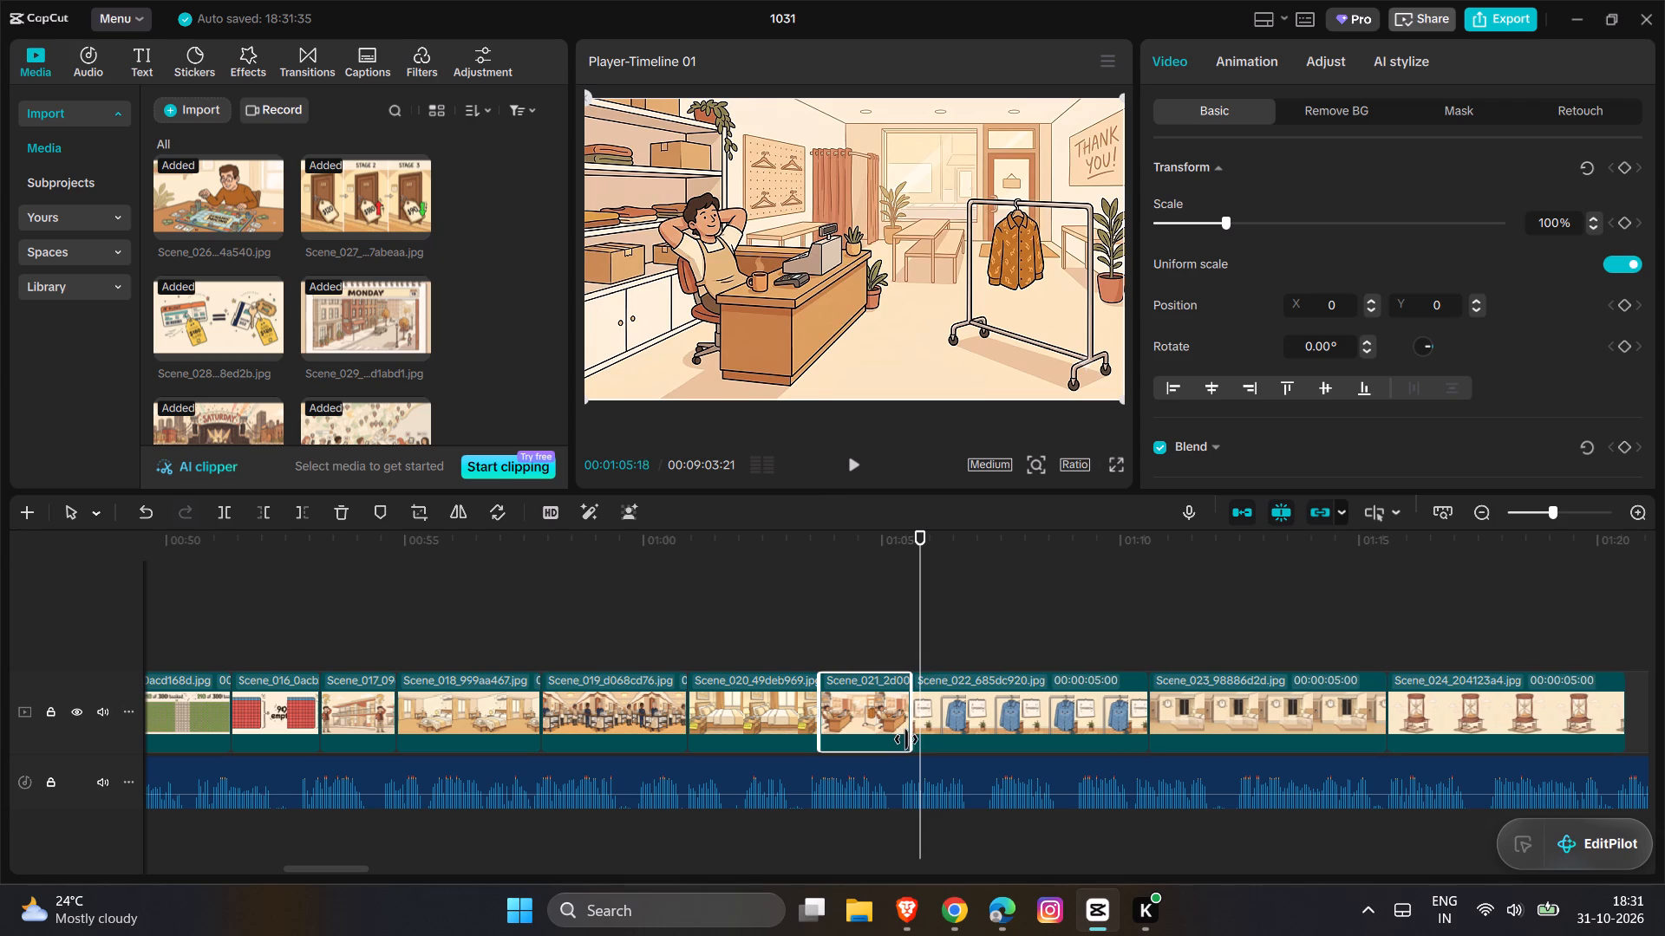
drag(906, 739, 912, 739)
Play the narration over Scene_022 and trim the end of that clip to about 00:01:09:08.
key(space)
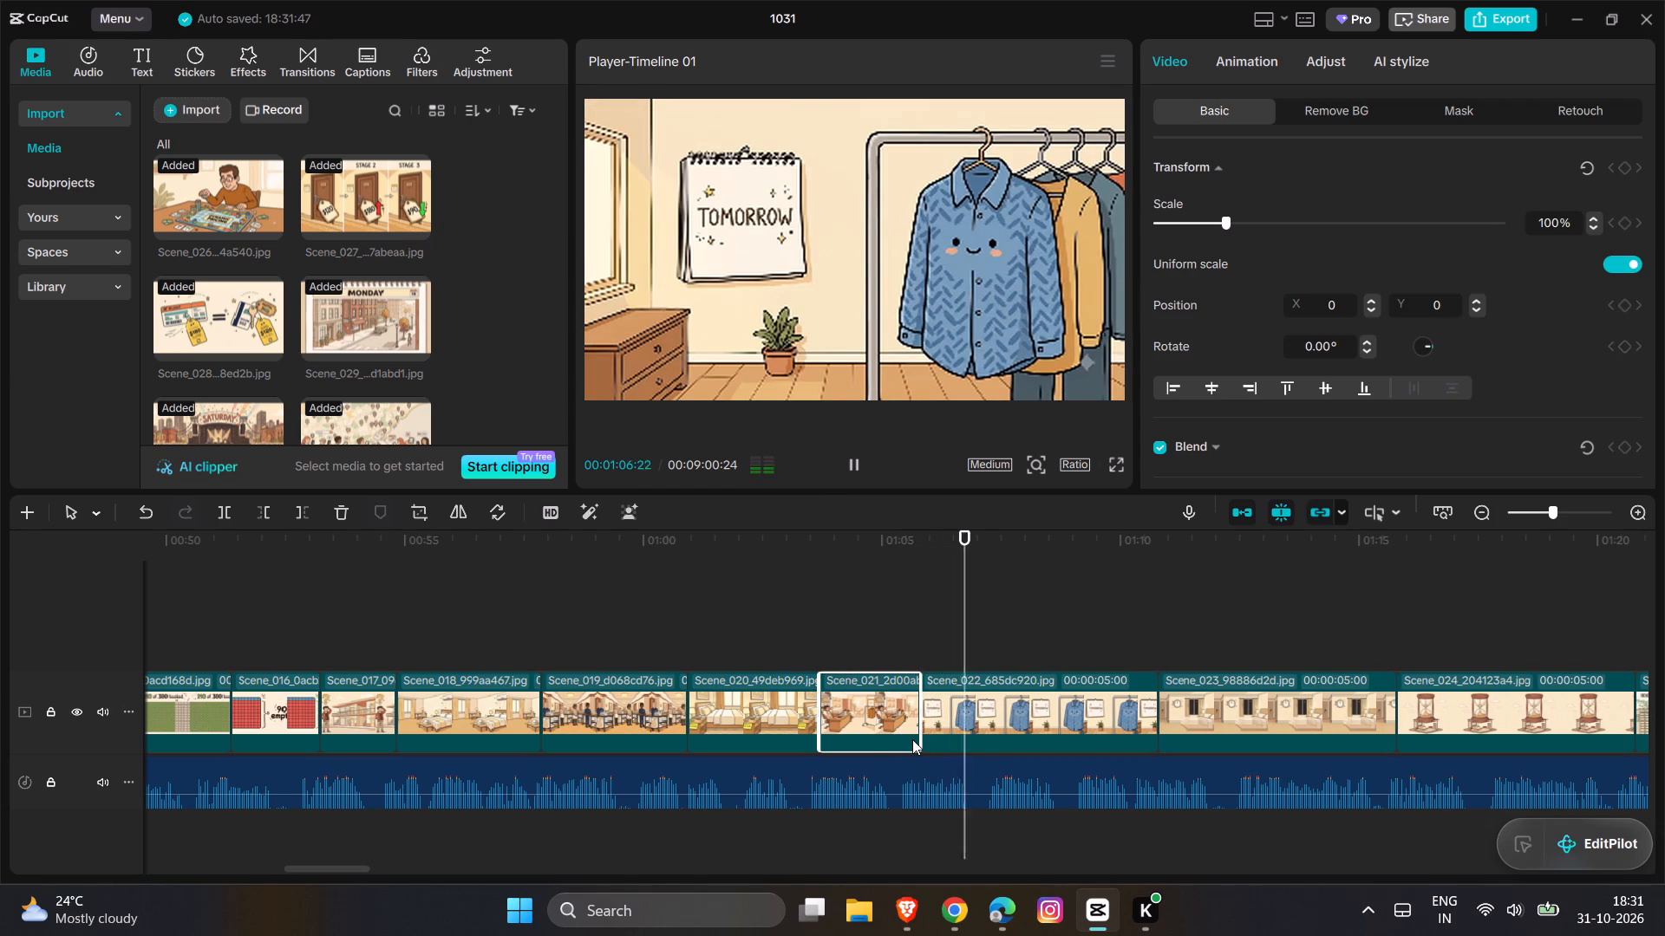
scroll(912, 739, left, 1)
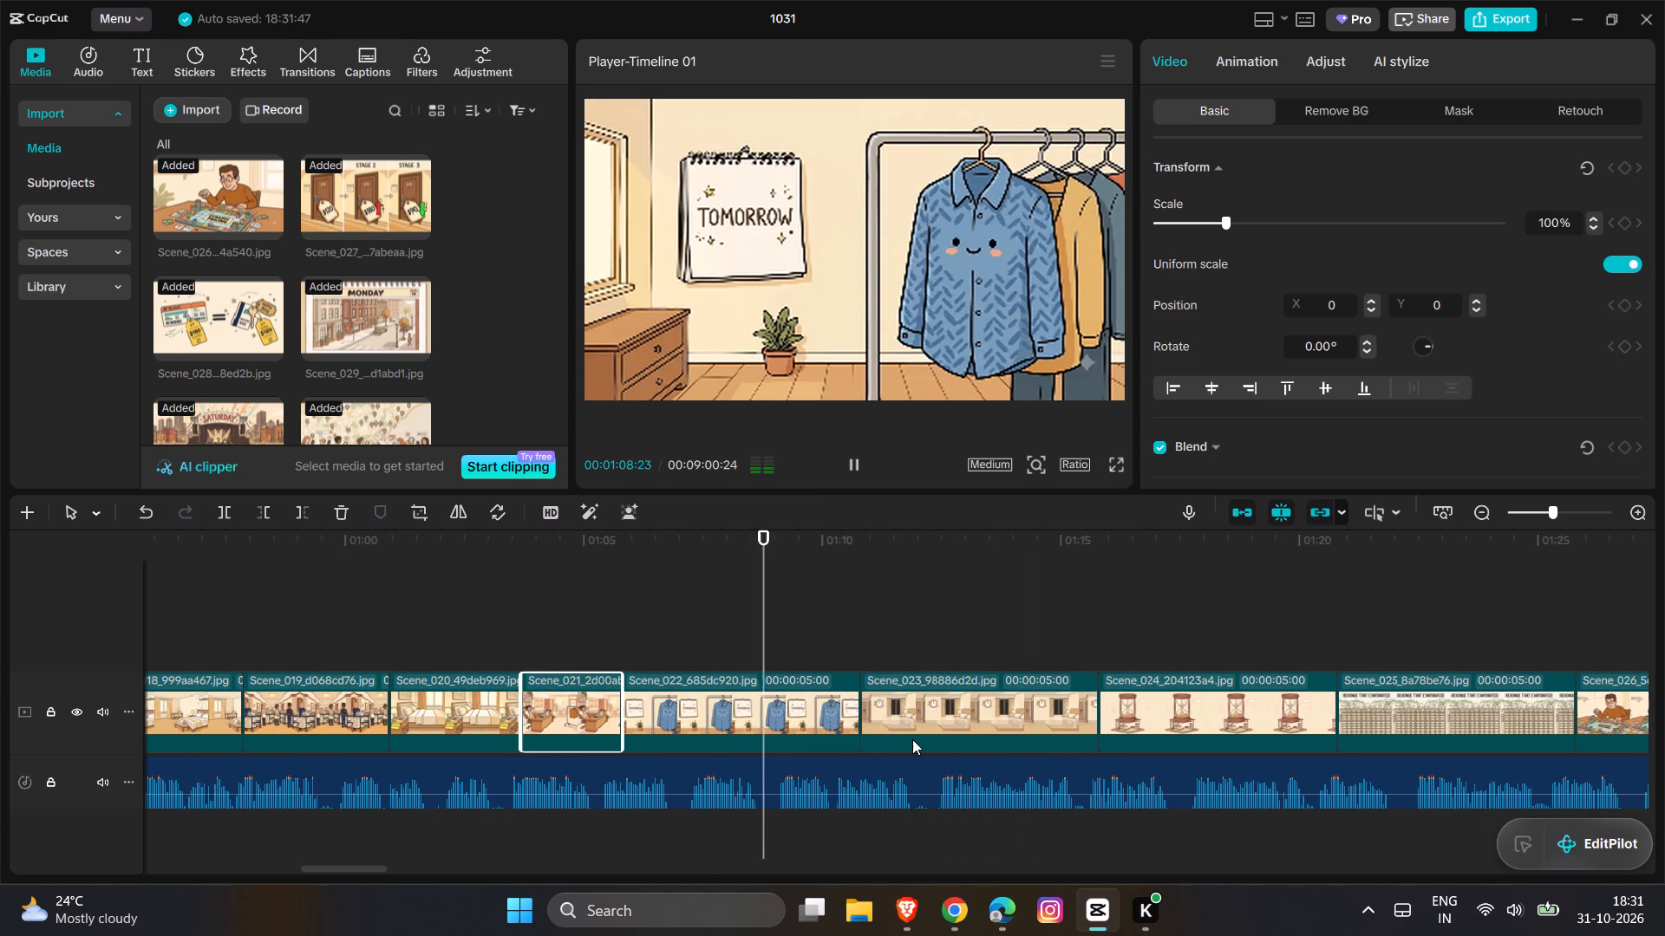
key(space)
click(832, 706)
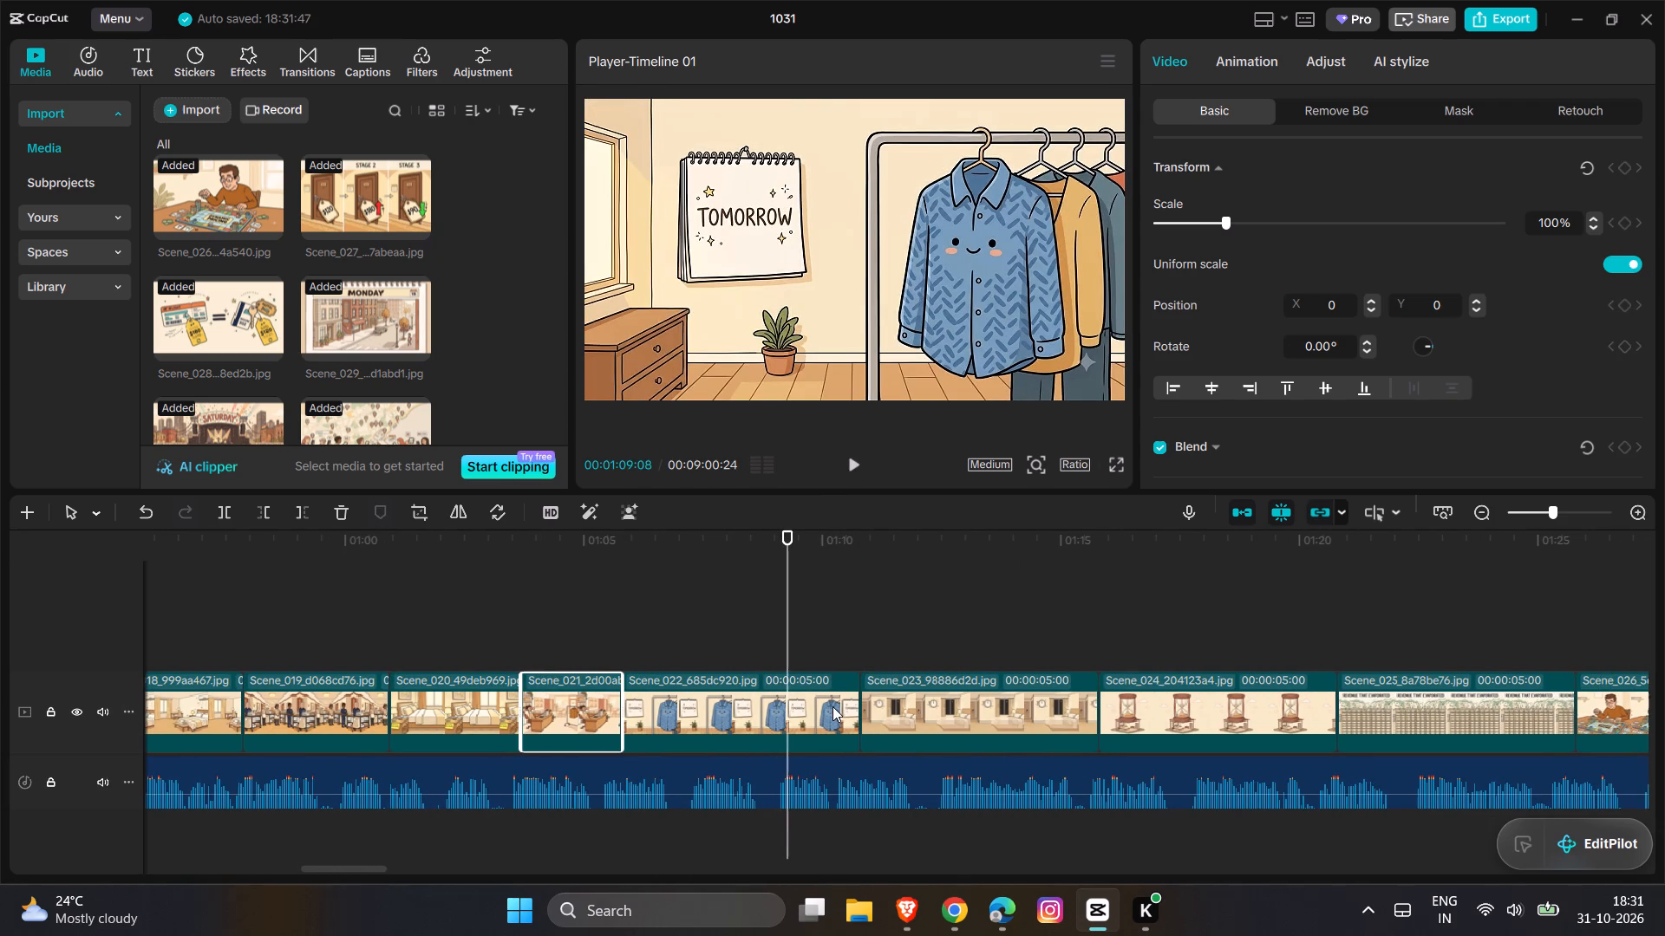
drag(859, 706, 793, 723)
Play and replay the narration over Scene_023 and the start of Scene_024 to check the timing of the images.
key(space)
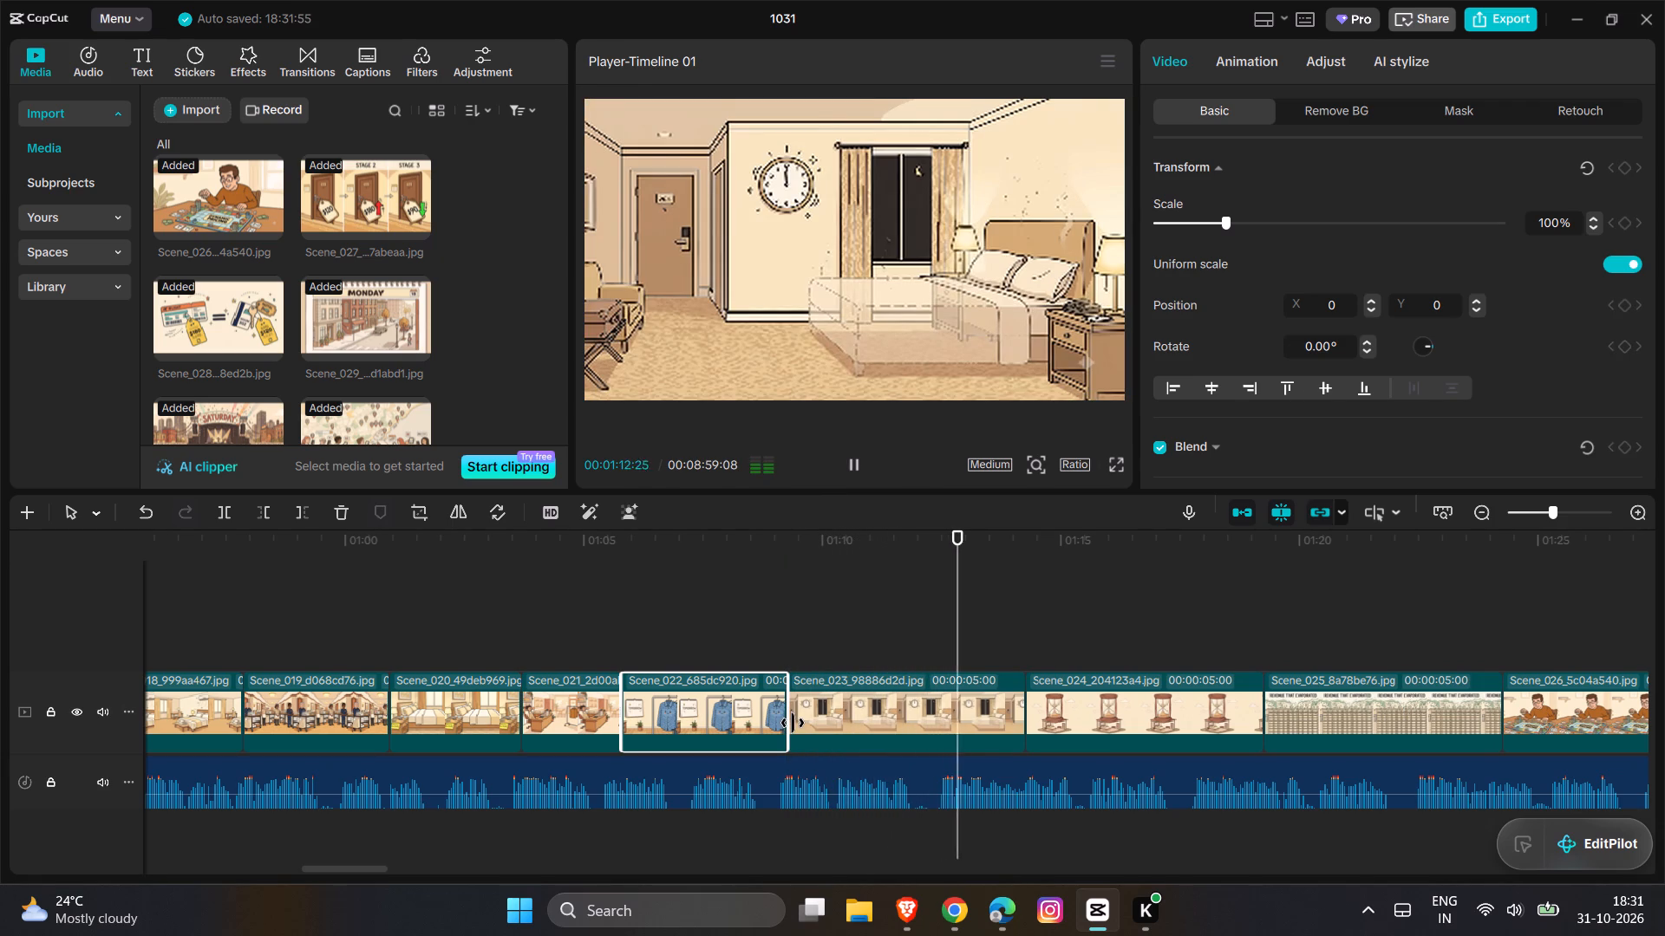
scroll(793, 723, left, 2)
key(space)
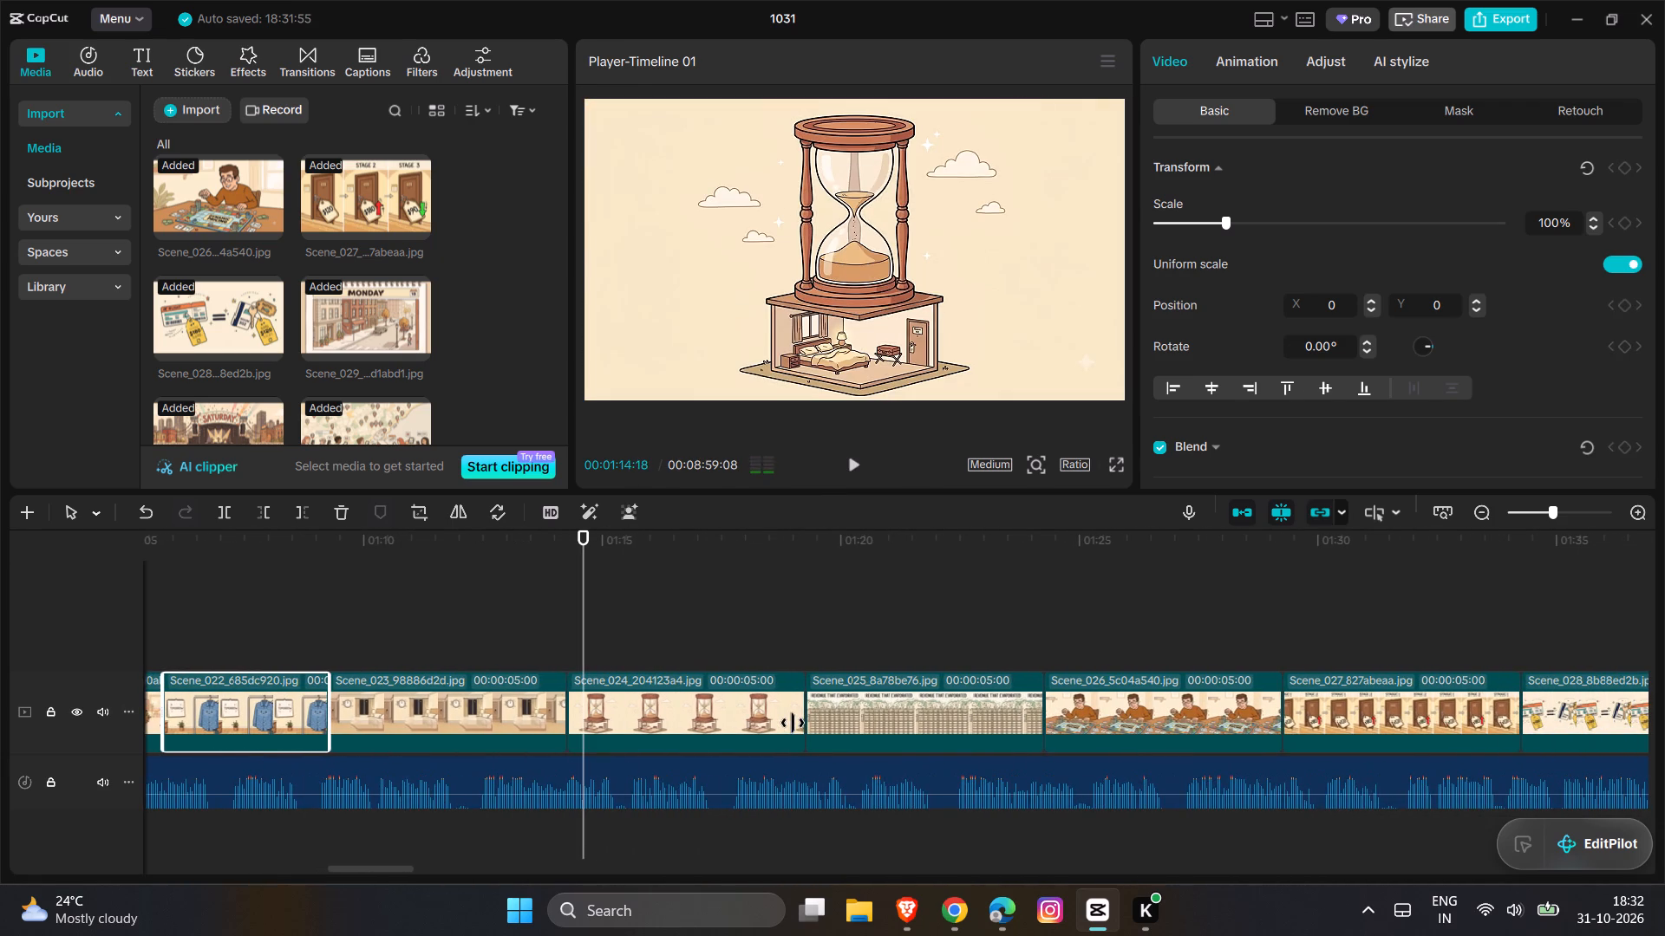
click(925, 568)
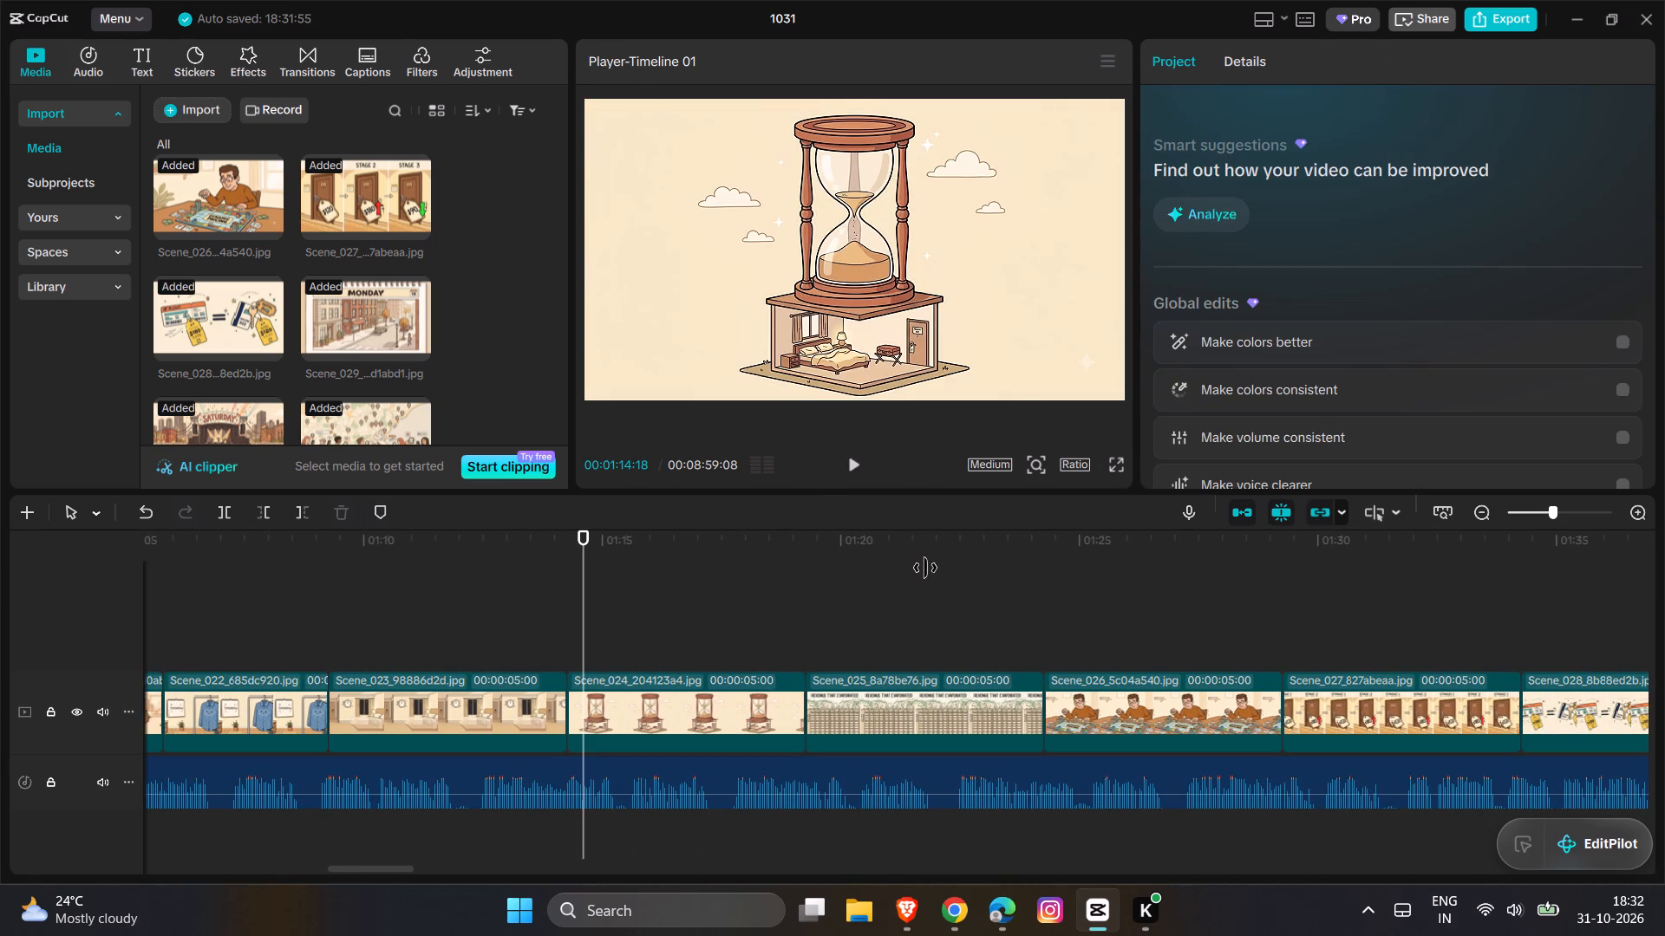
click(1149, 595)
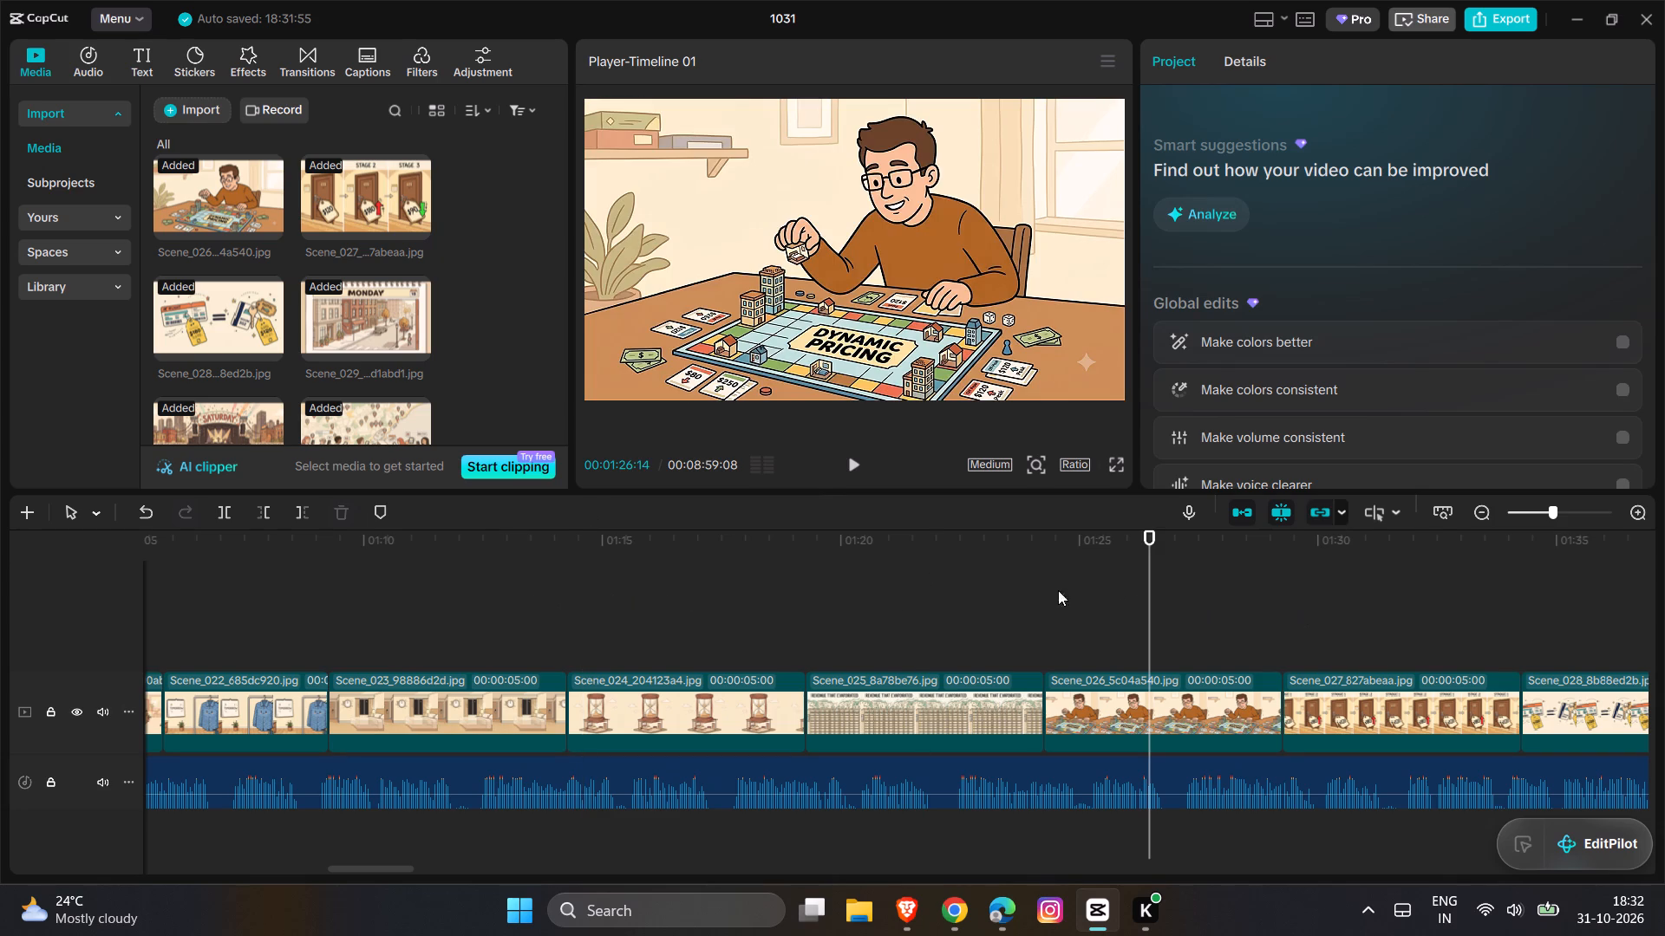
click(345, 597)
key(space)
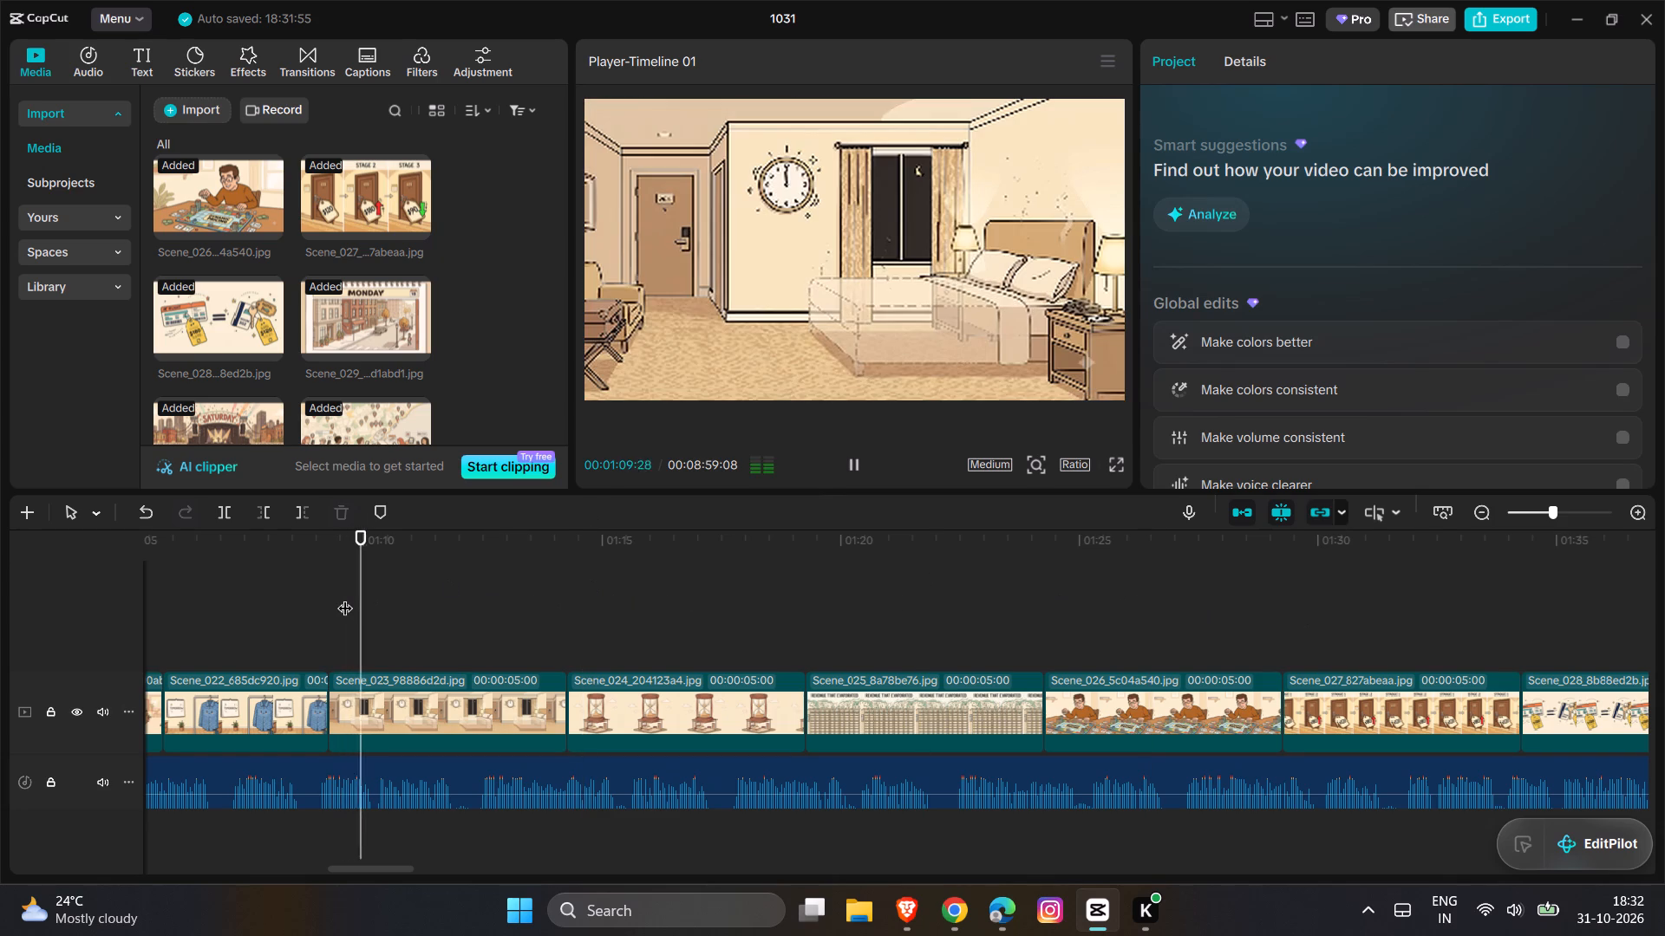
key(space)
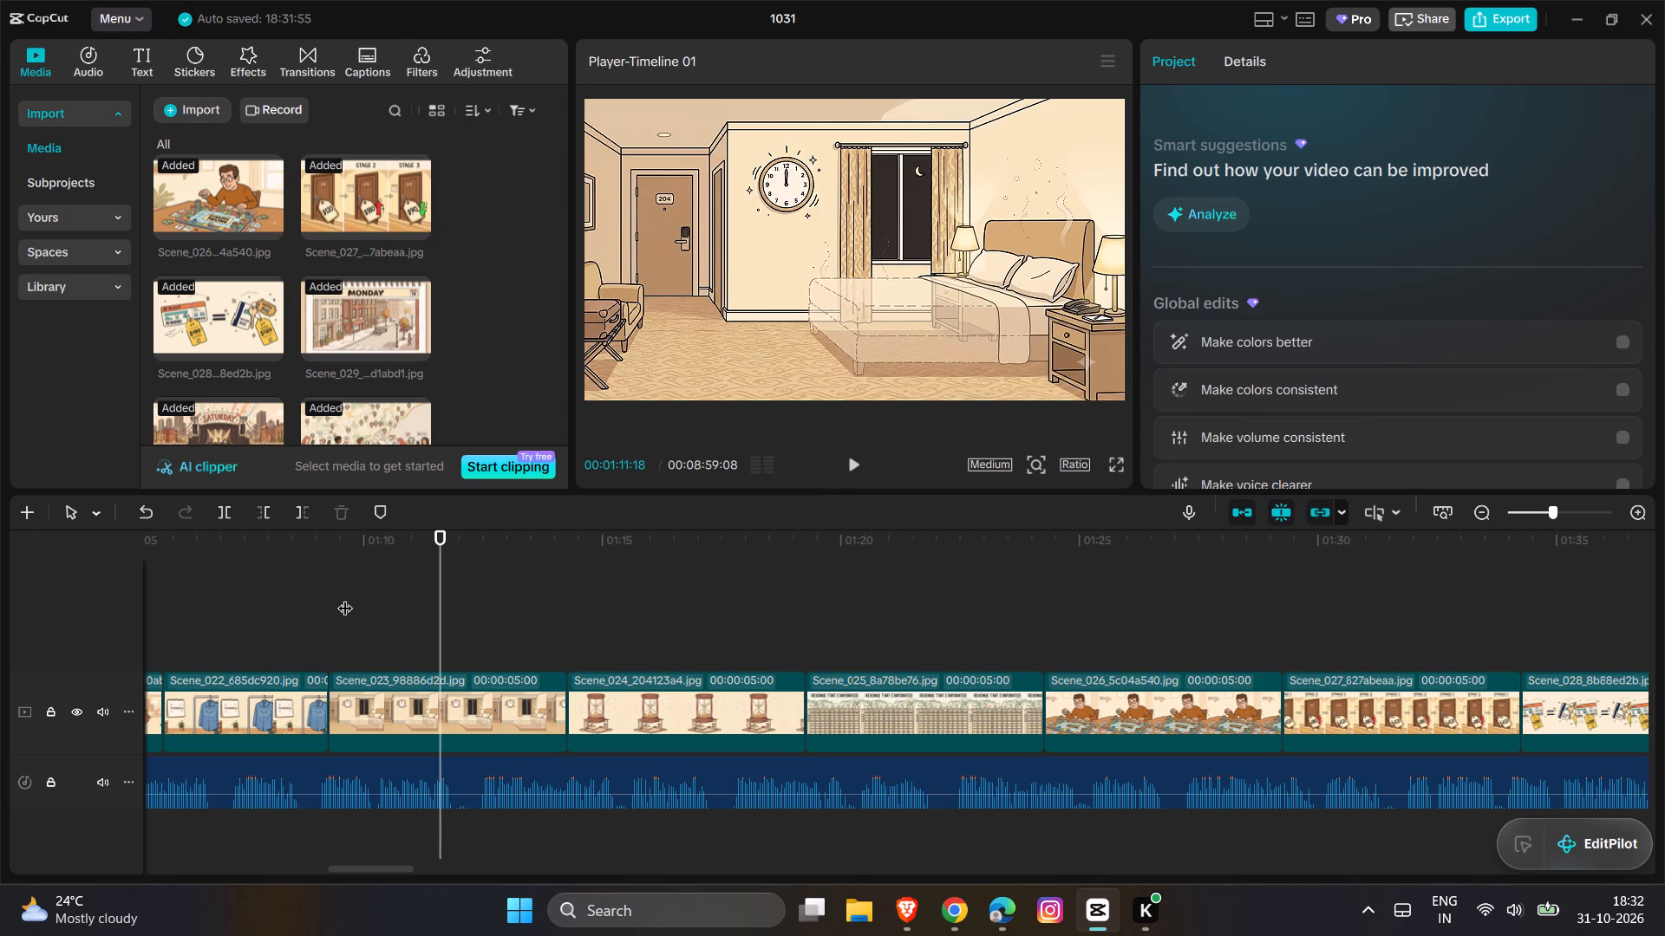
key(space)
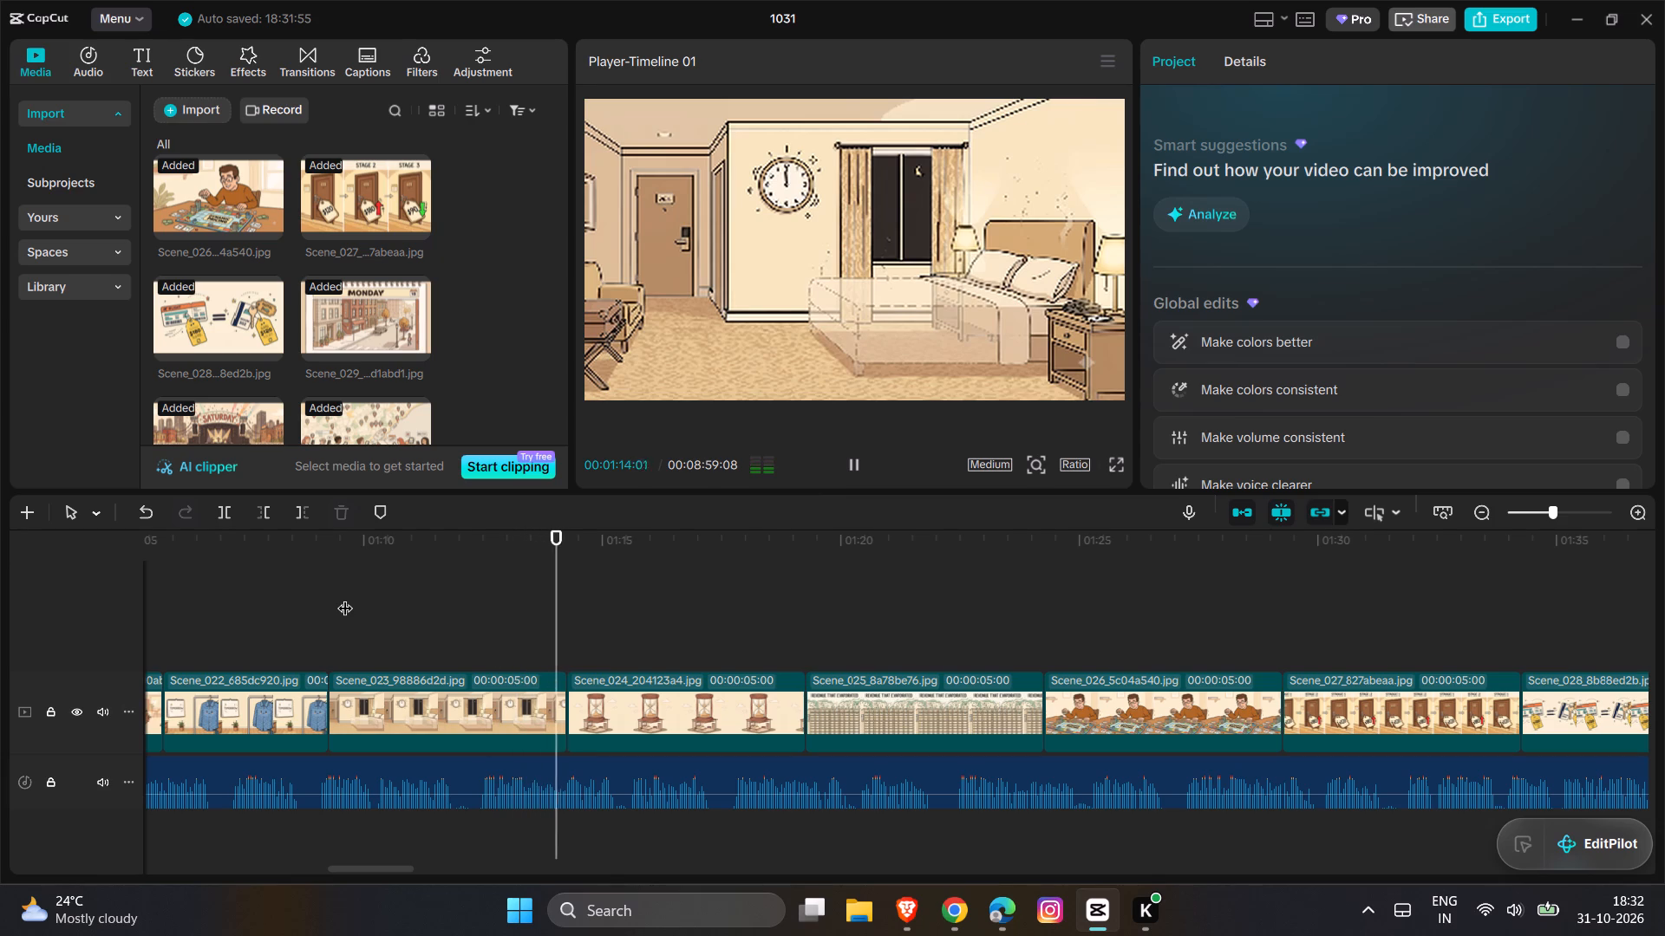
key(space)
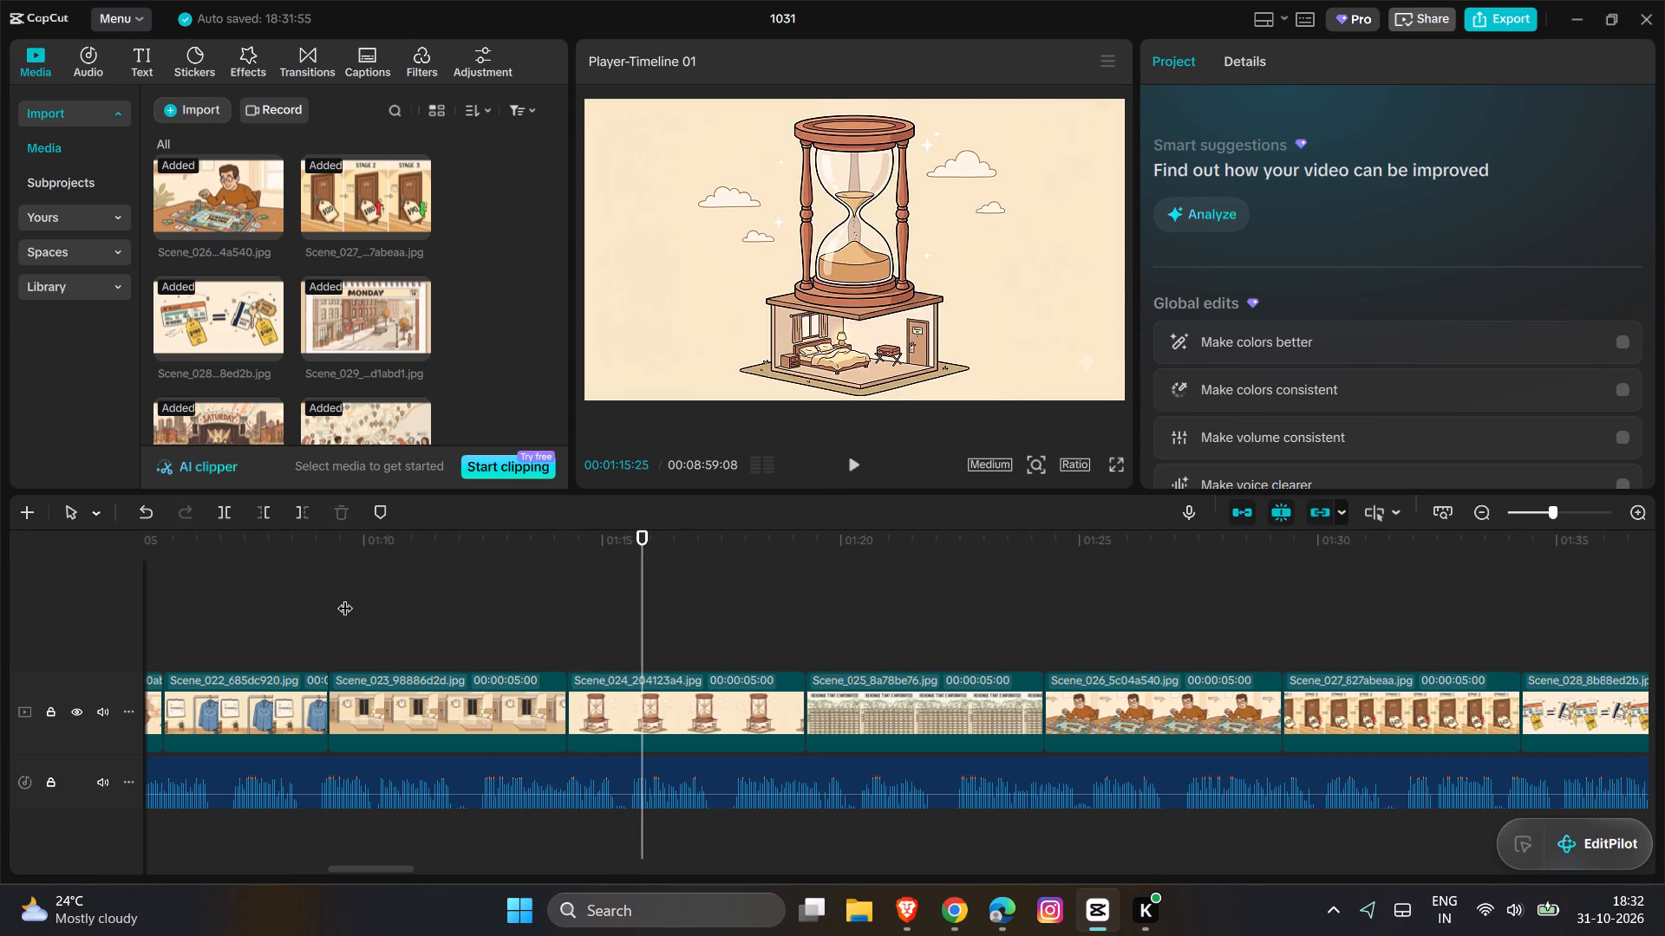
Play the narration from Scene_024 into Scene_025 and trim the end of Scene_025 to about 00:01:22:29.
key(space)
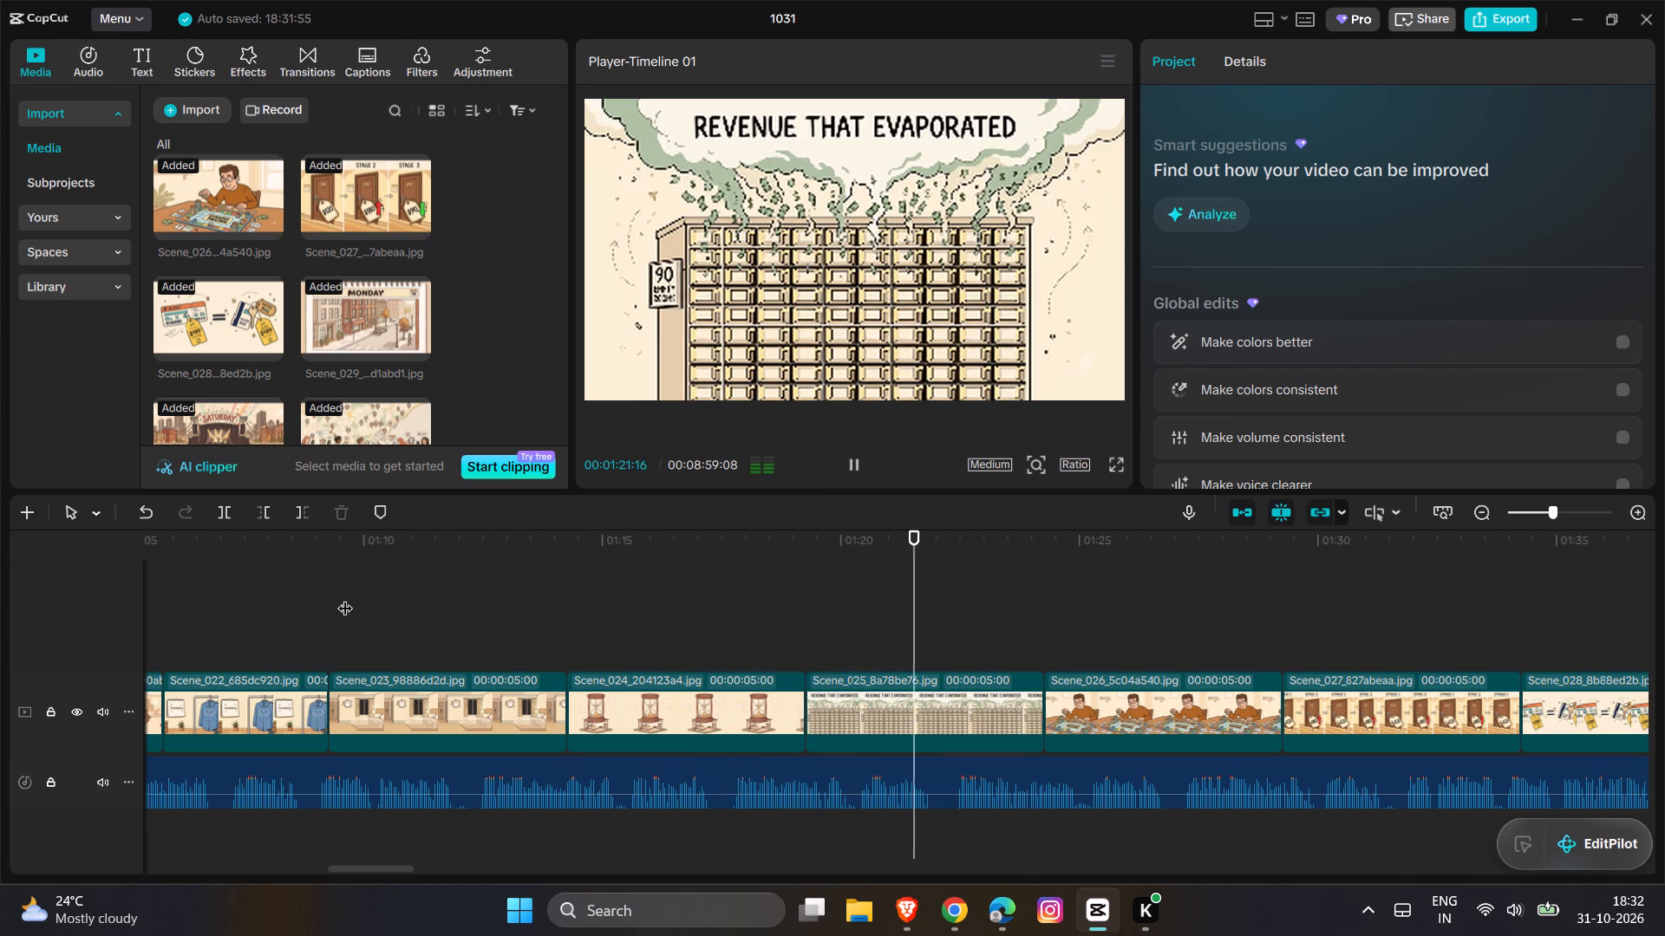
key(space)
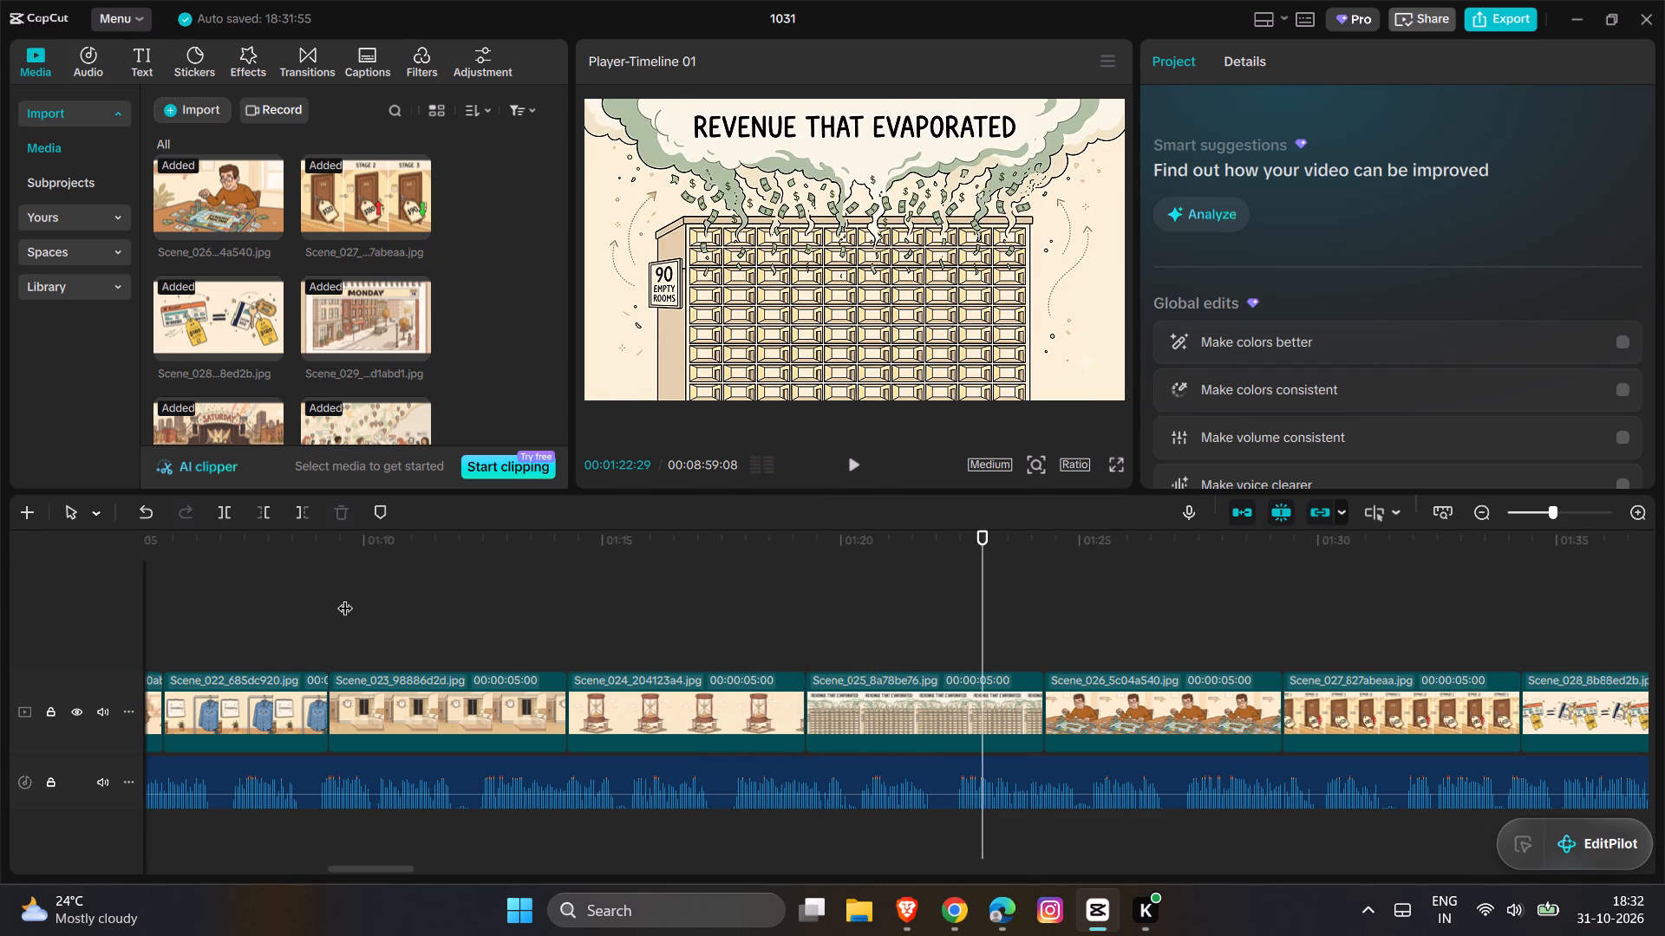
click(1012, 712)
drag(1042, 707, 996, 716)
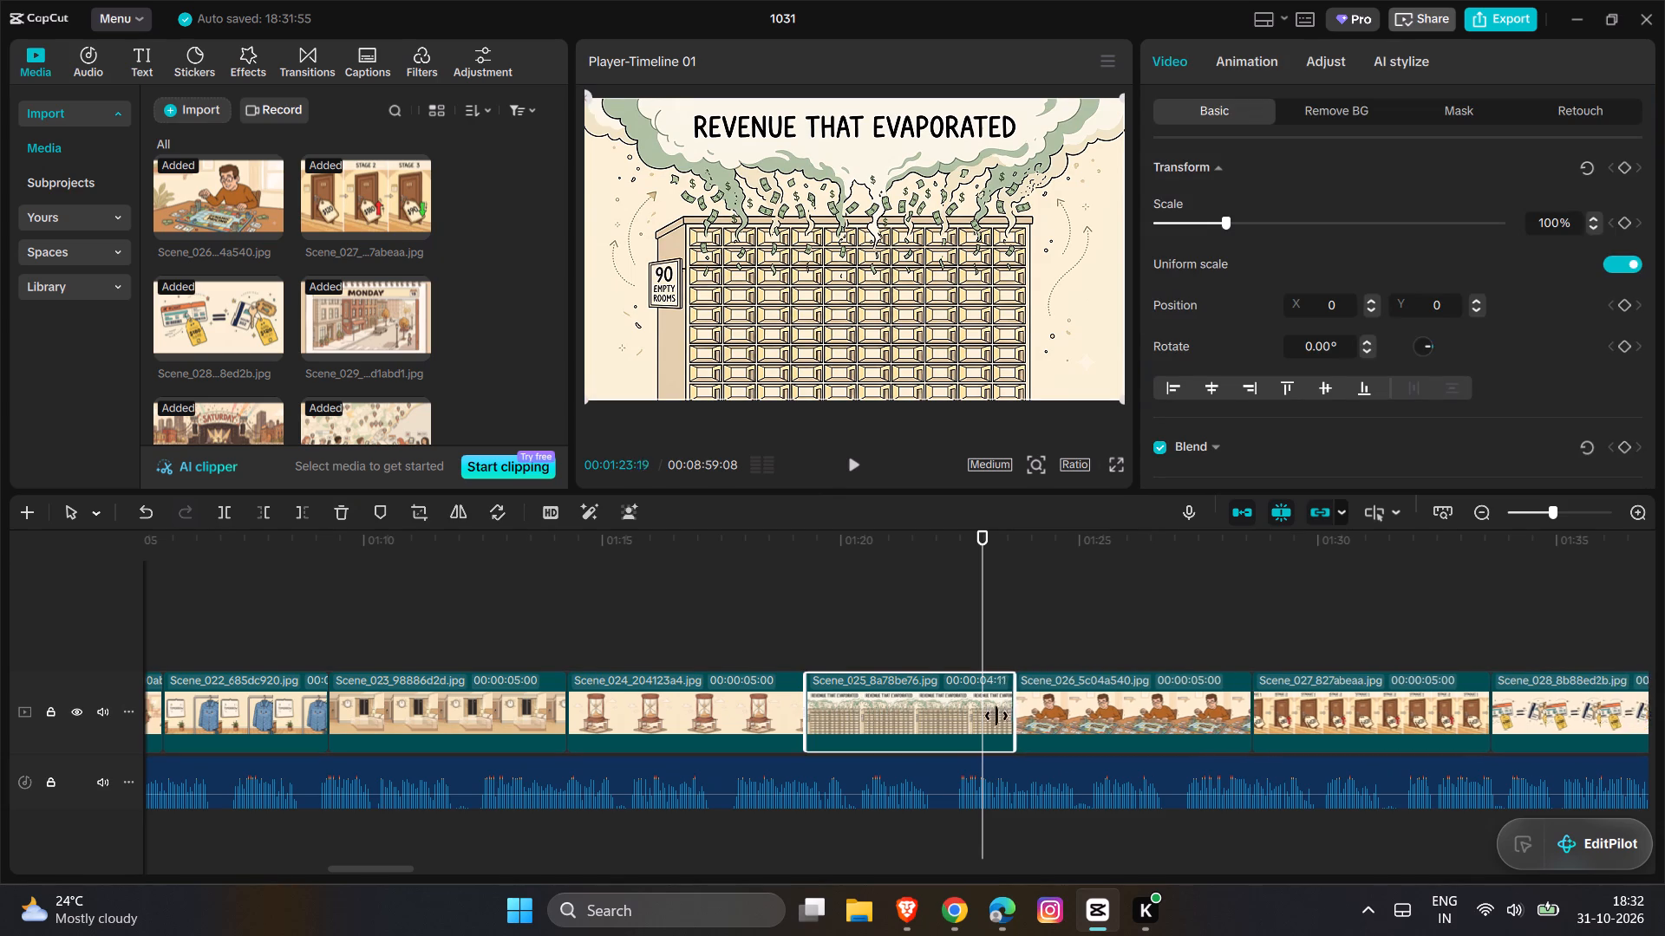
drag(996, 716, 978, 717)
Play the narration over Scene_026 through Scene_029, replay Scene_027, and trim the end of Scene_027 to about 00:01:30:17.
key(space)
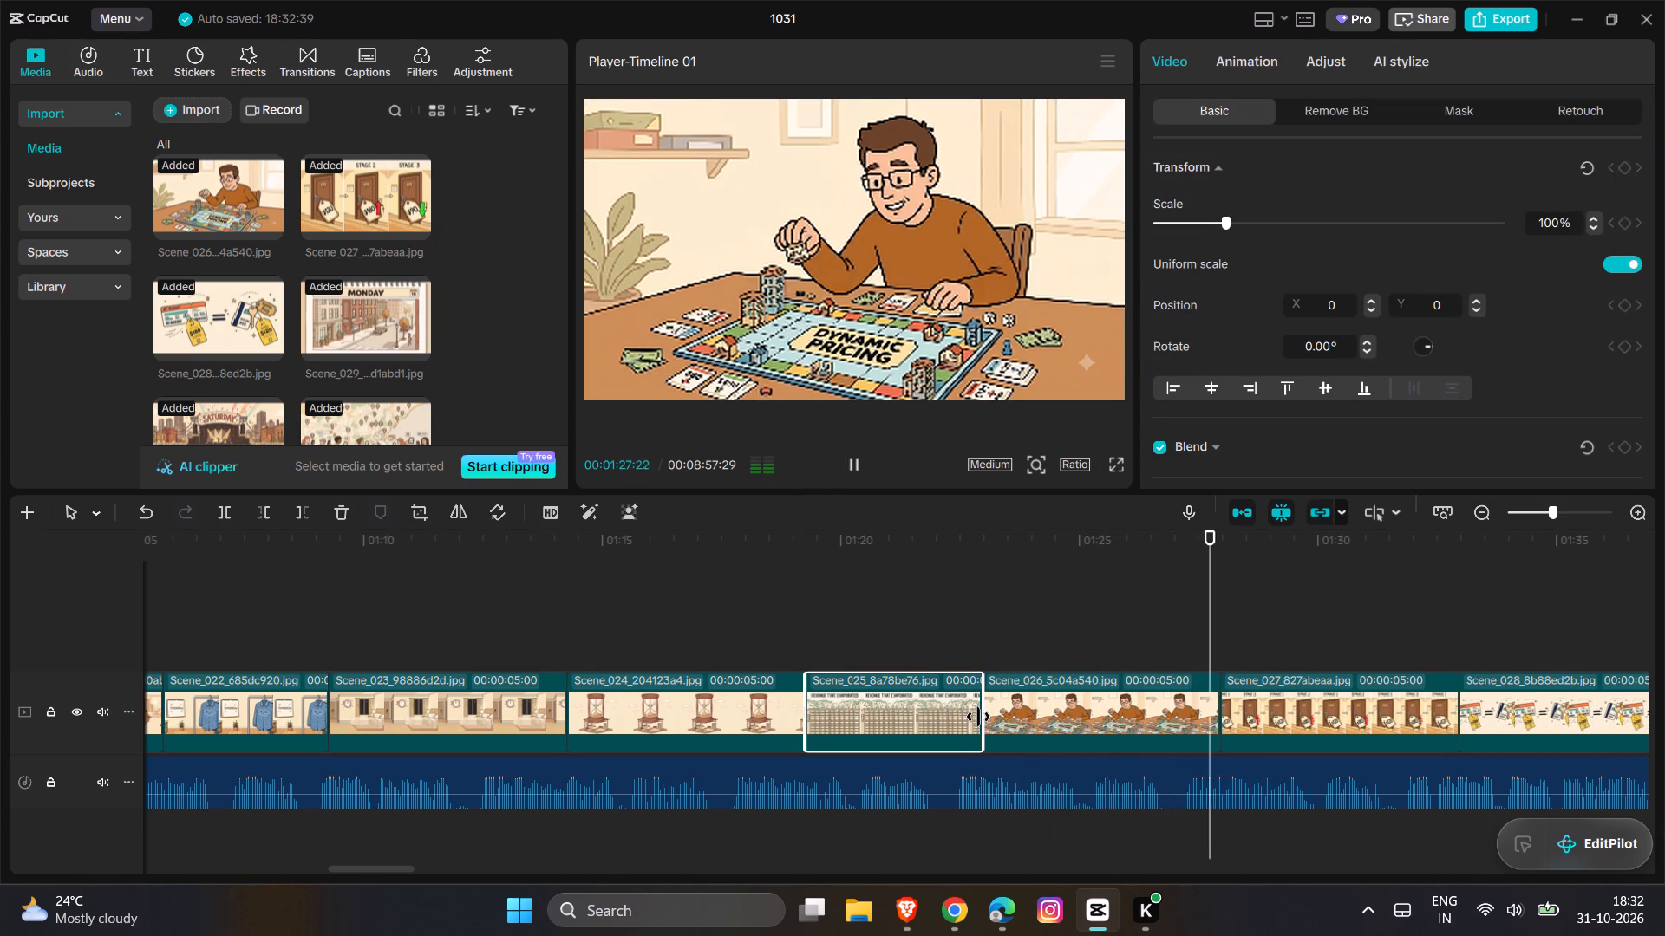
scroll(978, 717, left, 2)
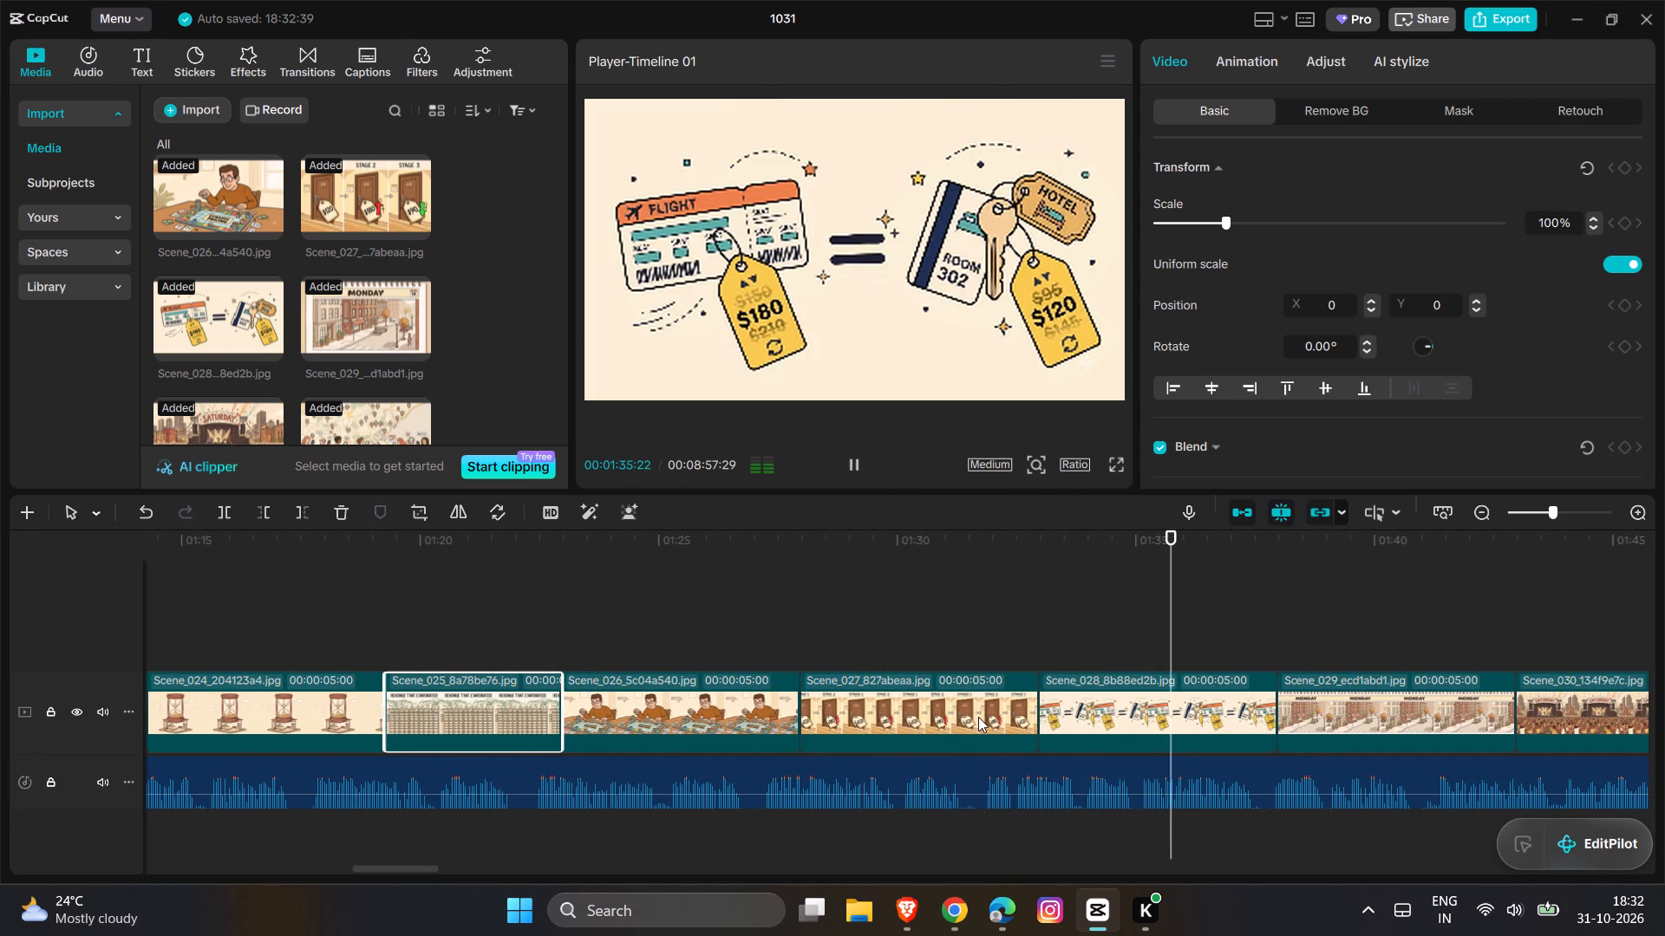
scroll(978, 717, left, 1)
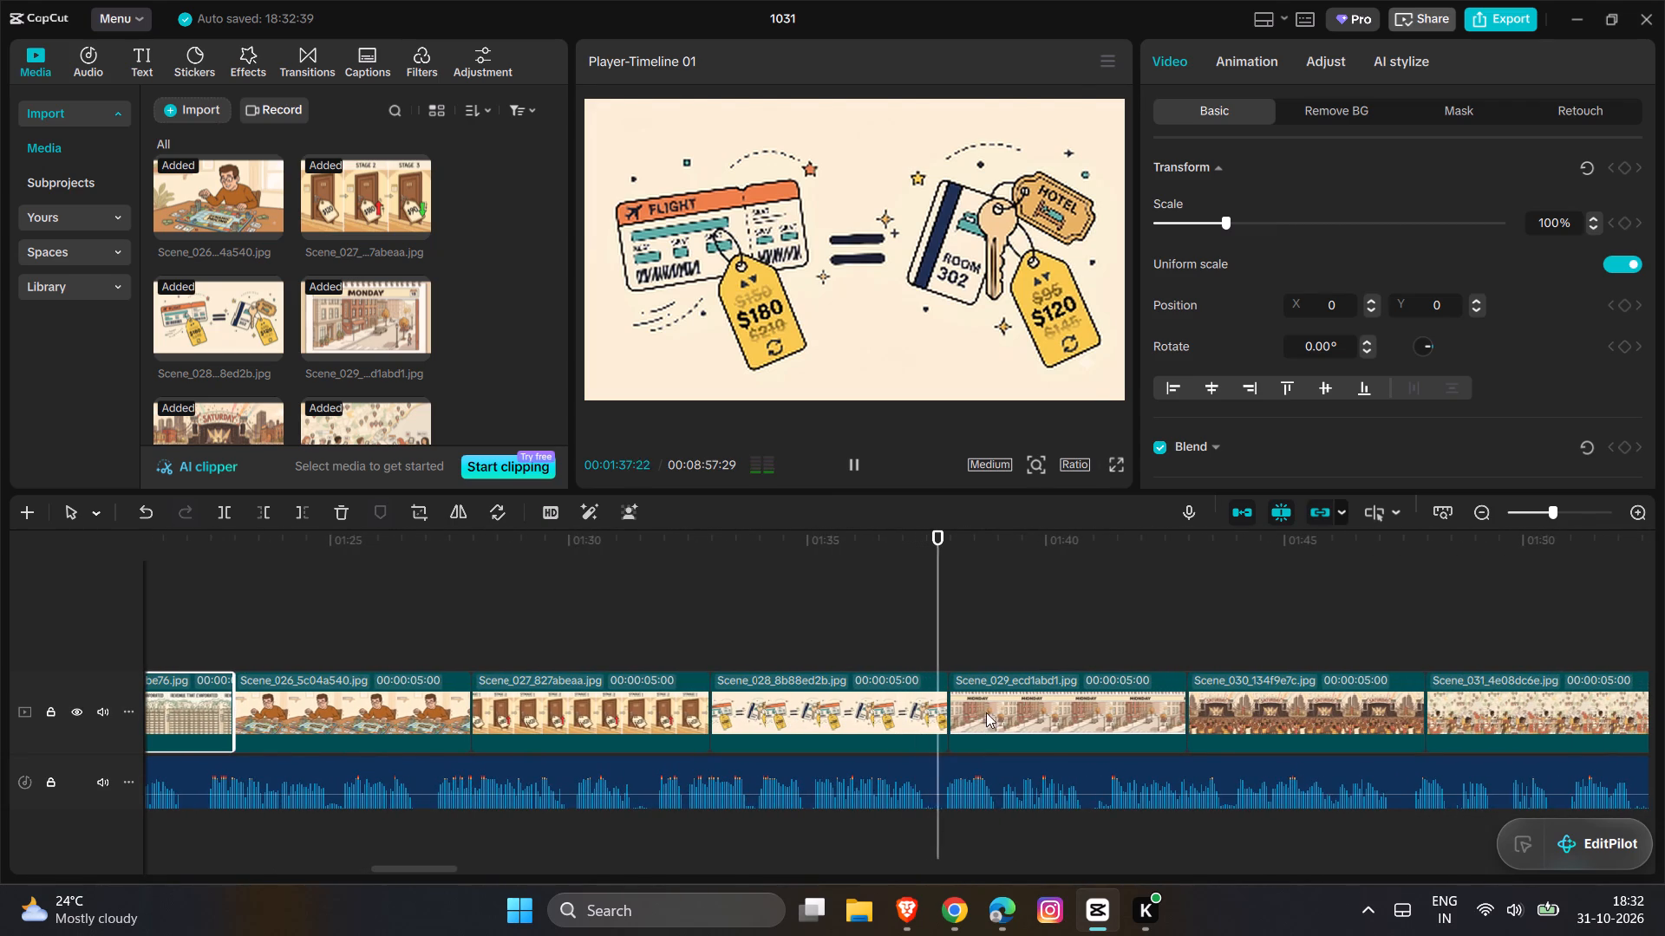
key(space)
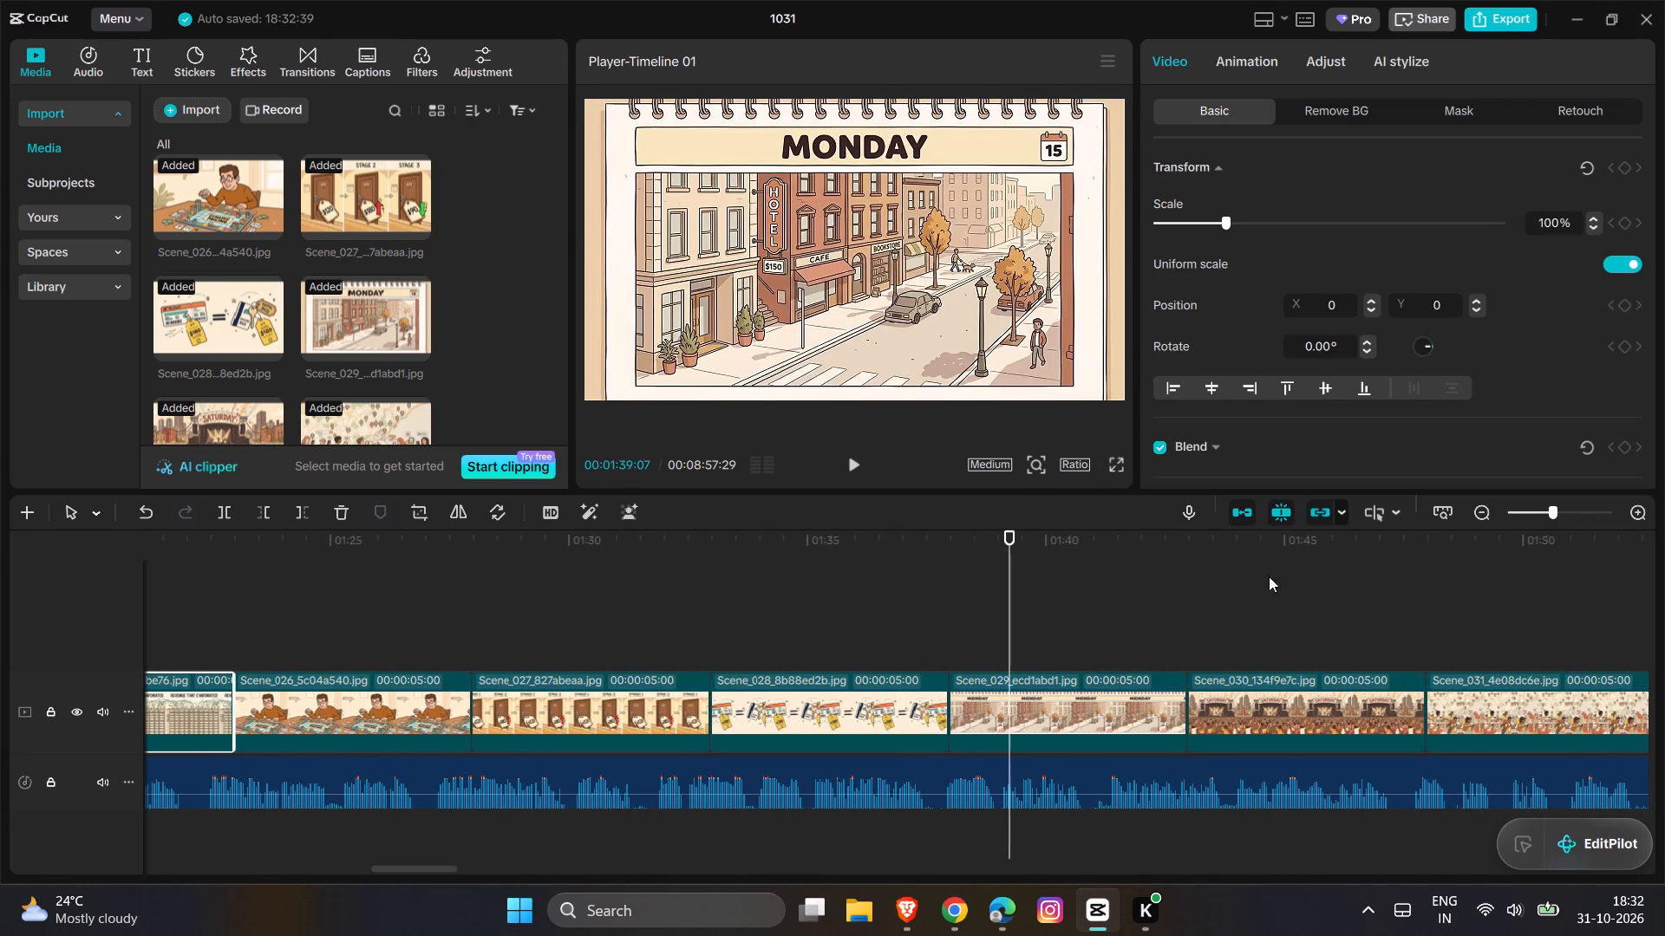
click(1357, 567)
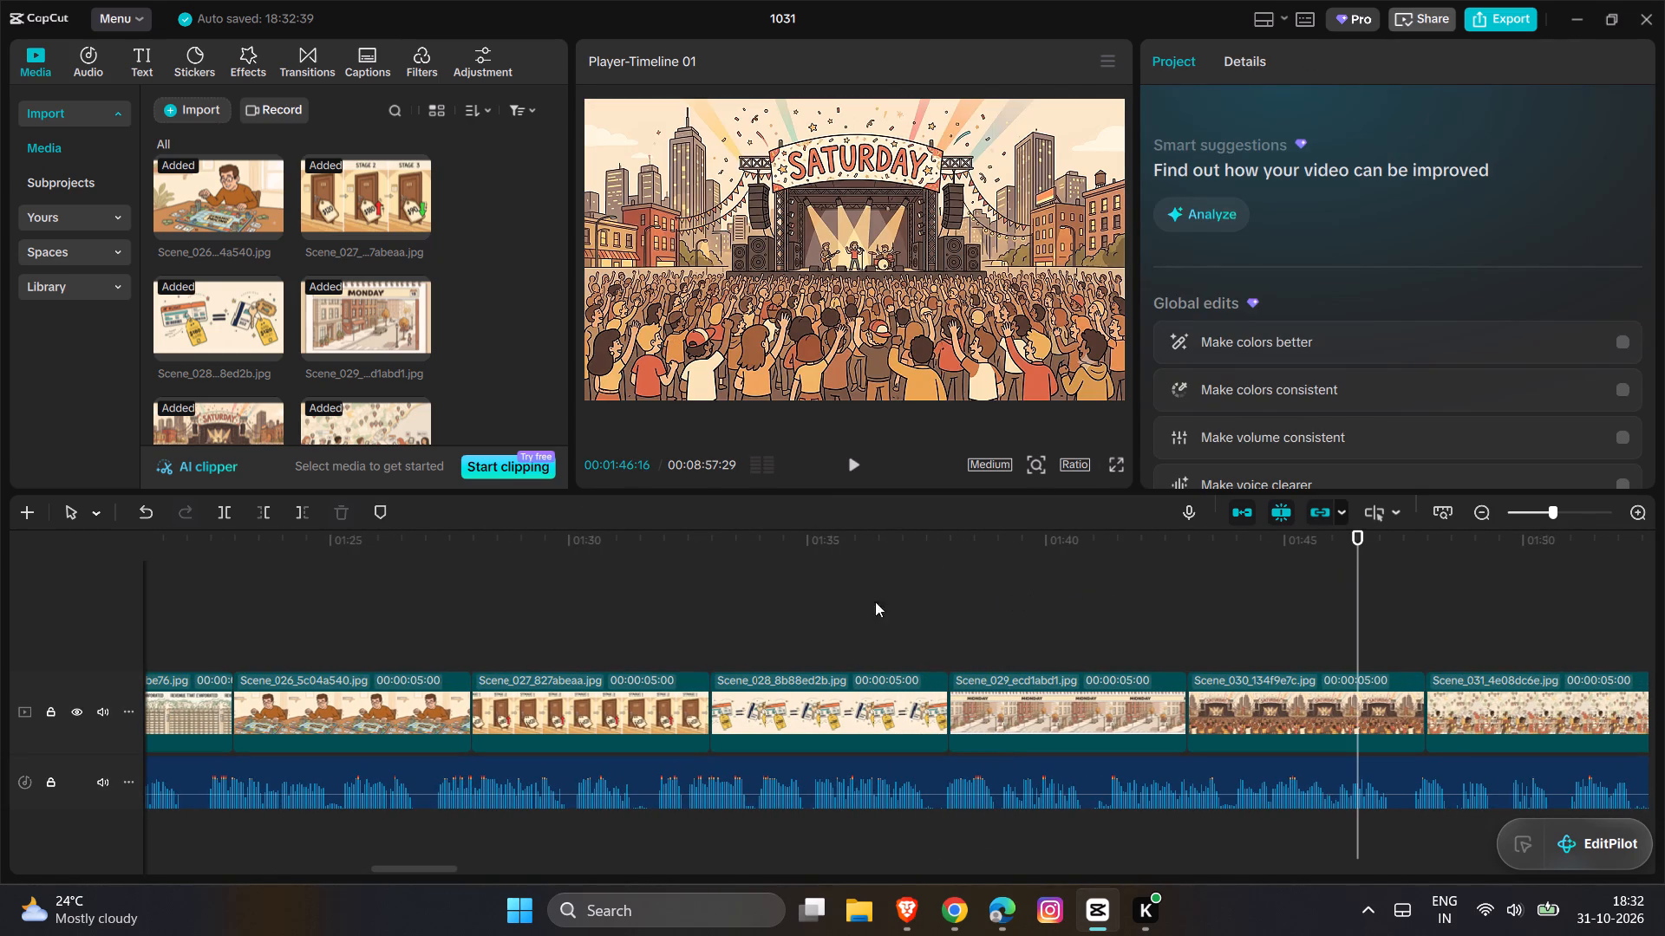
click(421, 602)
key(space)
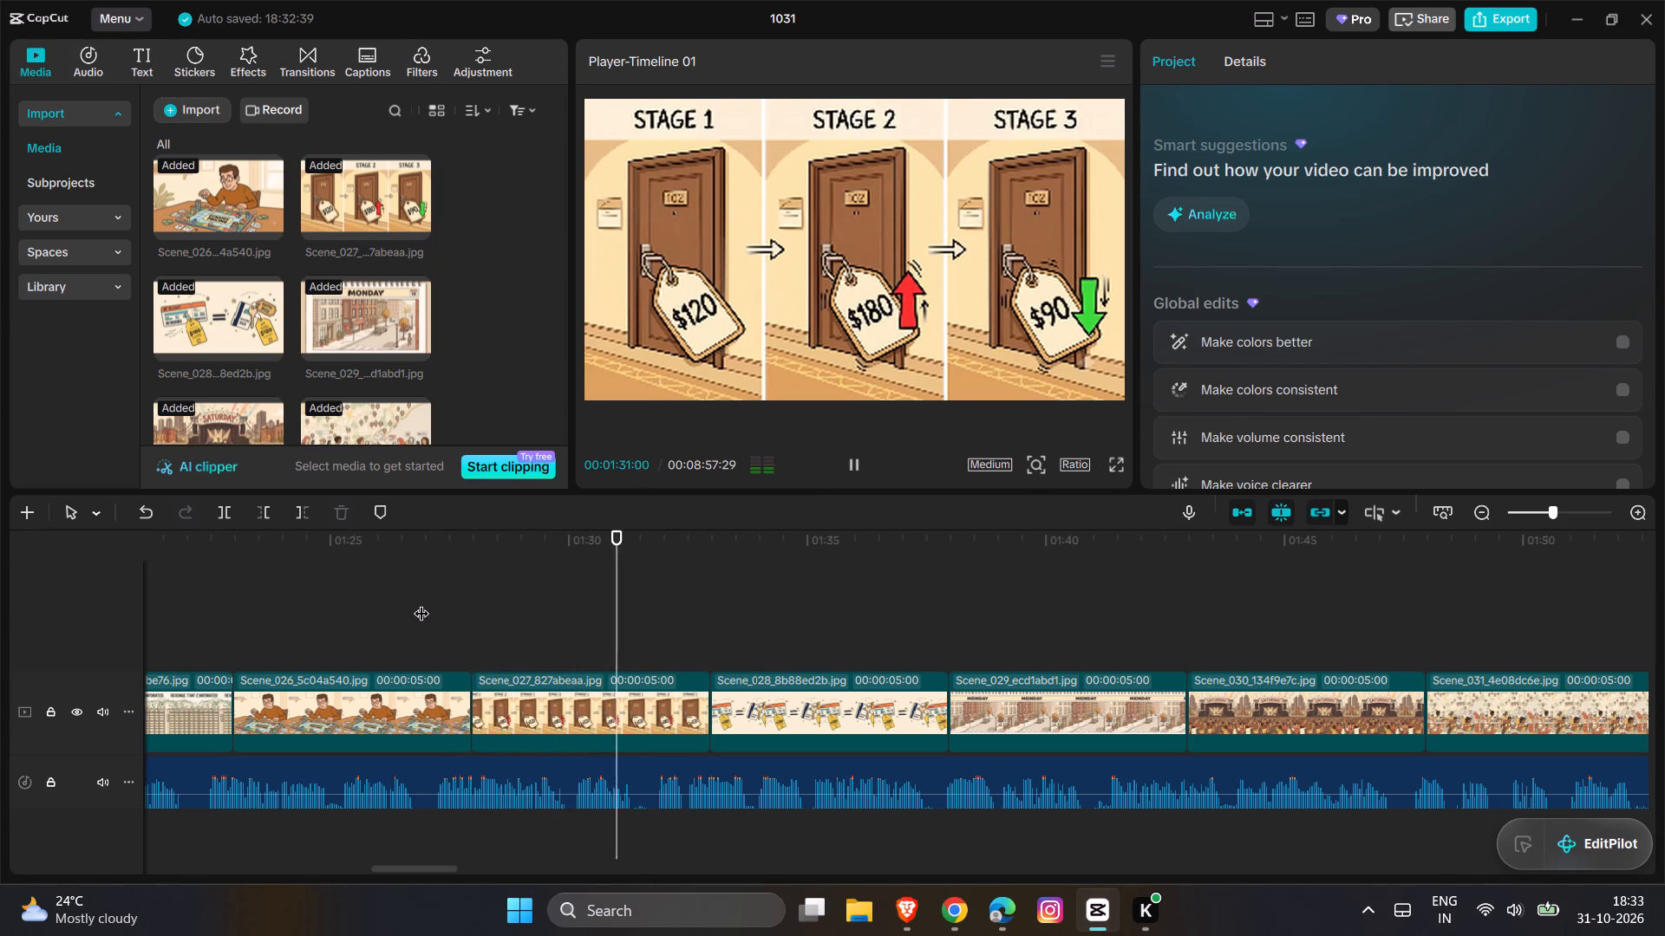
key(space)
click(700, 744)
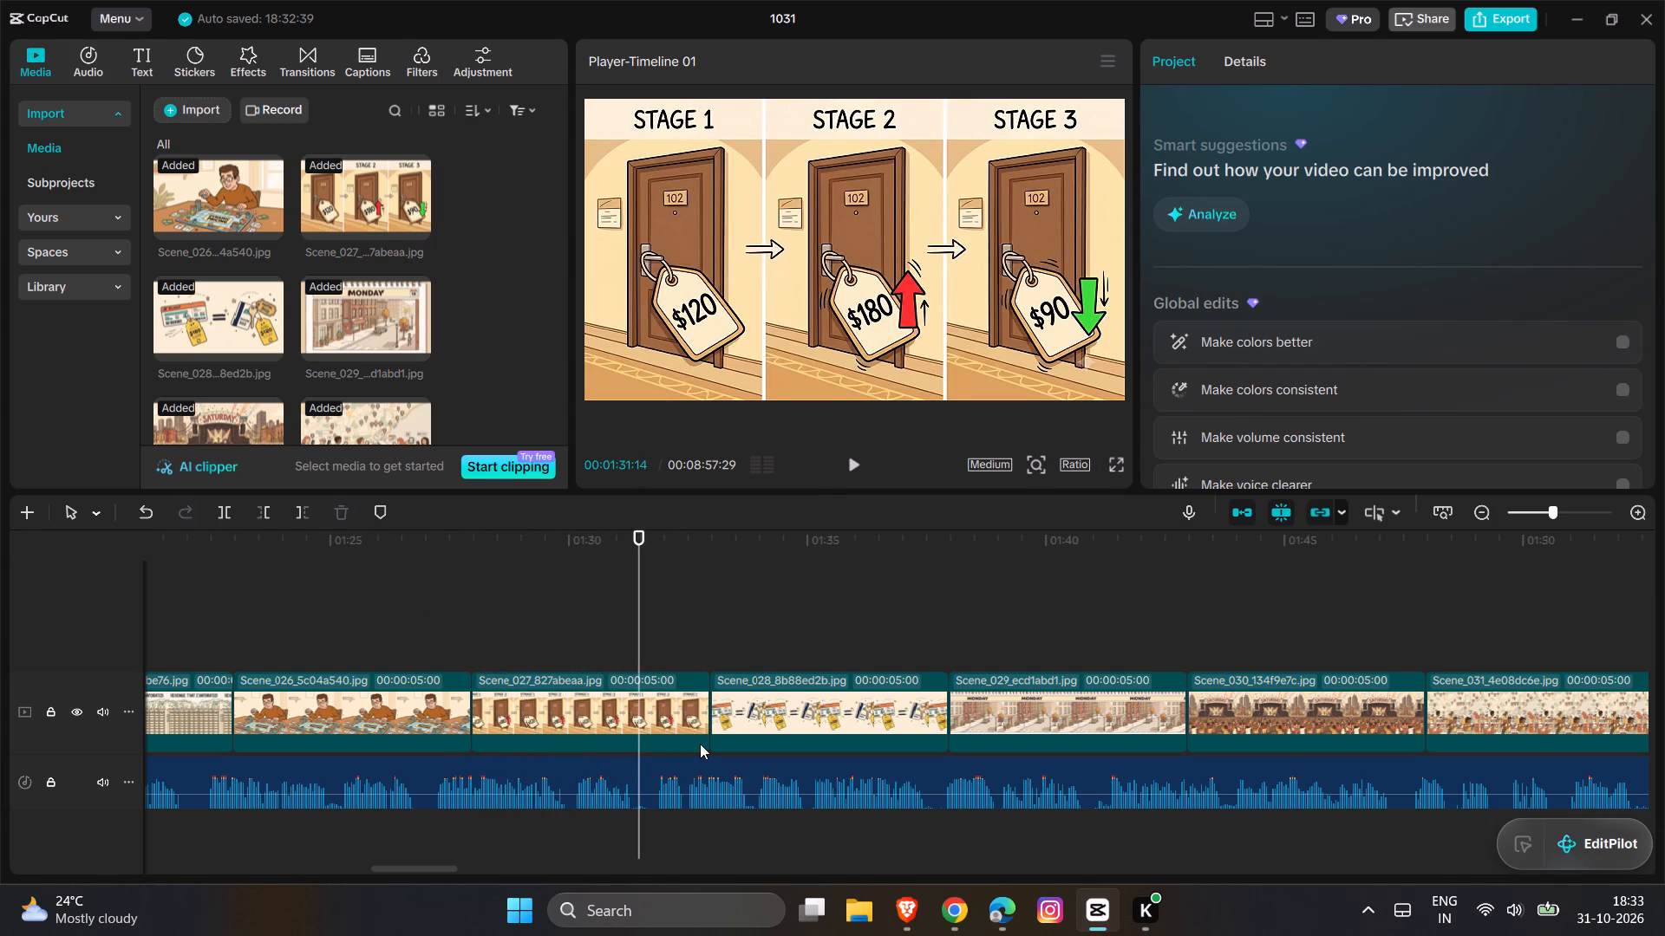
drag(715, 719, 595, 731)
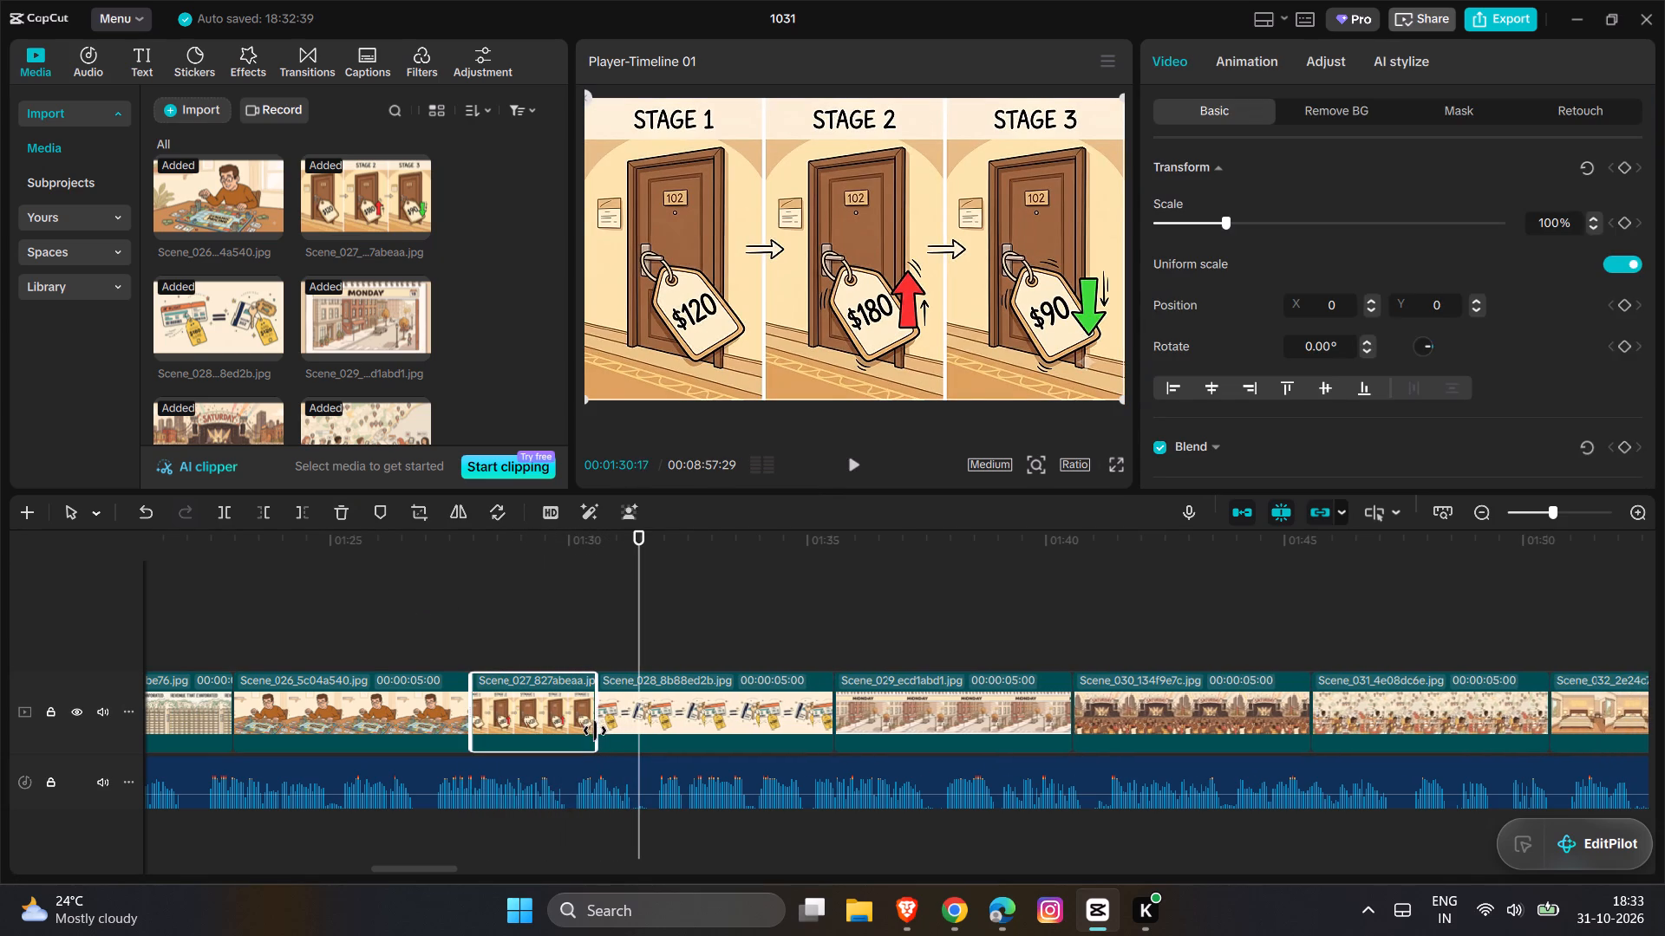
Play the narration from Scene_027 into Scene_028 and trim the end of Scene_028 to about 00:01:31:21.
click(547, 626)
key(space)
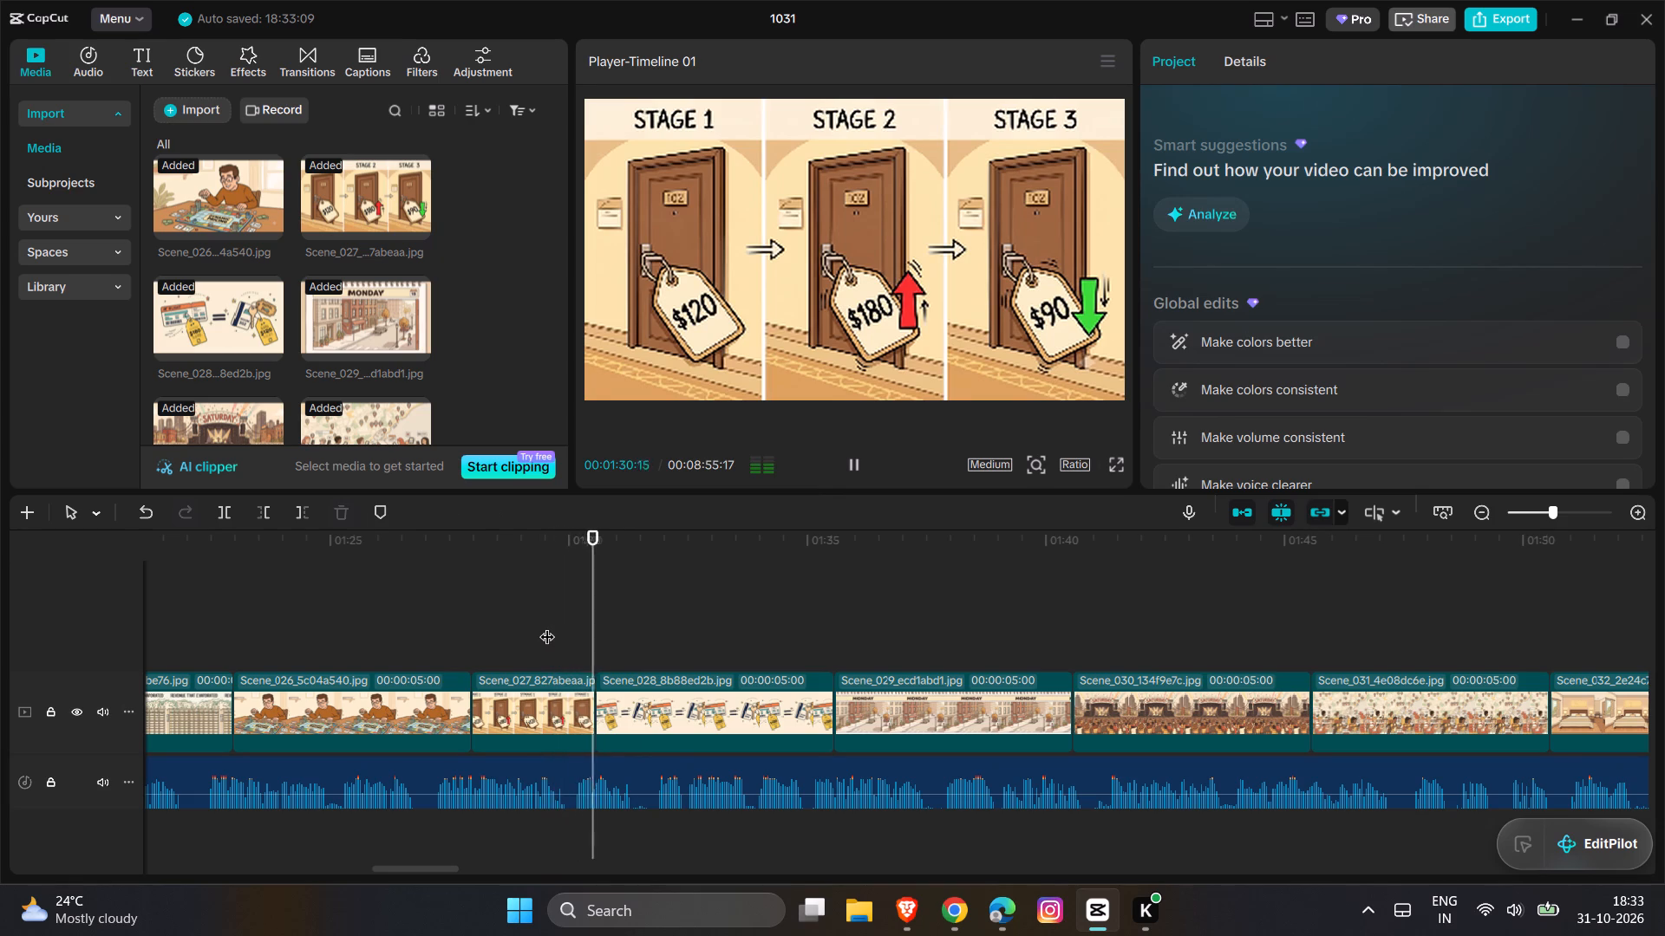
key(space)
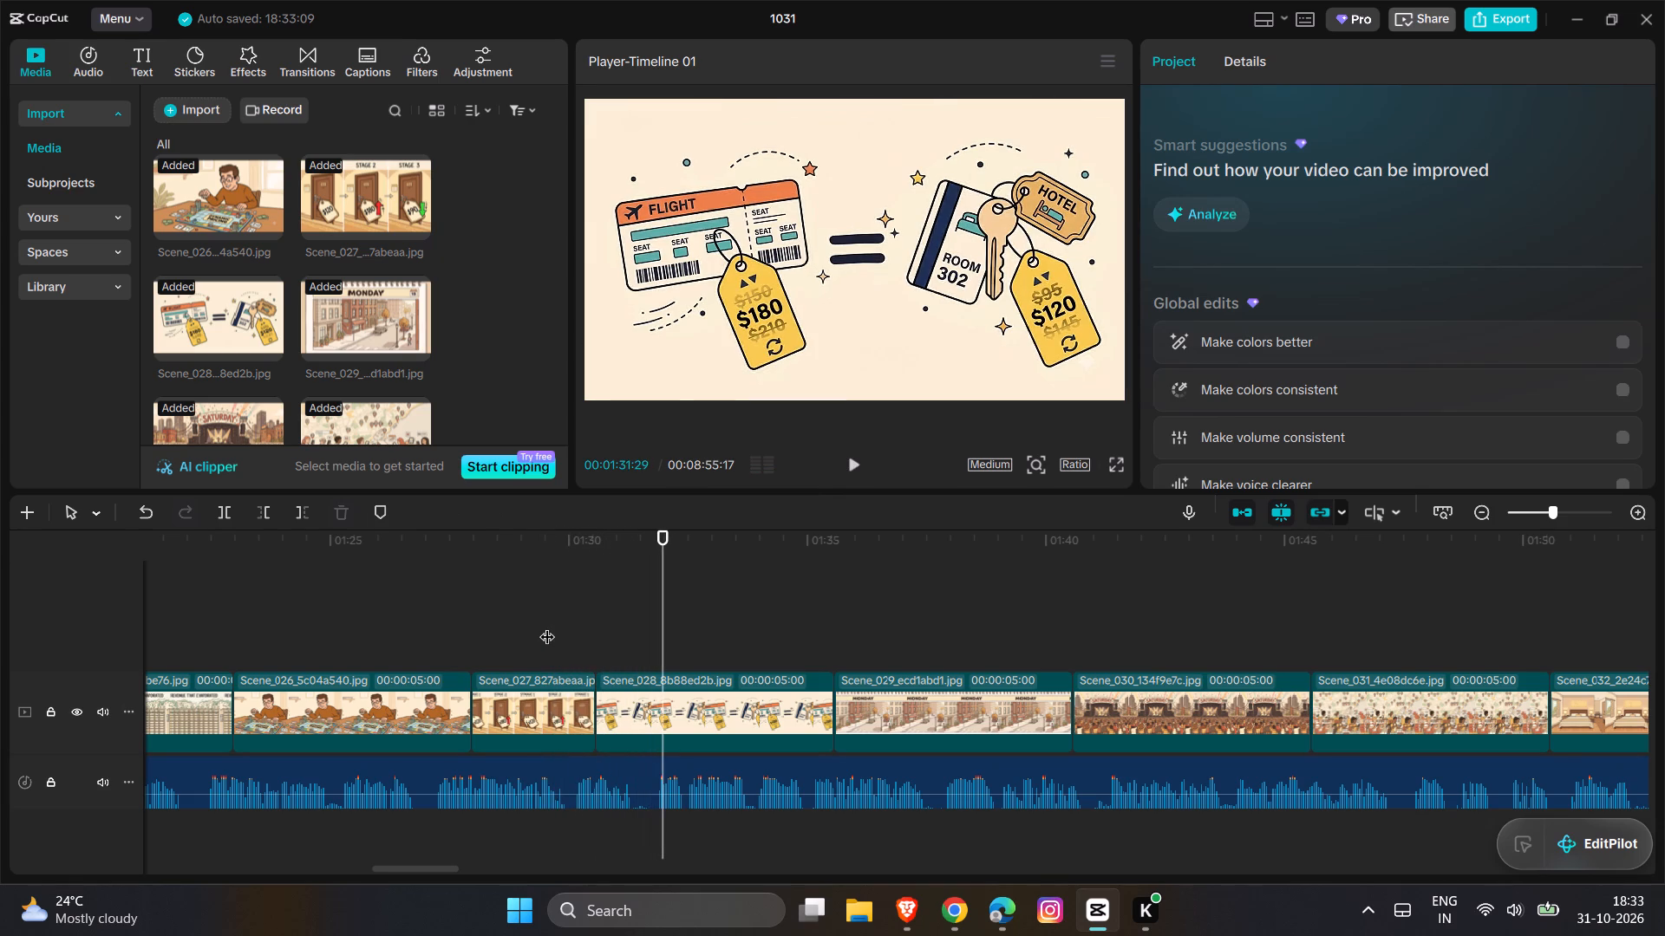
click(663, 687)
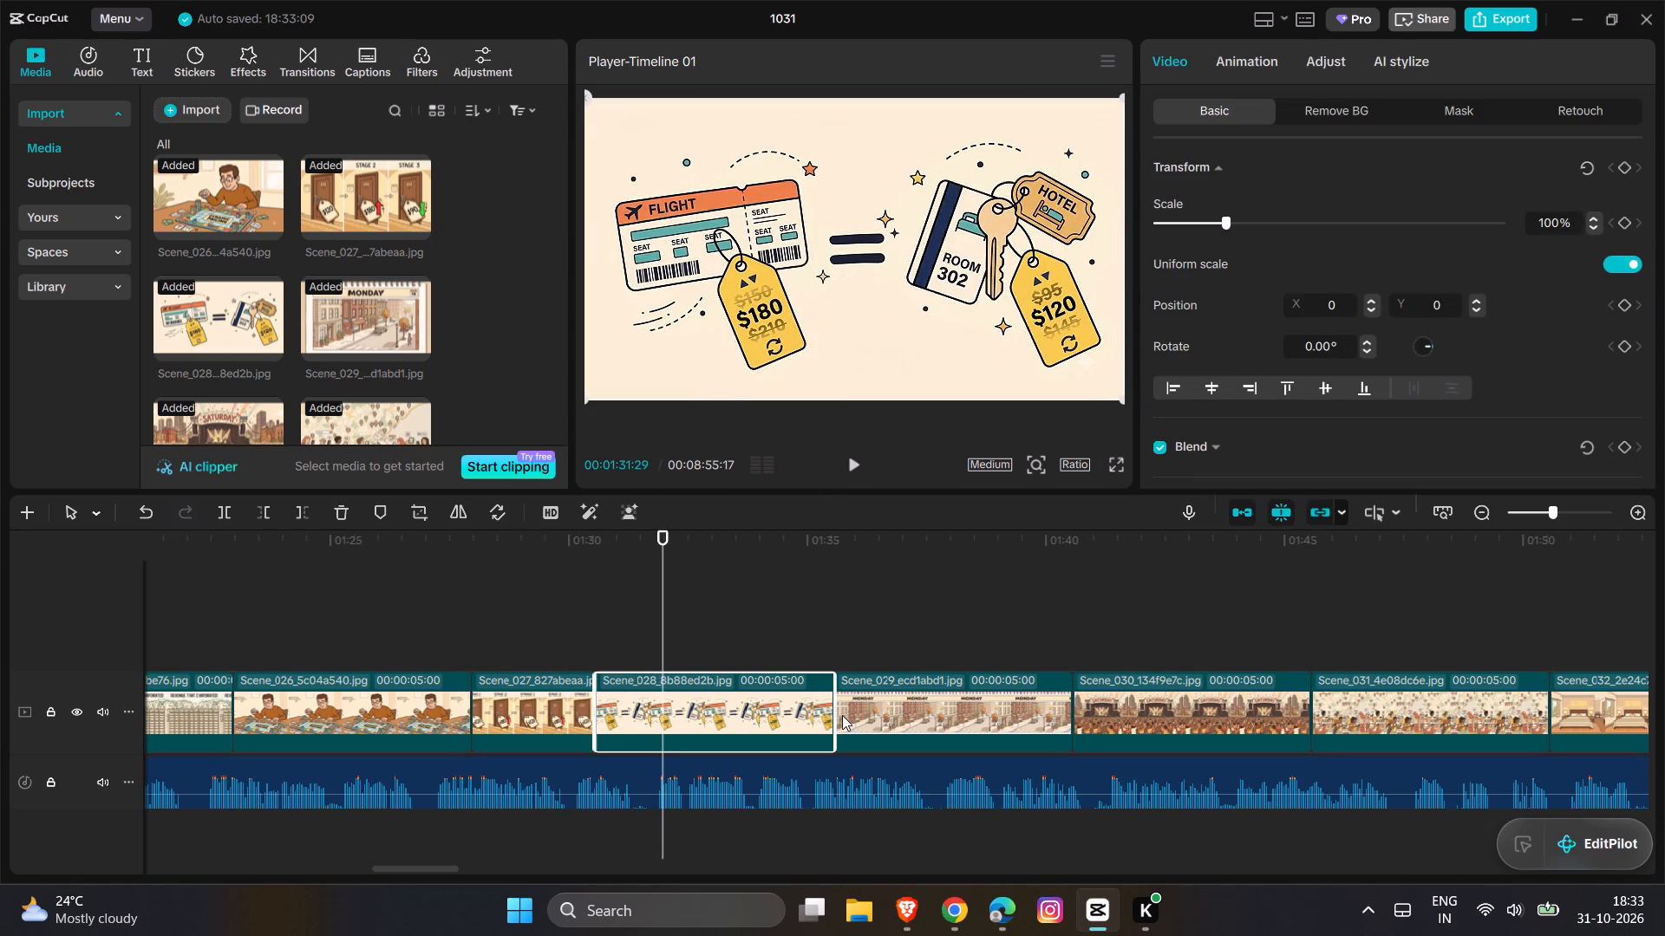
drag(831, 716, 652, 732)
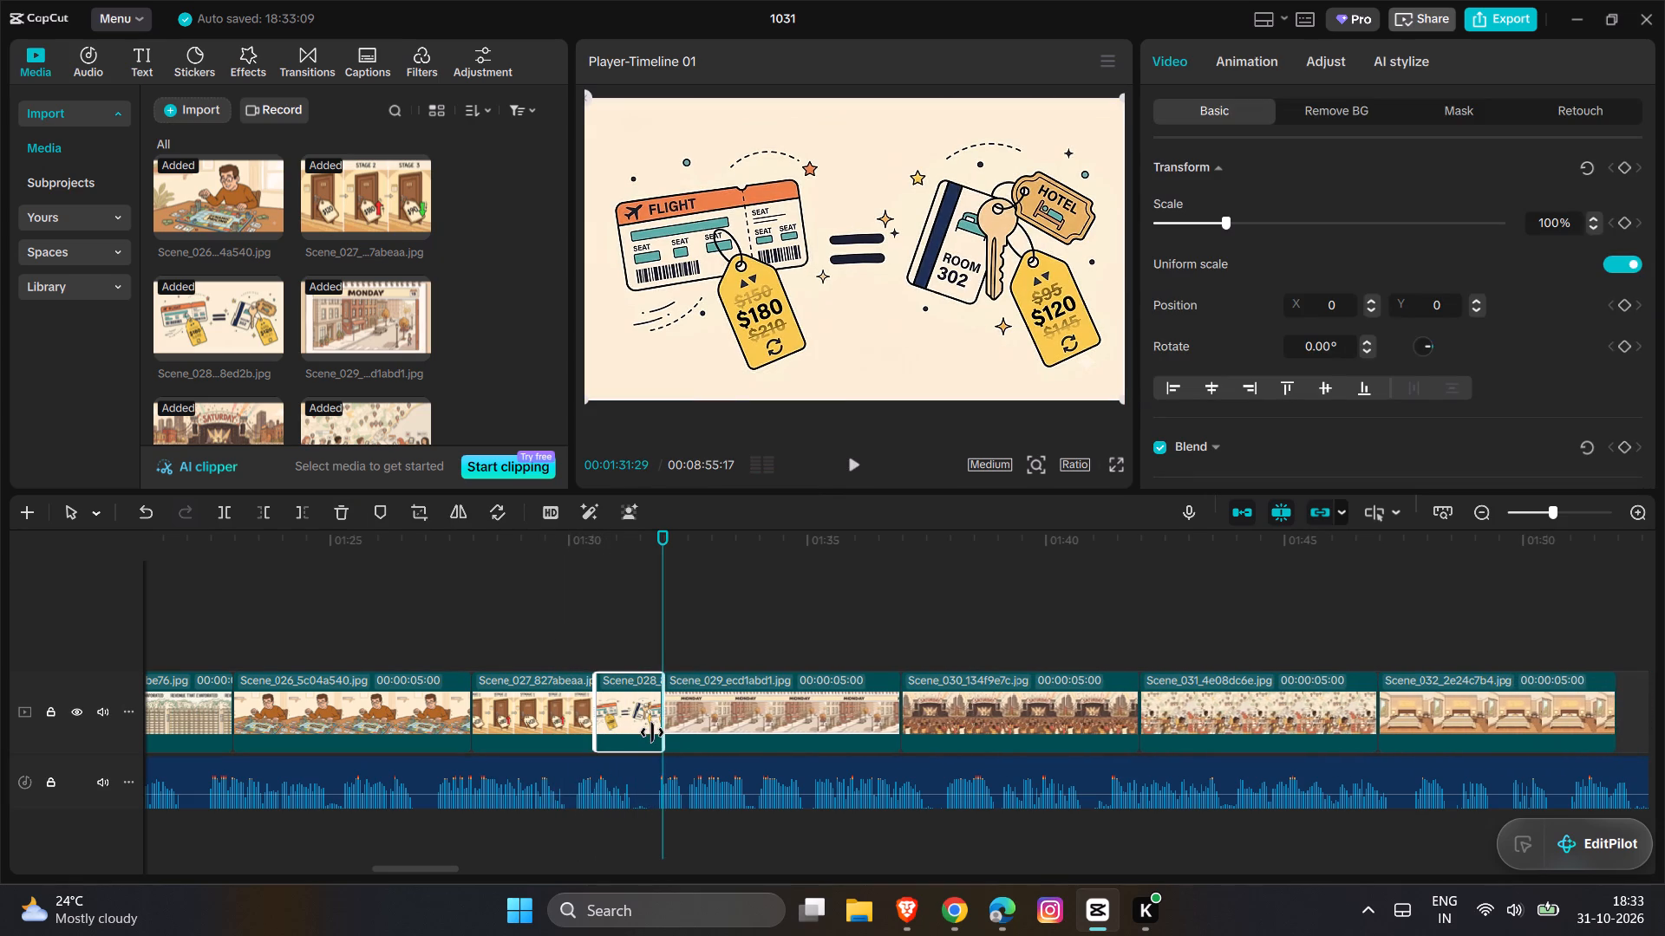
drag(652, 732, 647, 736)
Play the narration over Scene_029 into Scene_030 and extend the end of Scene_029 to a duration of about 00:00:05:29.
key(space)
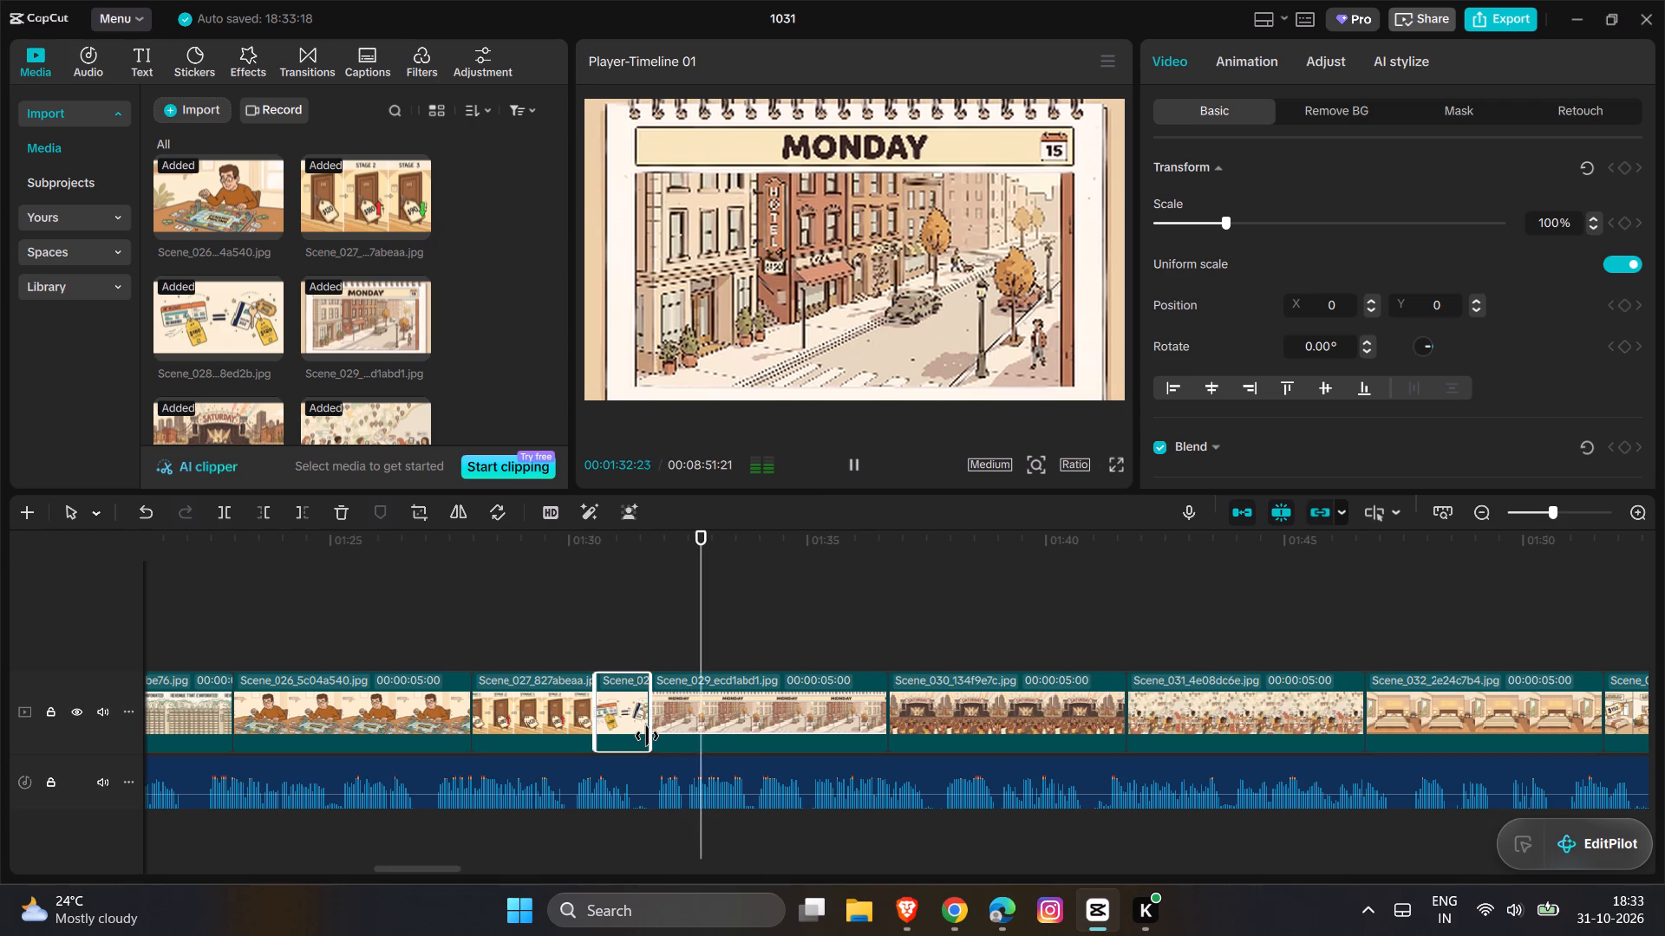
key(space)
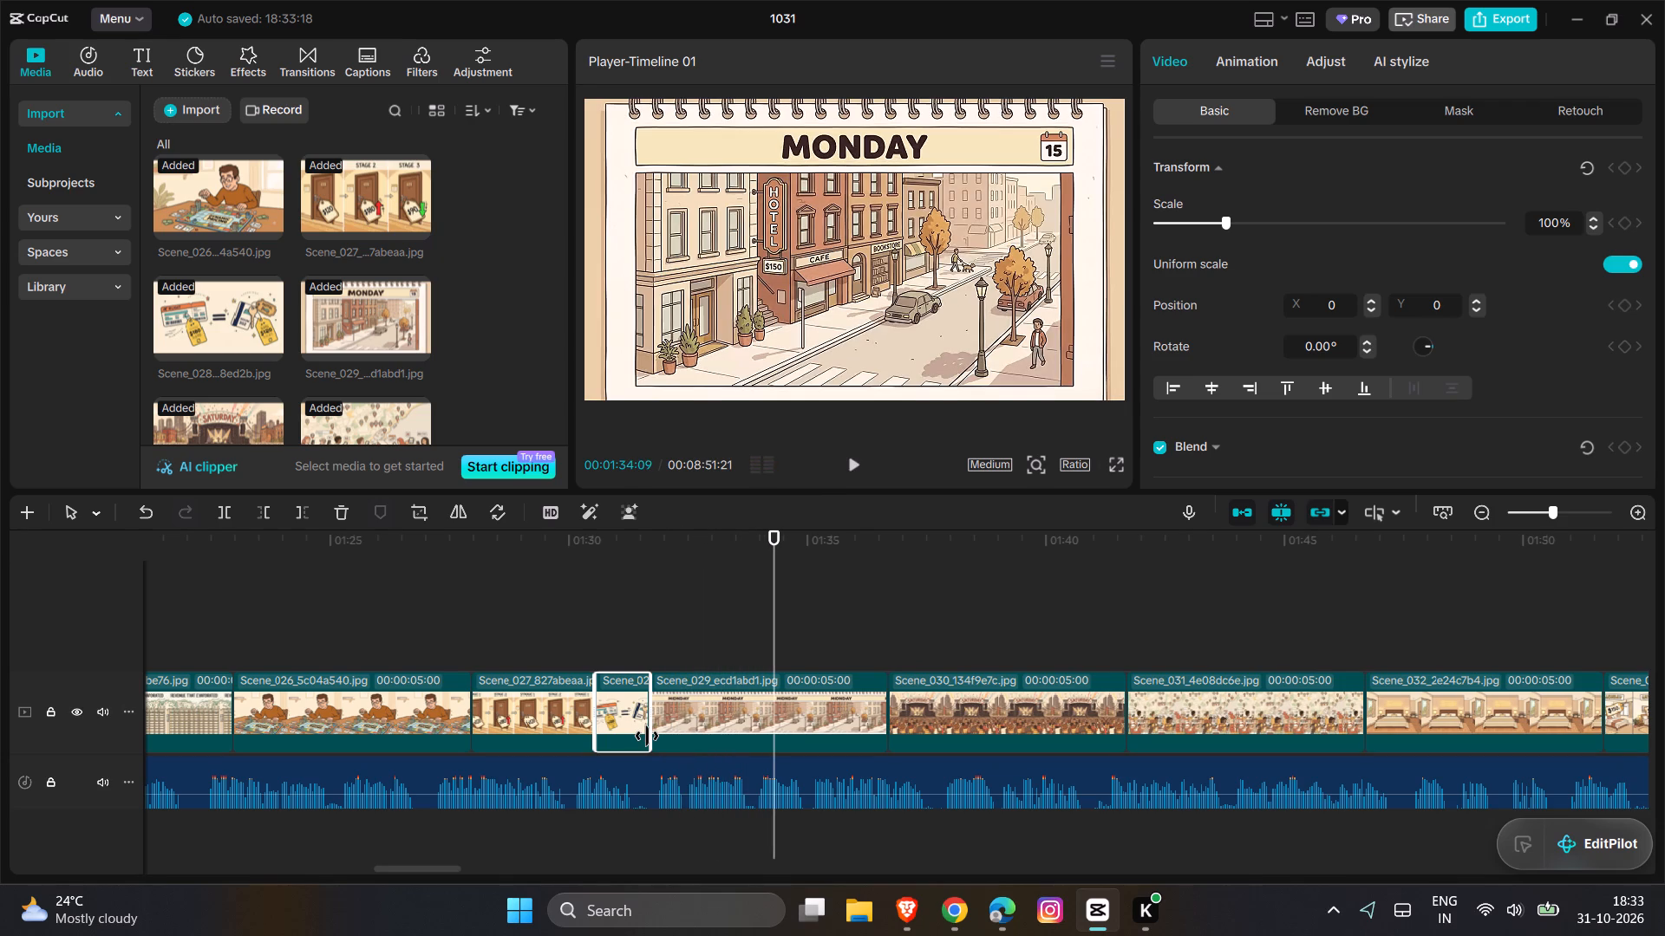
key(space)
key(space)
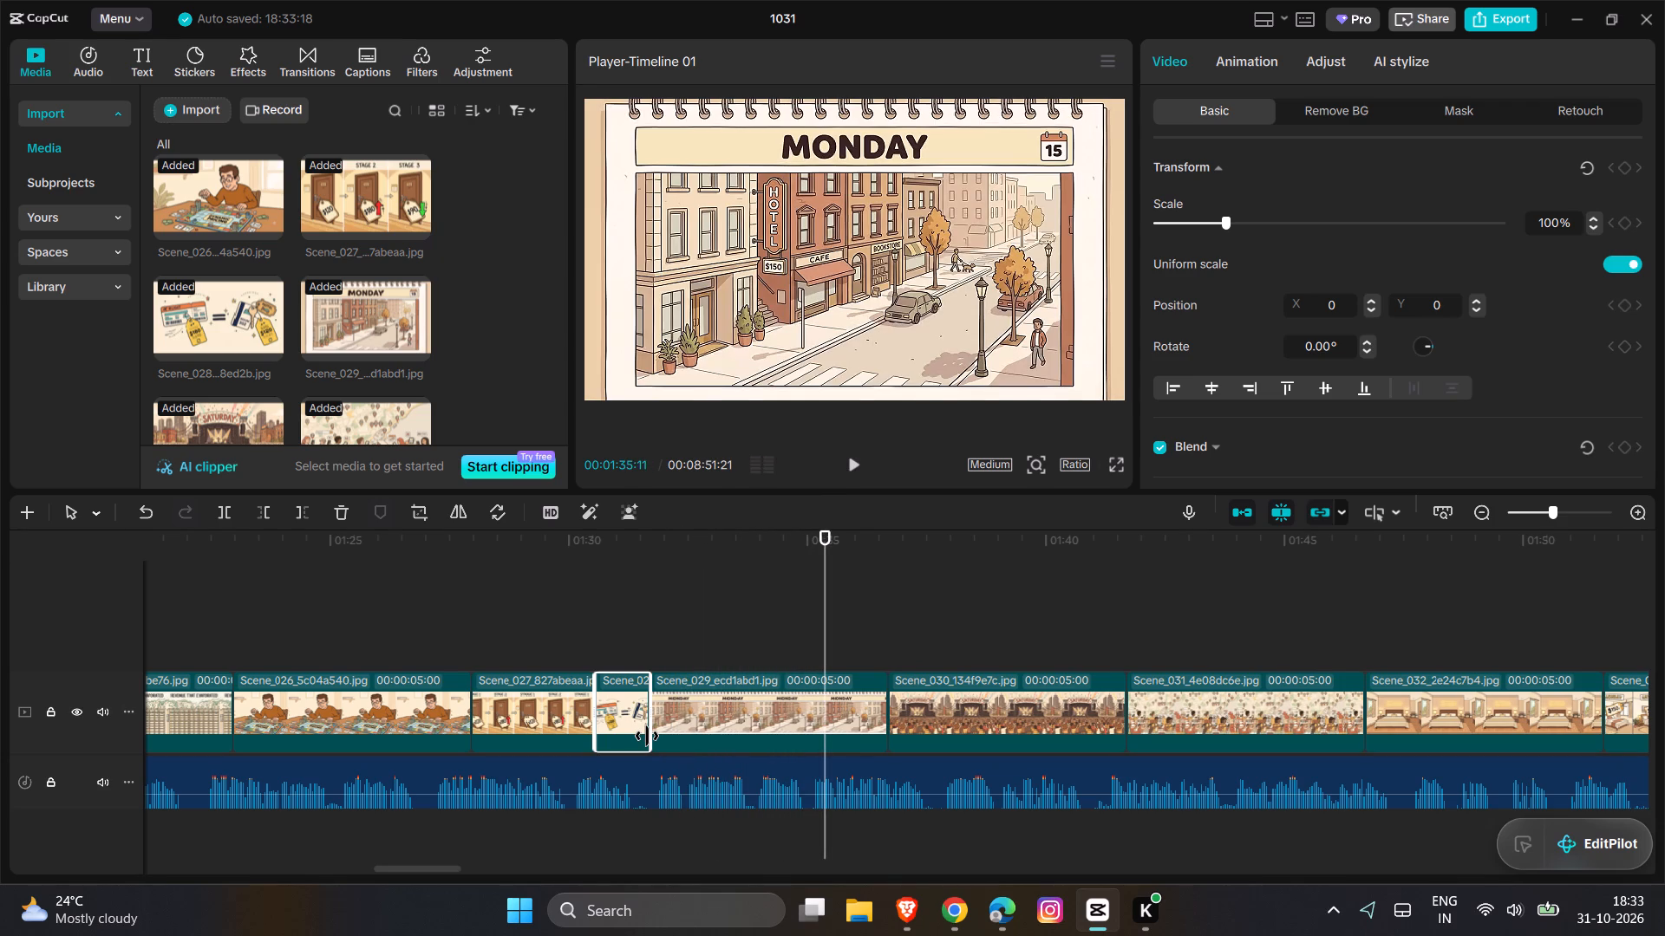
key(space)
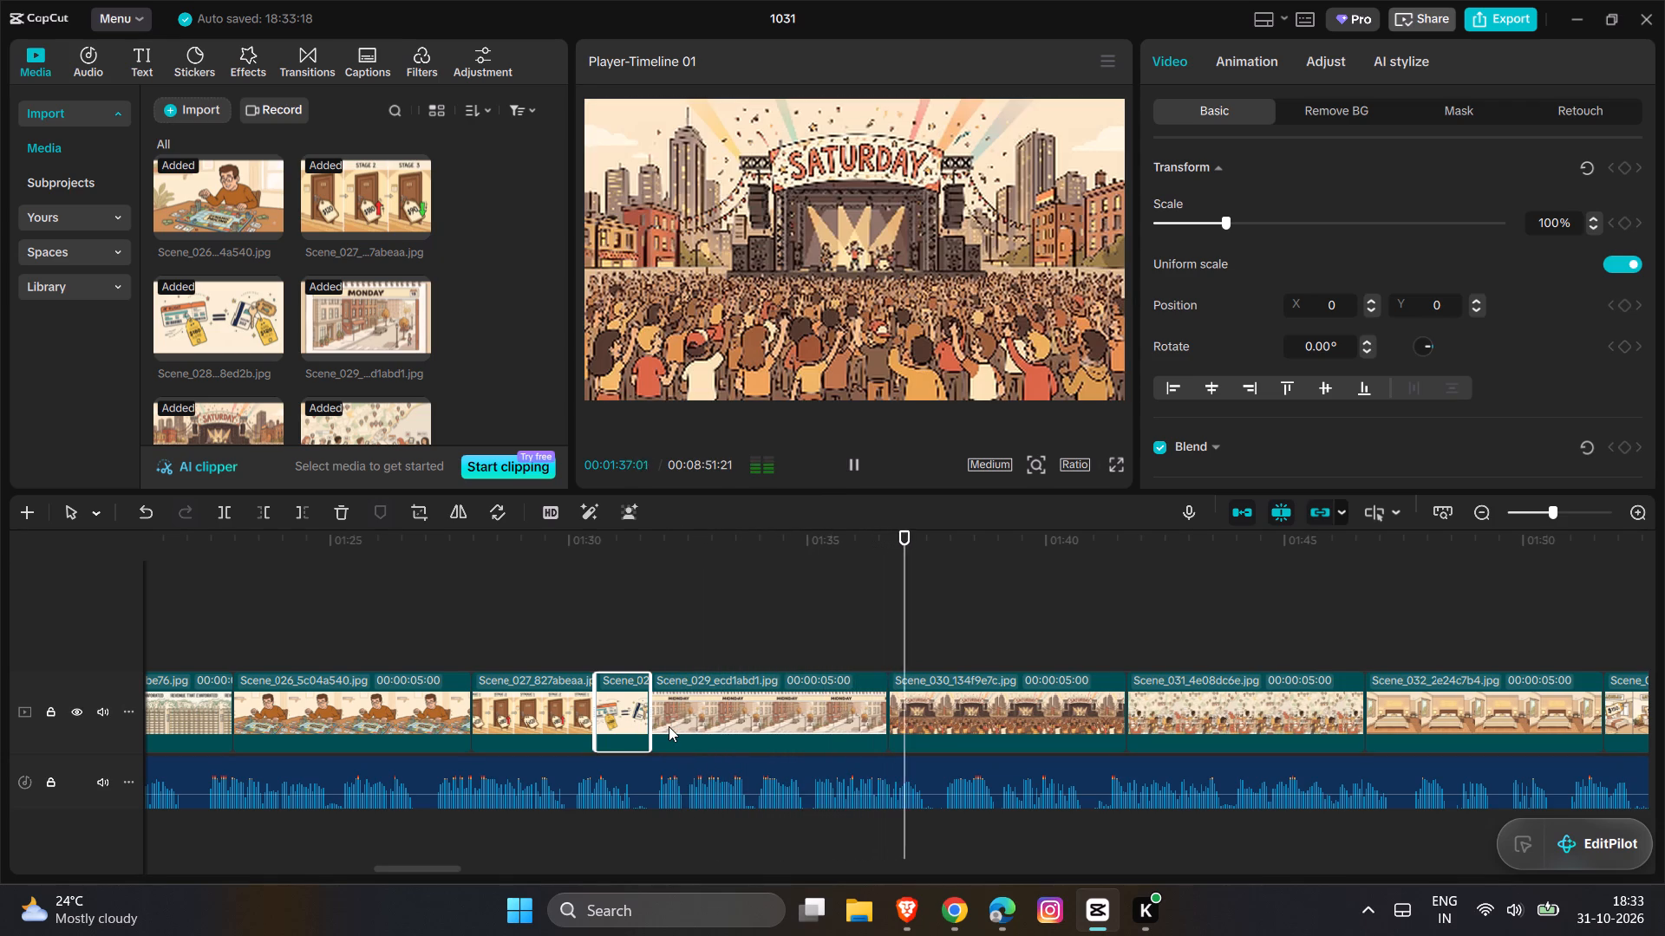
key(space)
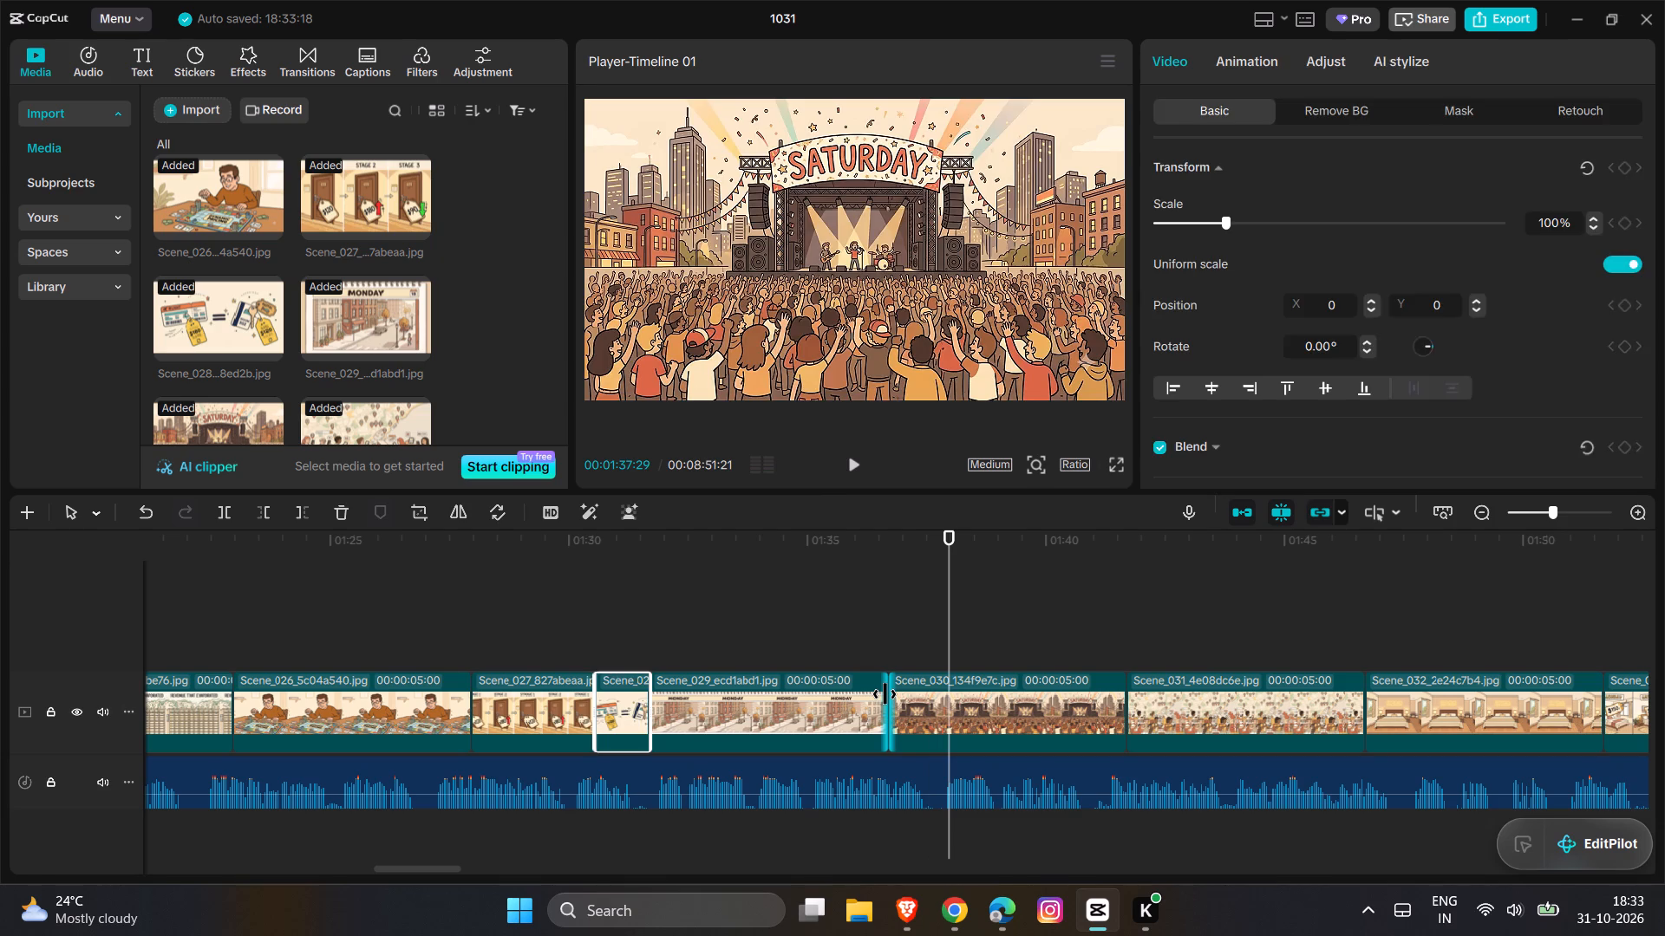
click(885, 694)
click(866, 705)
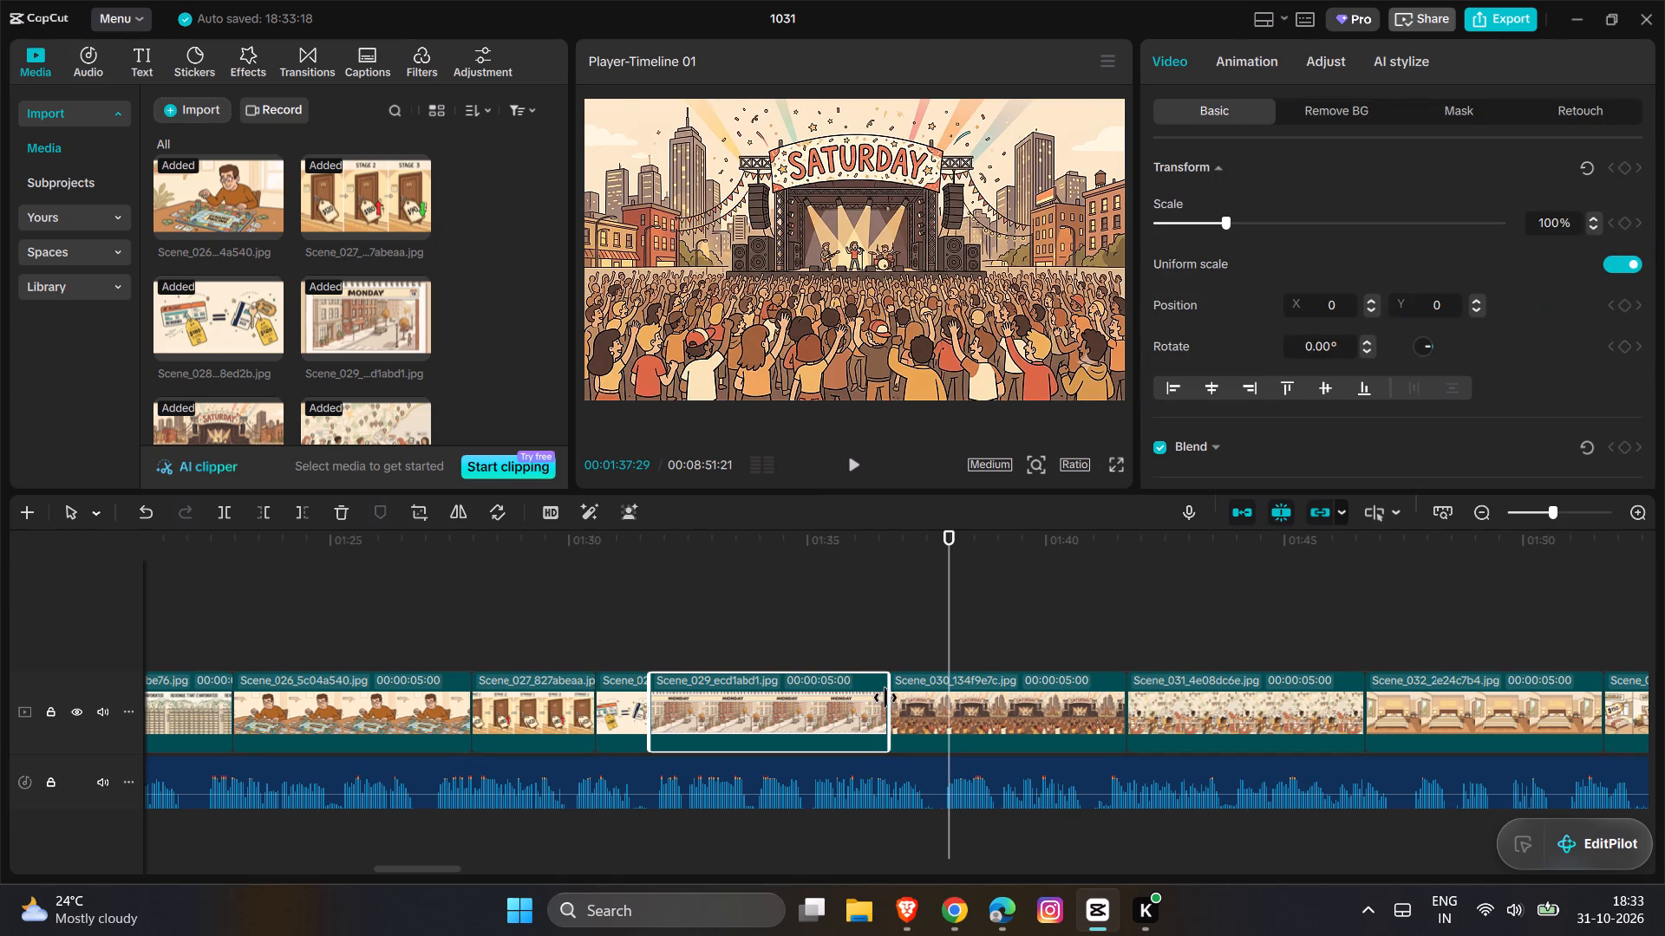
drag(885, 698, 932, 700)
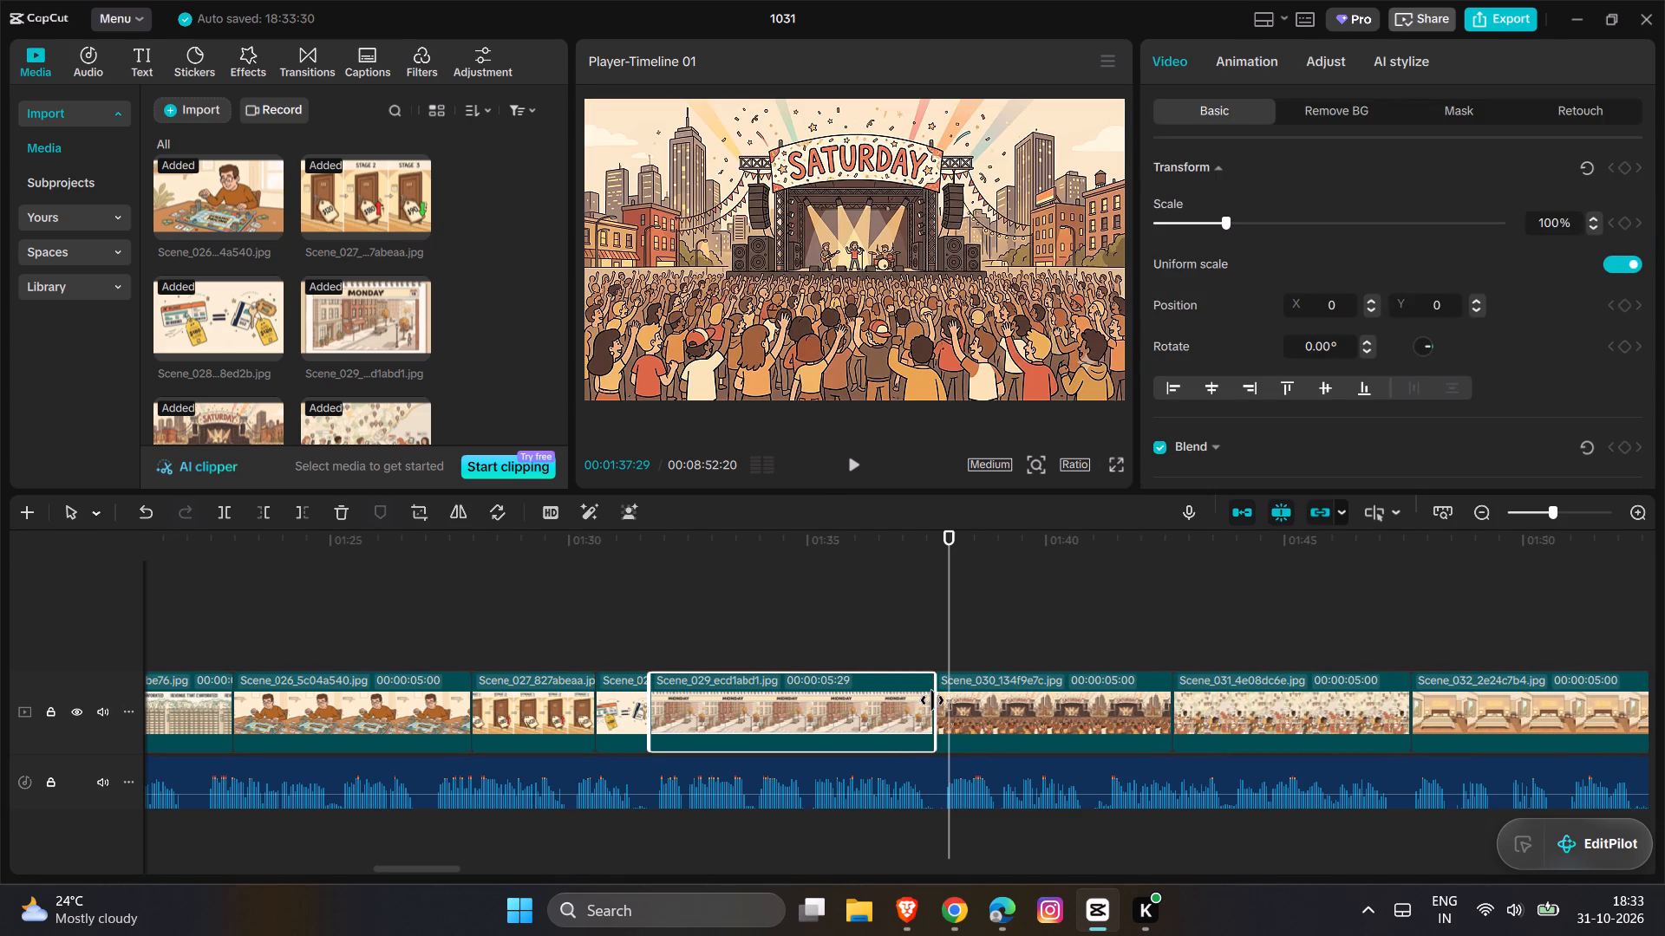
click(917, 616)
Play the narration over Scene_030 through the start of Scene_032, replay Scene_031, and trim the end of Scene_031 to about 00:01:44:14.
key(space)
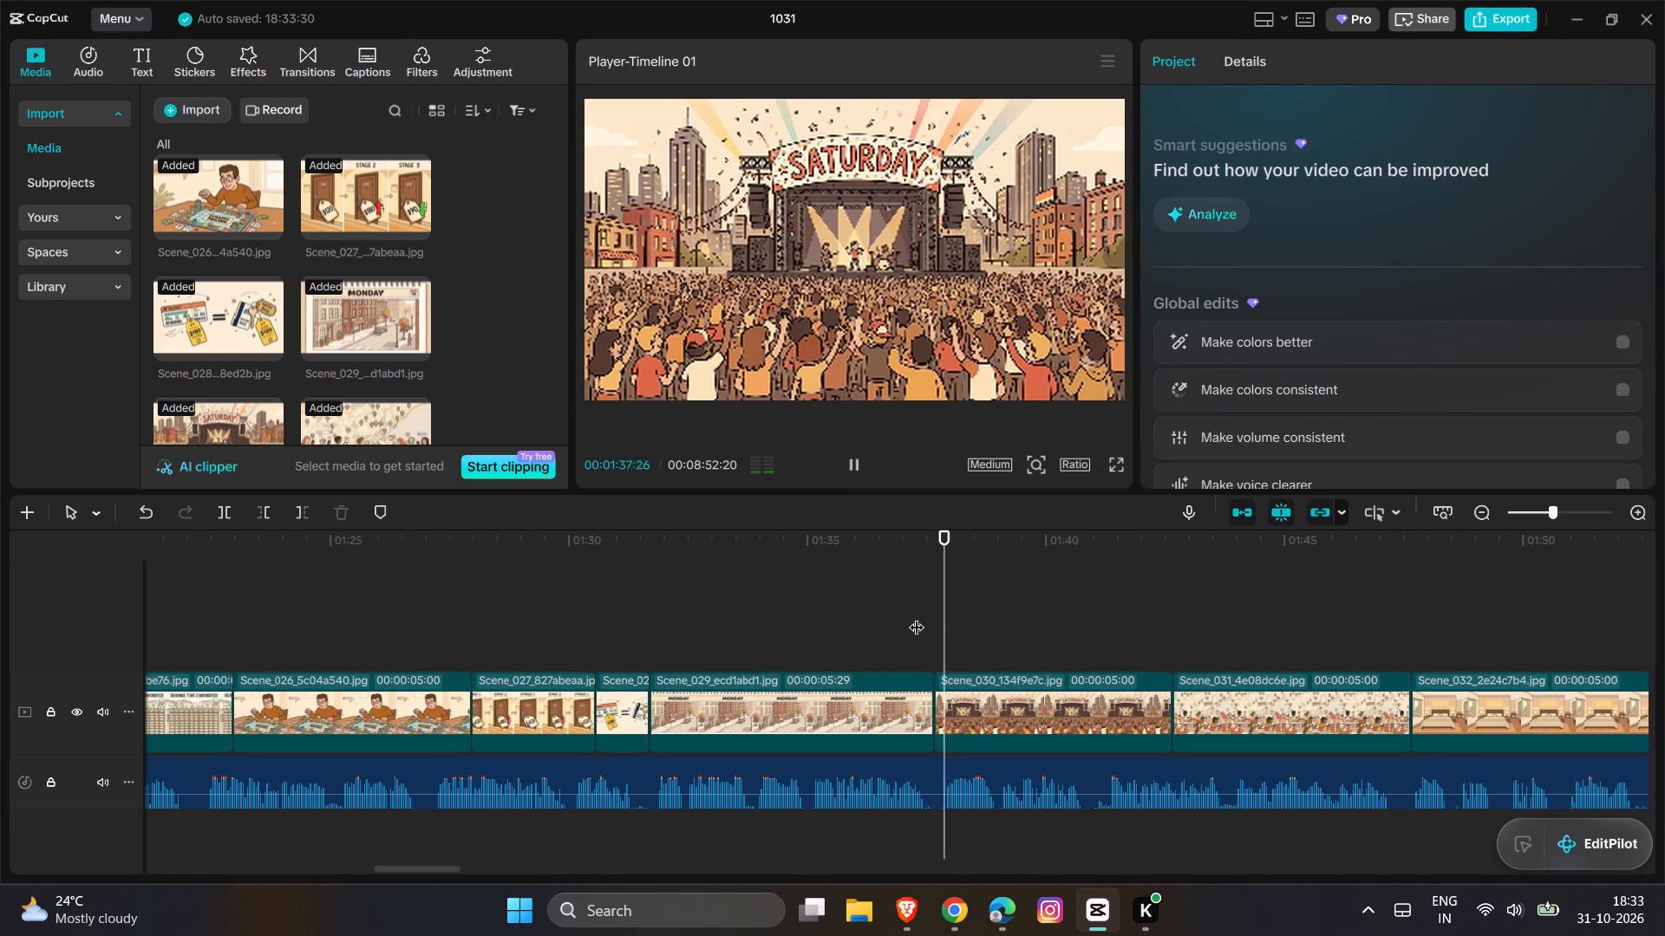
scroll(917, 616, left, 1)
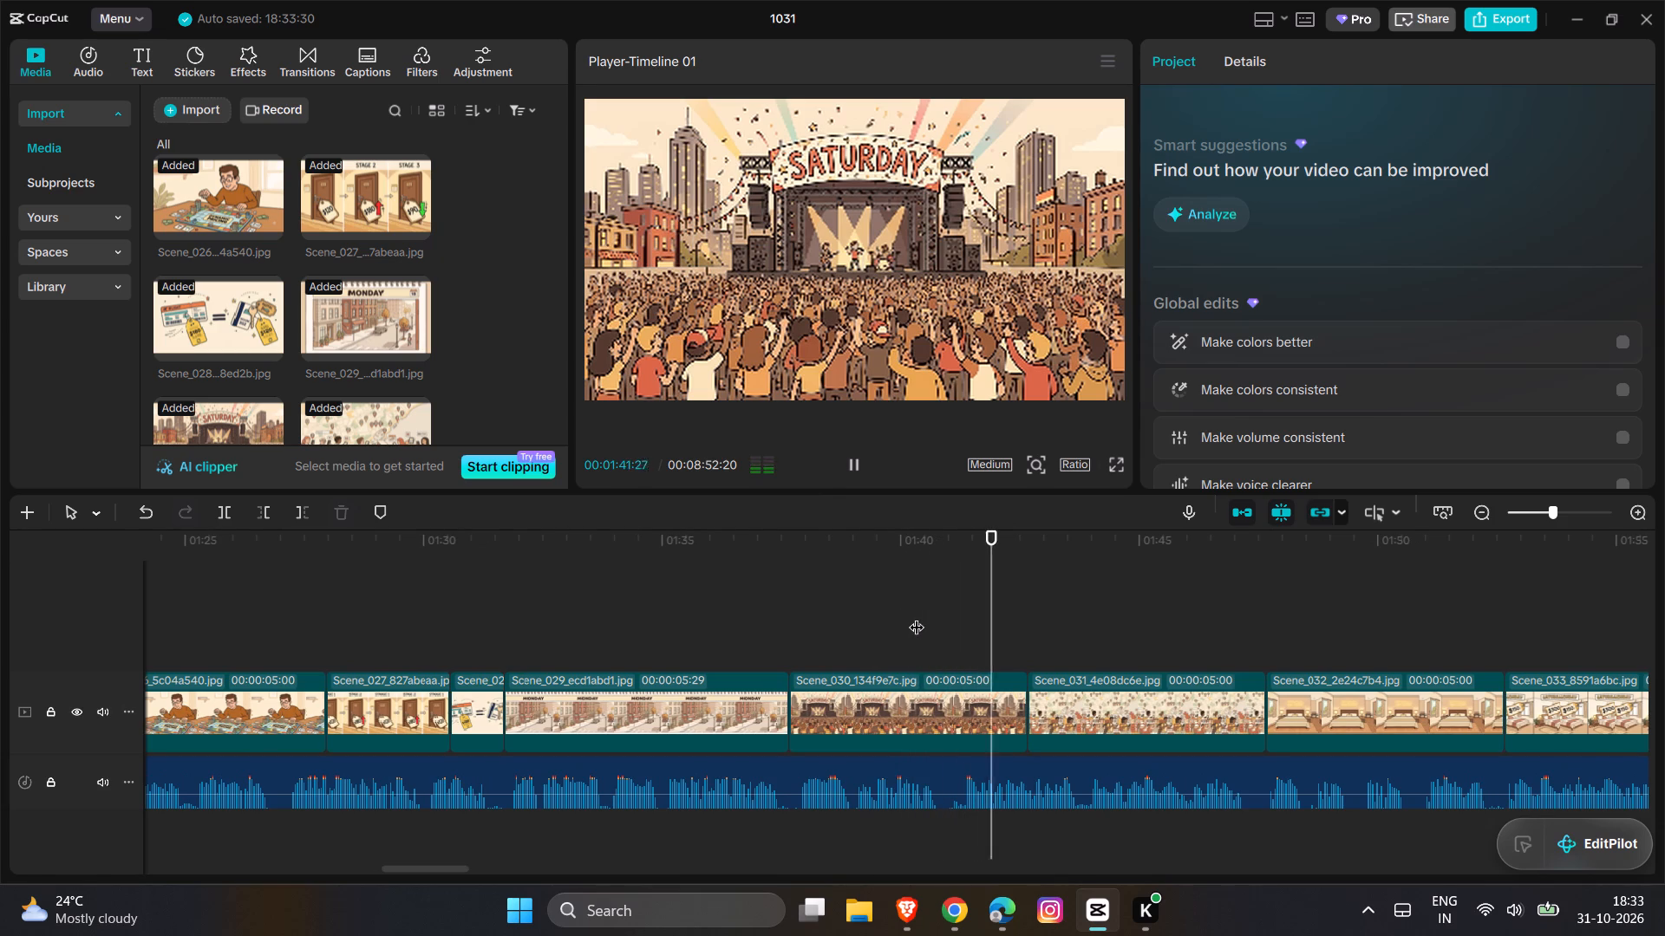
scroll(917, 616, left, 1)
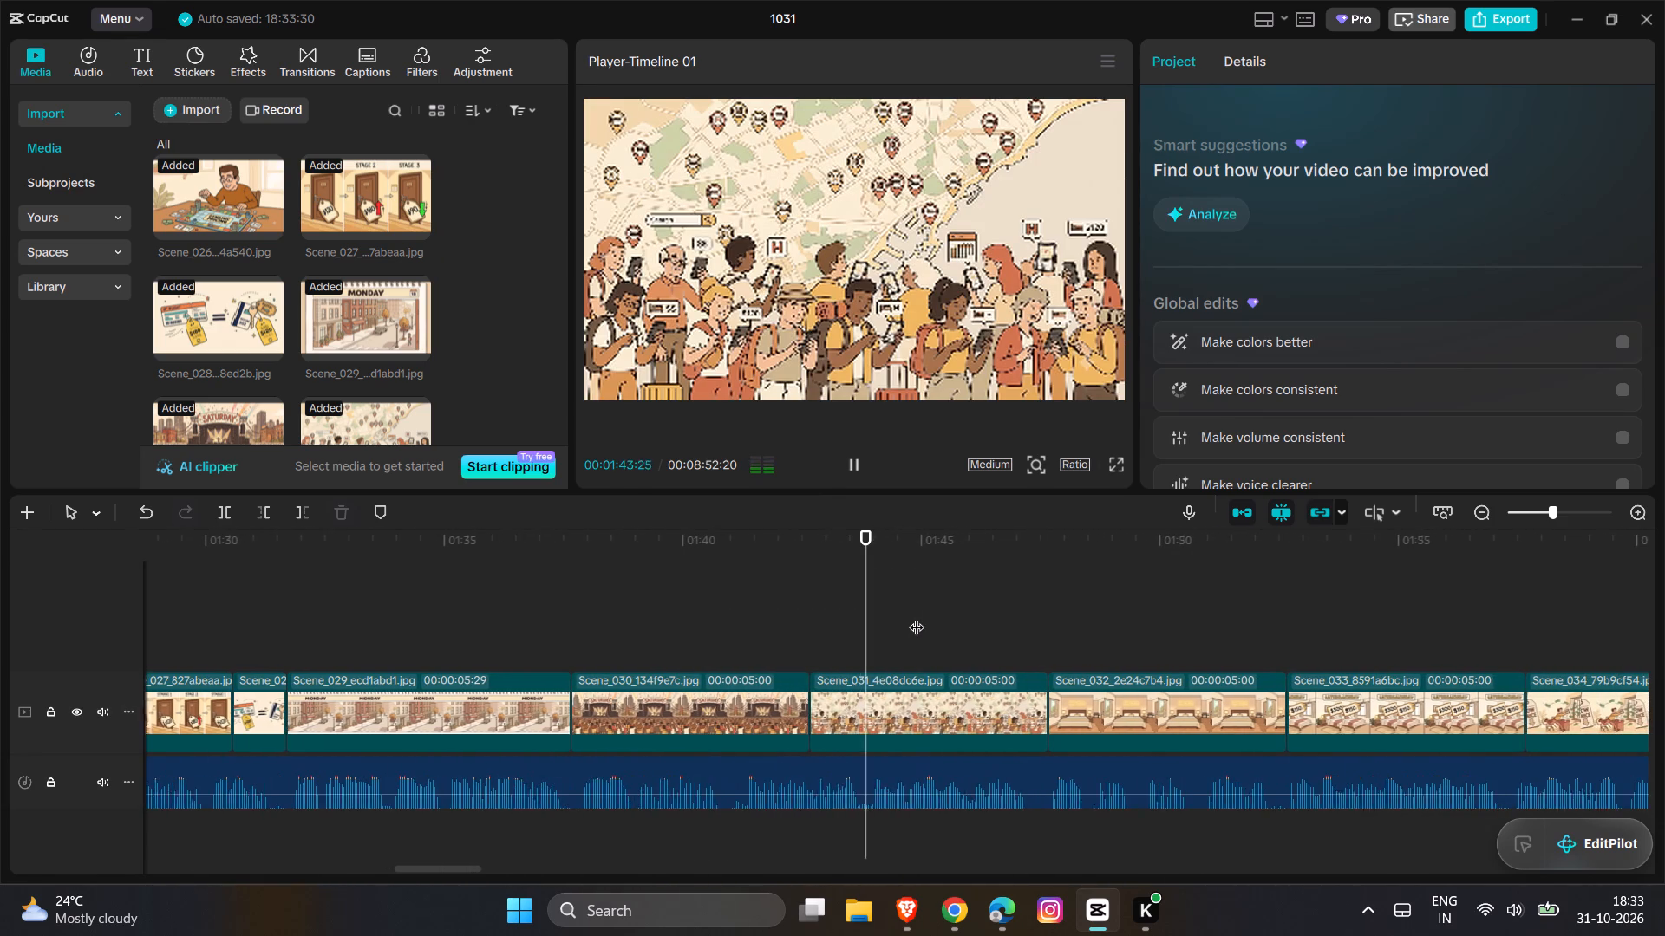
scroll(917, 616, left, 1)
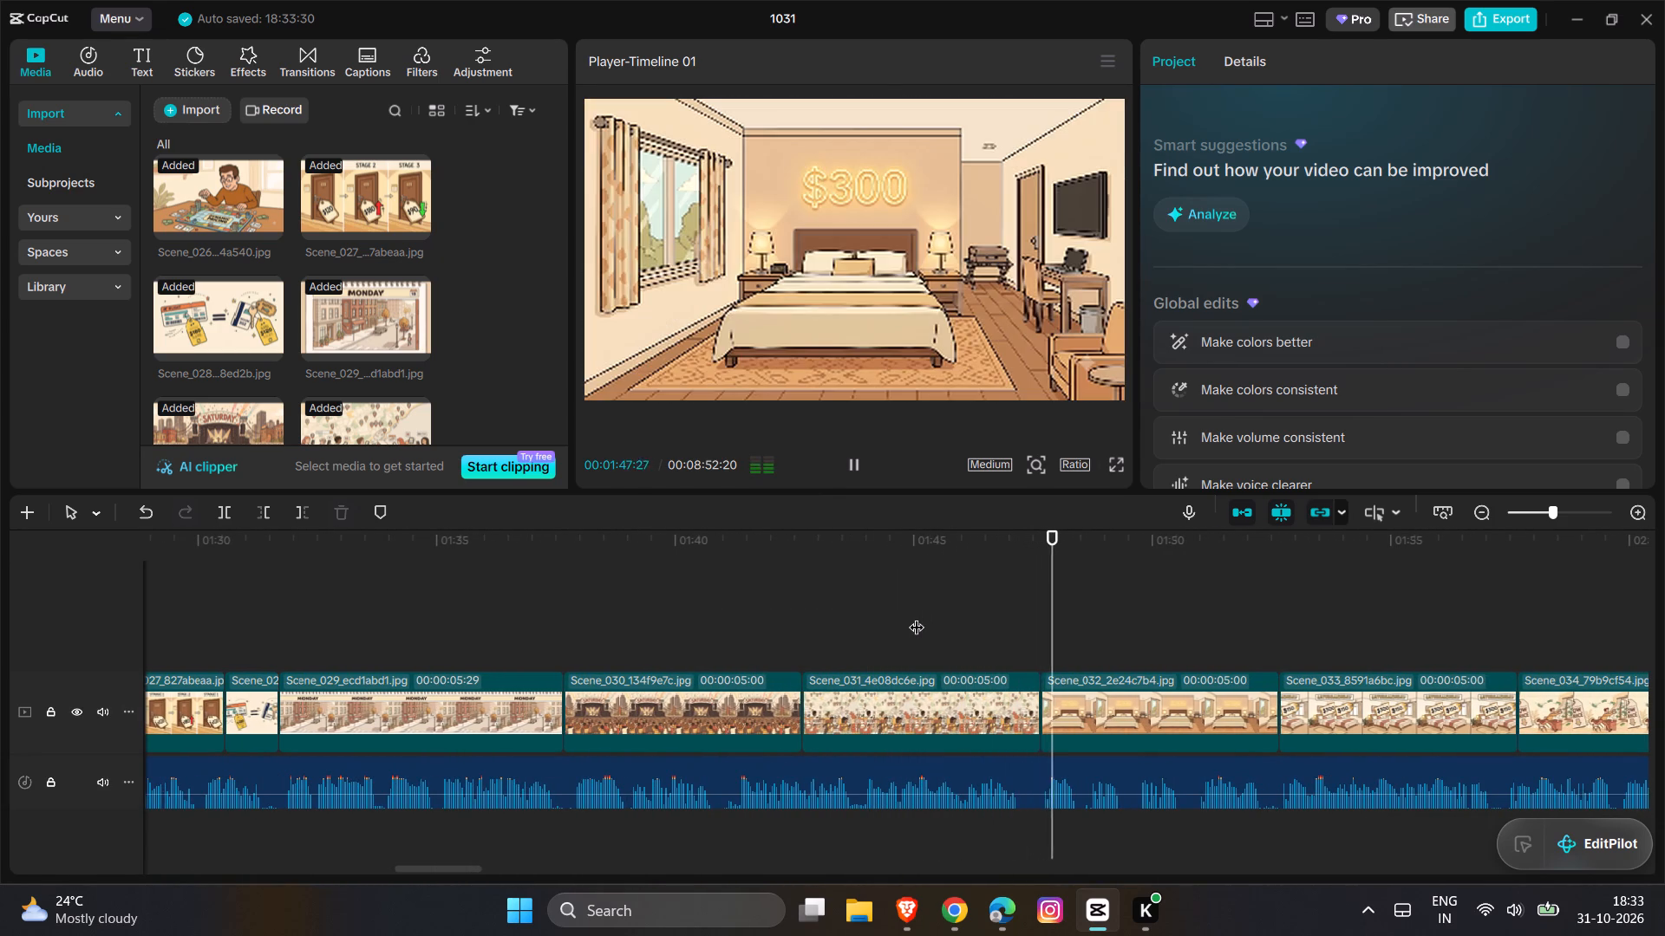
key(space)
click(1316, 639)
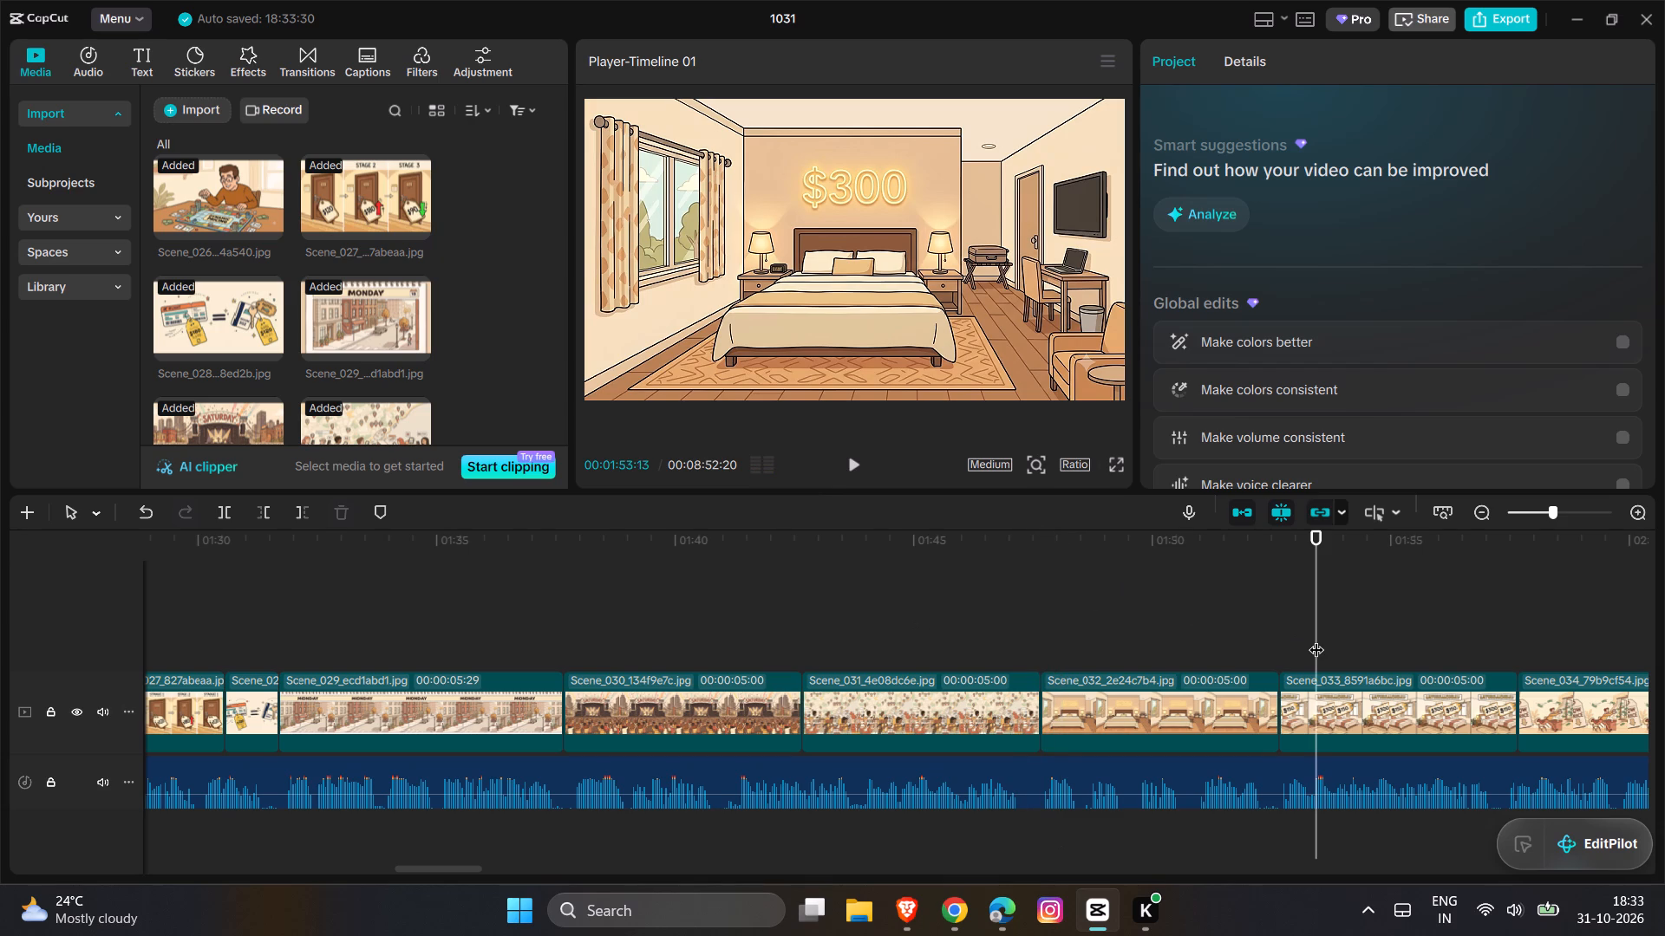
click(800, 538)
key(space)
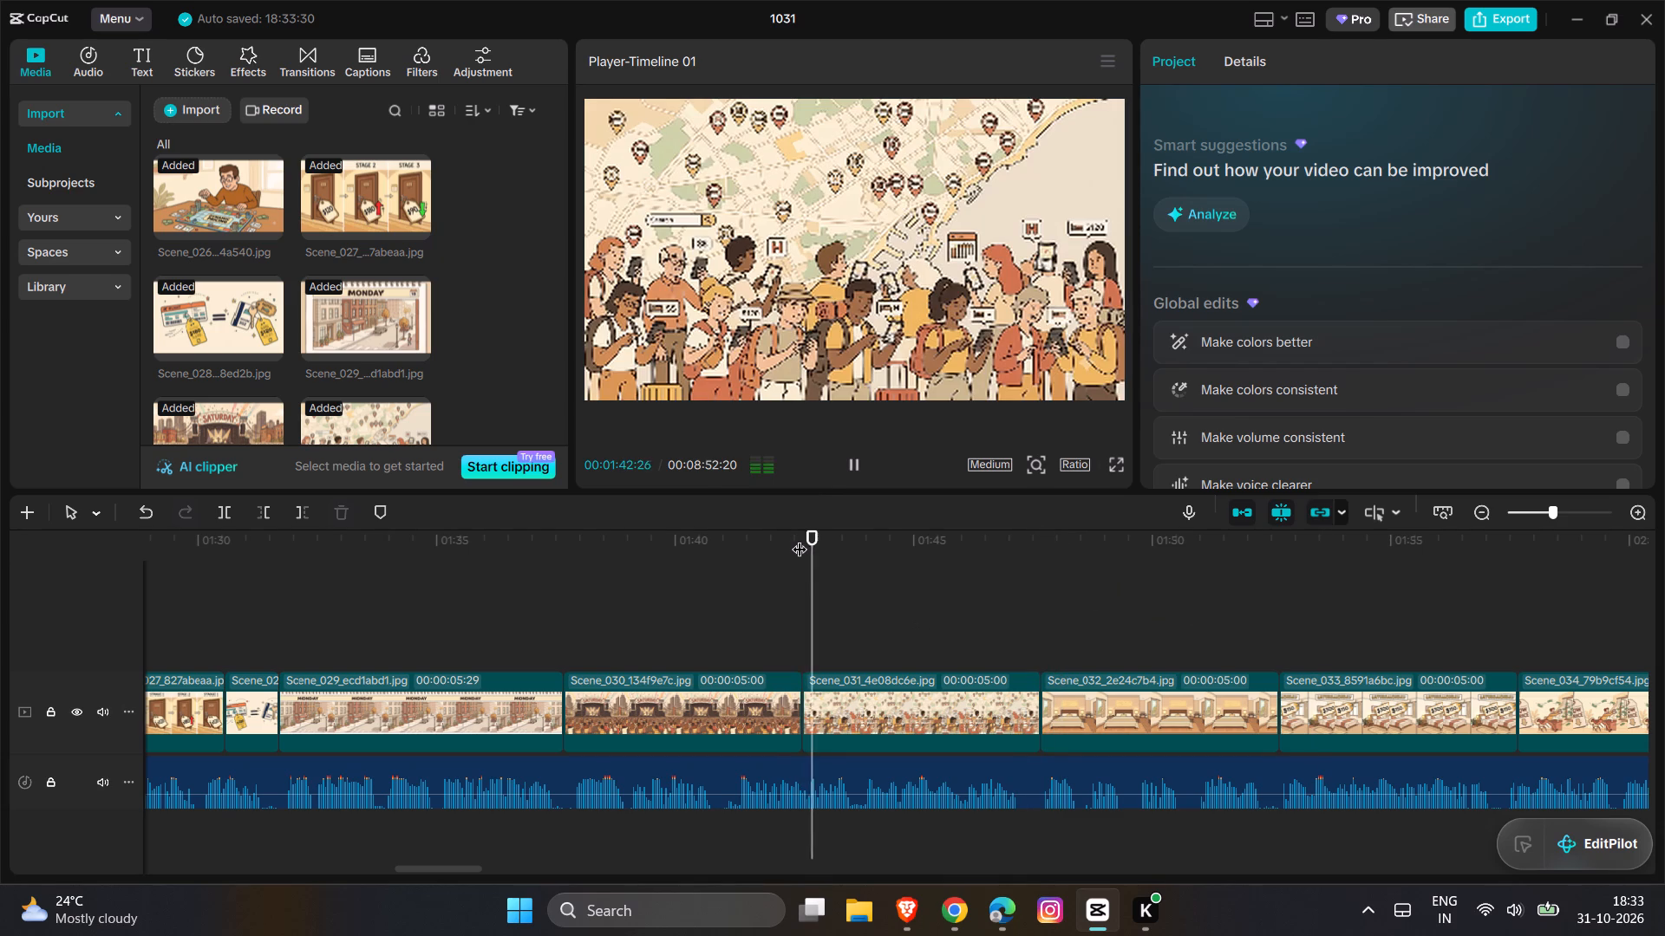
scroll(800, 538, left, 1)
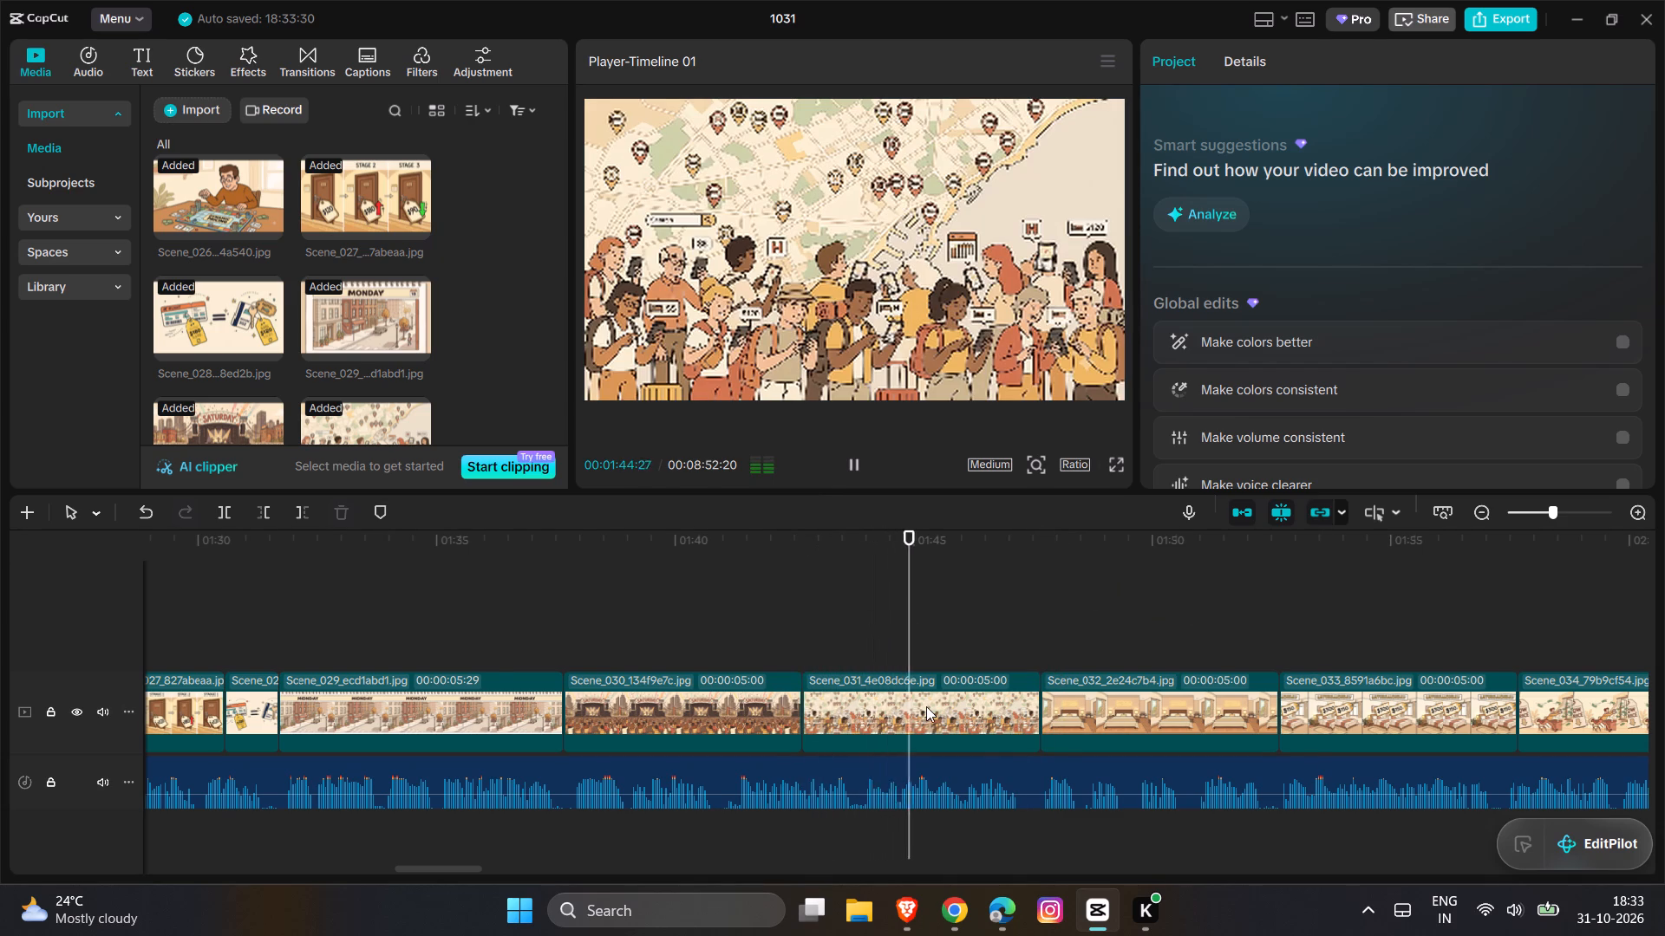
scroll(926, 706, left, 1)
key(space)
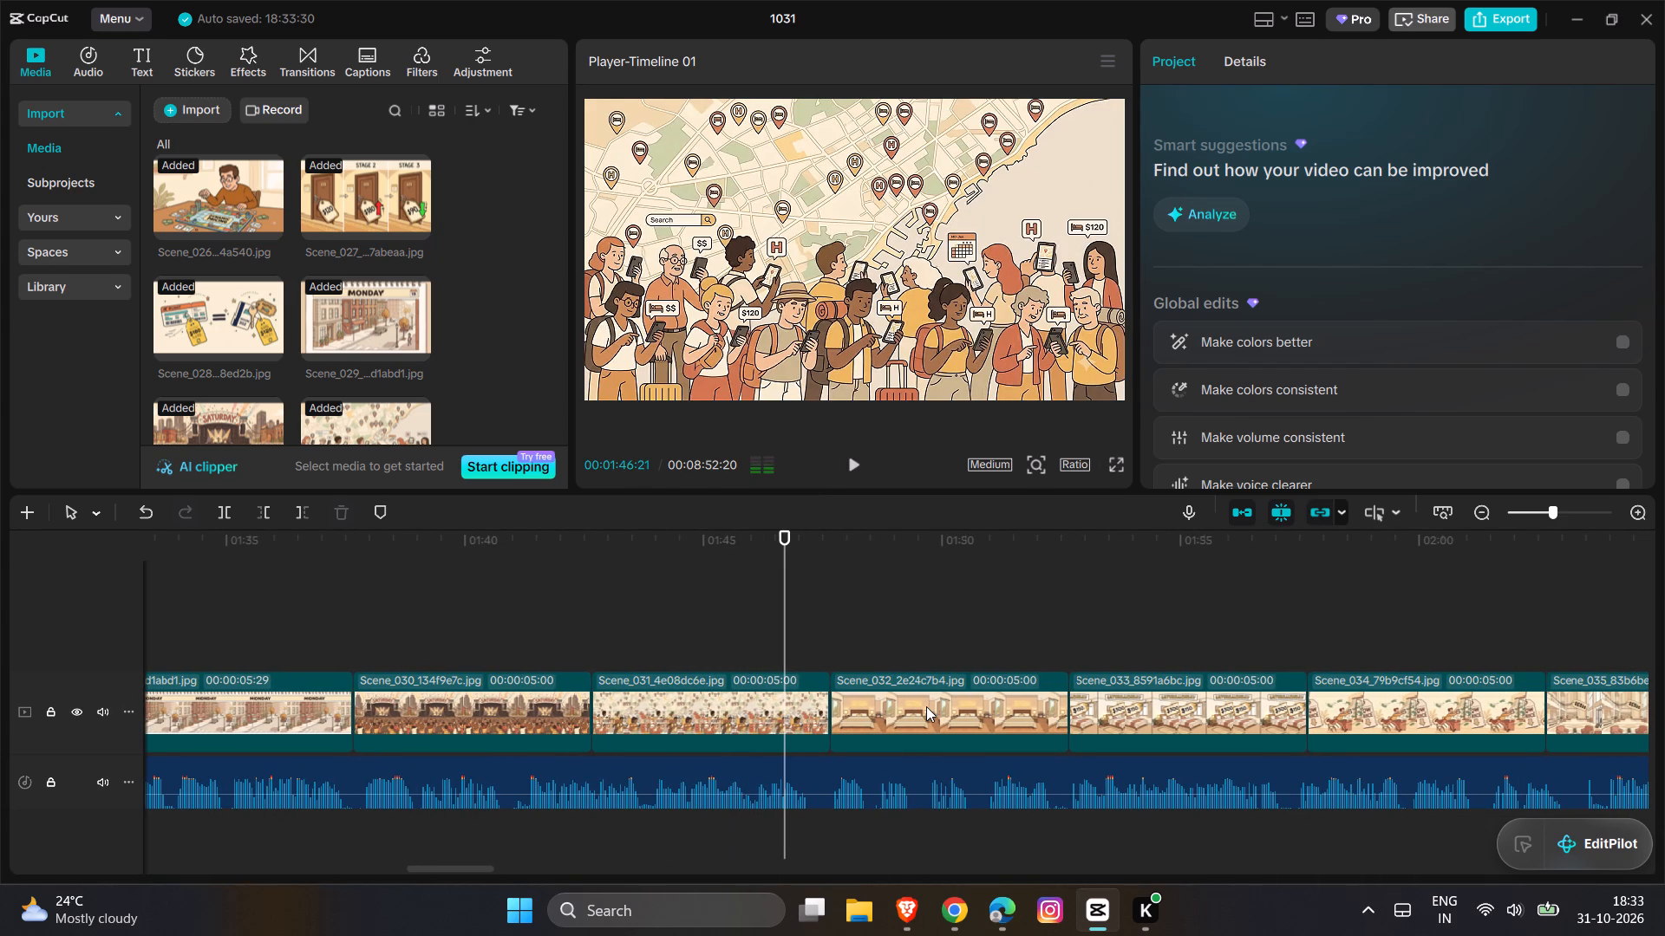
click(499, 595)
key(space)
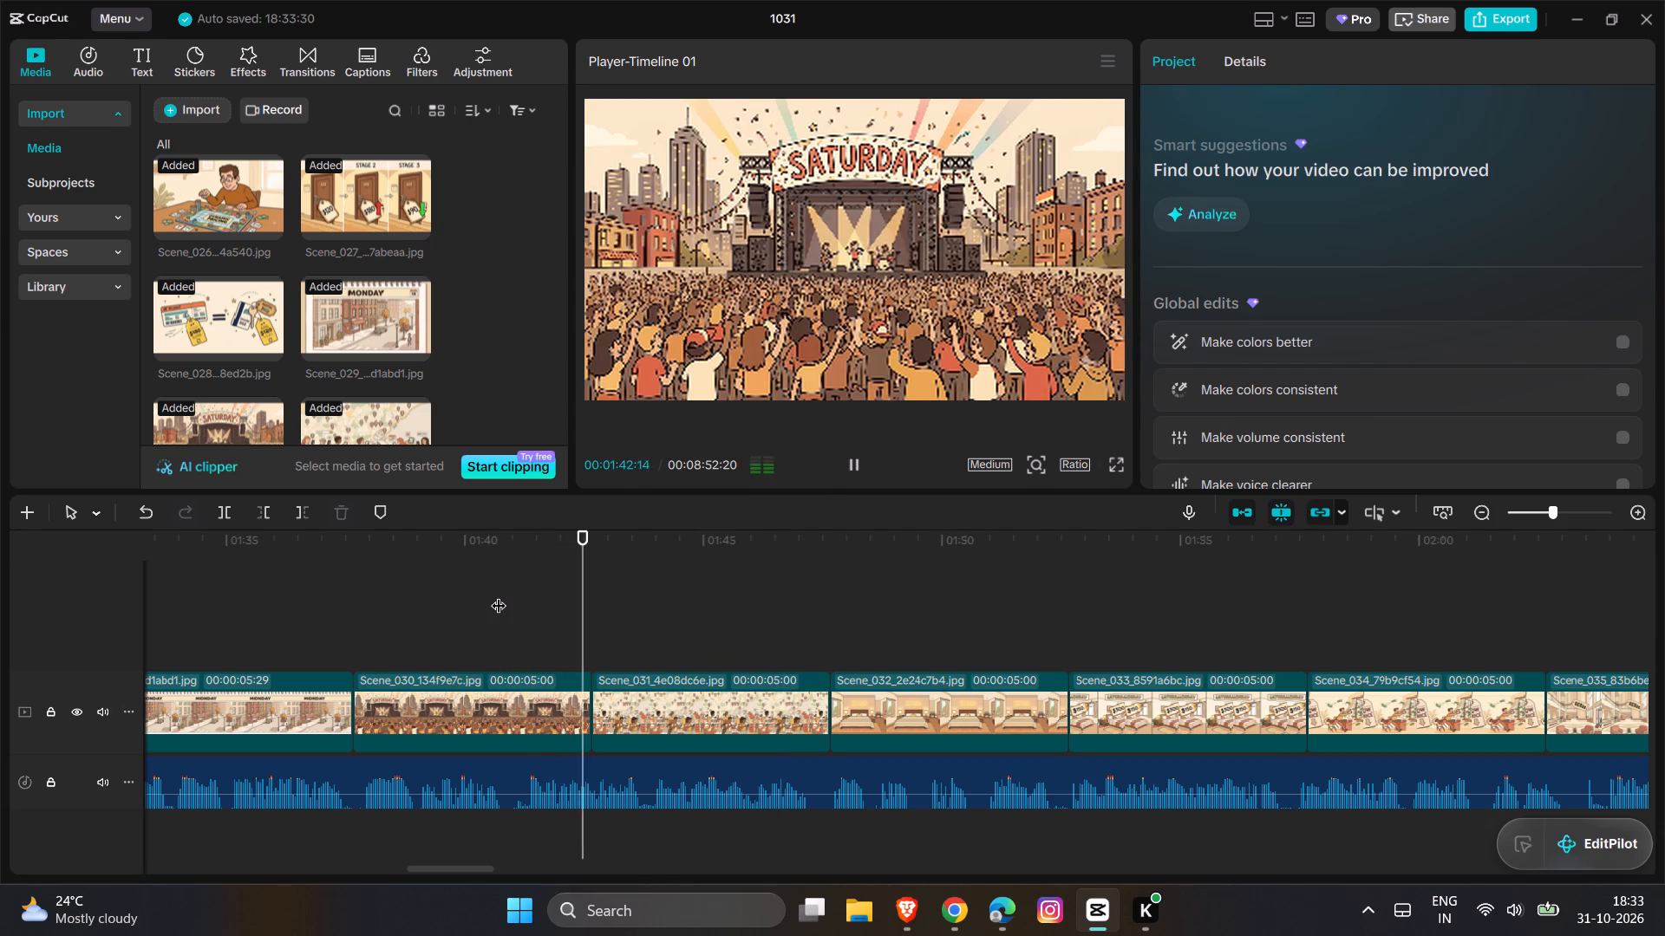
key(space)
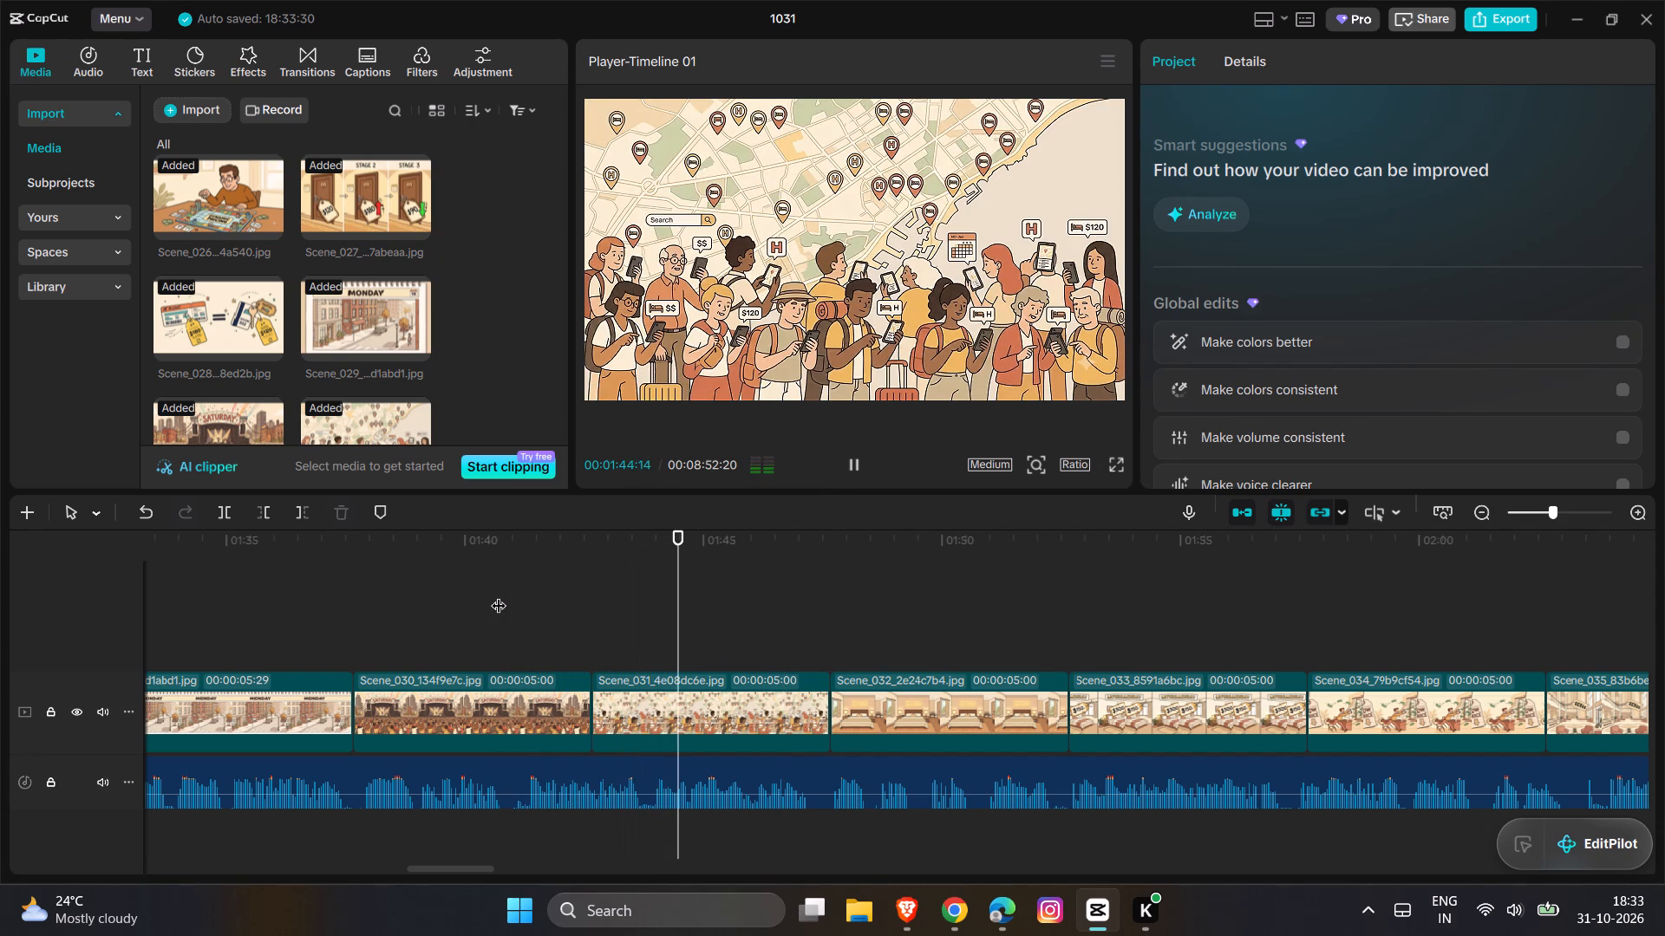
click(787, 725)
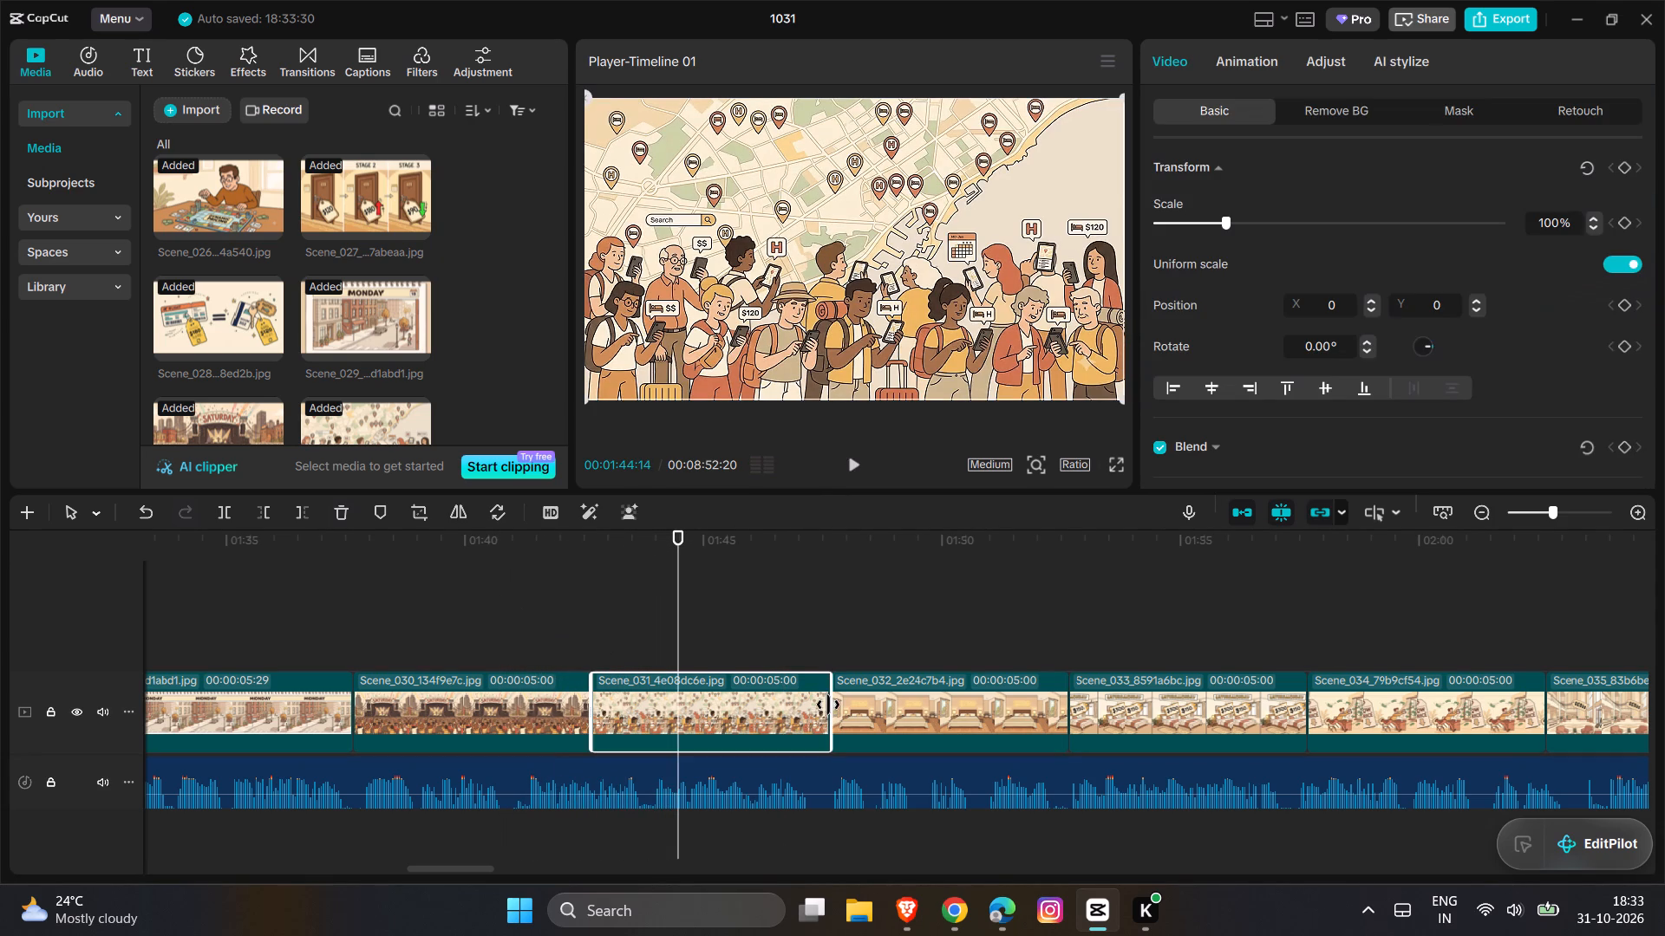
drag(828, 704, 677, 730)
Play the narration over Scene_032 through Scene_034 and trim the end of Scene_034 to about 00:01:58:19.
key(space)
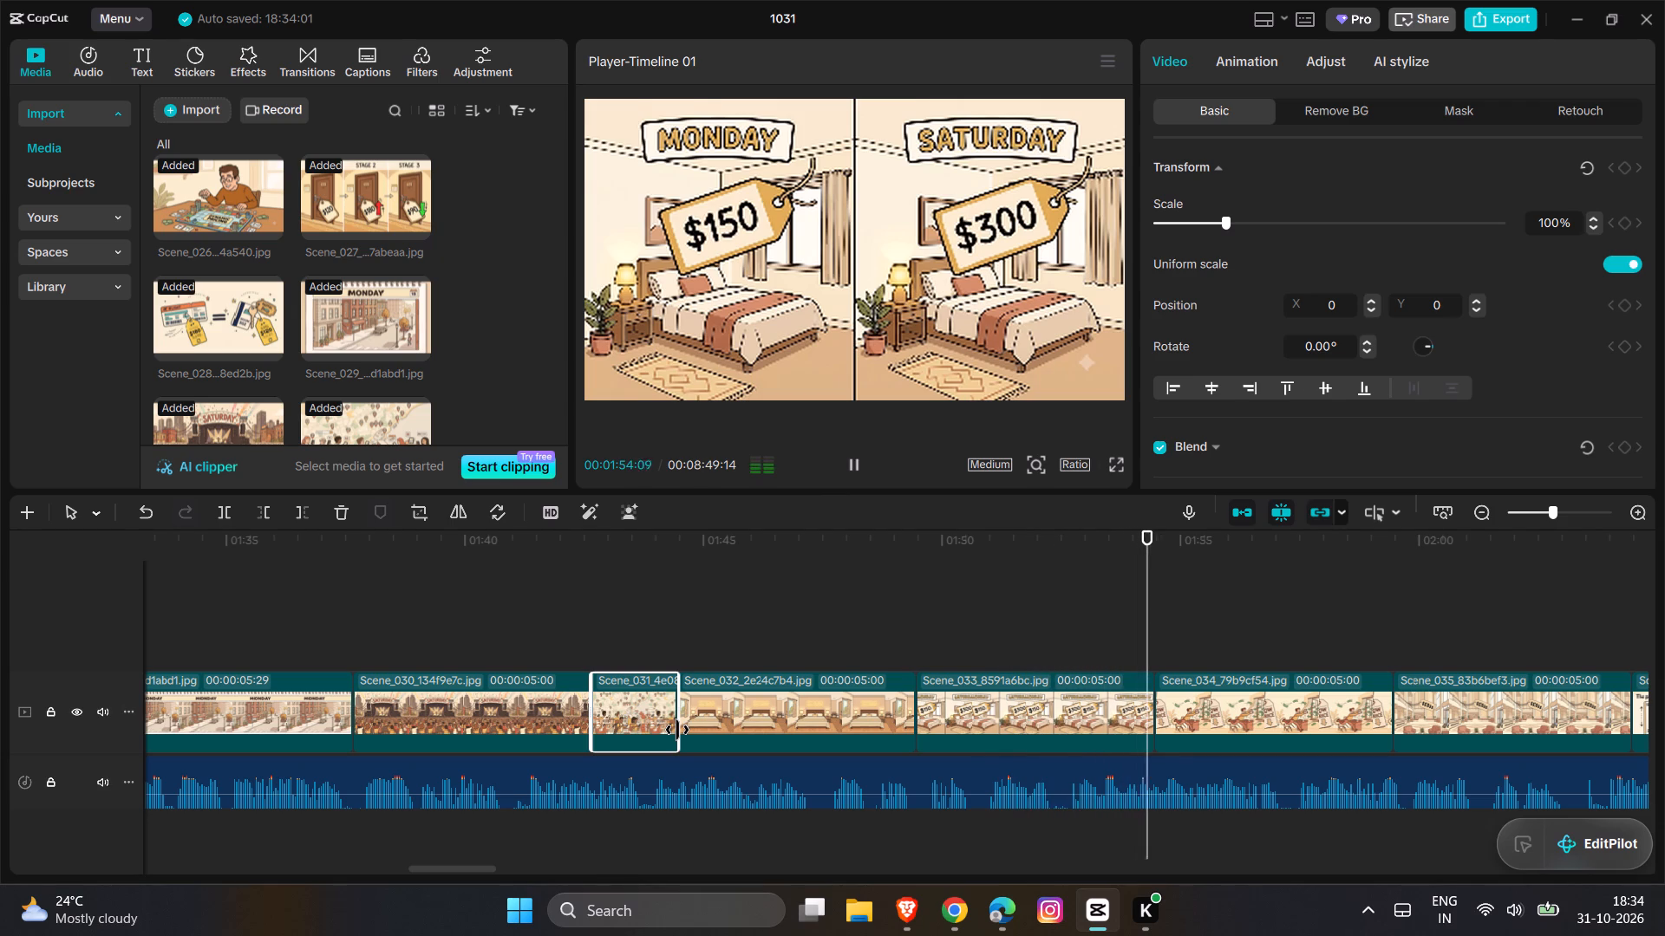
scroll(677, 730, left, 1)
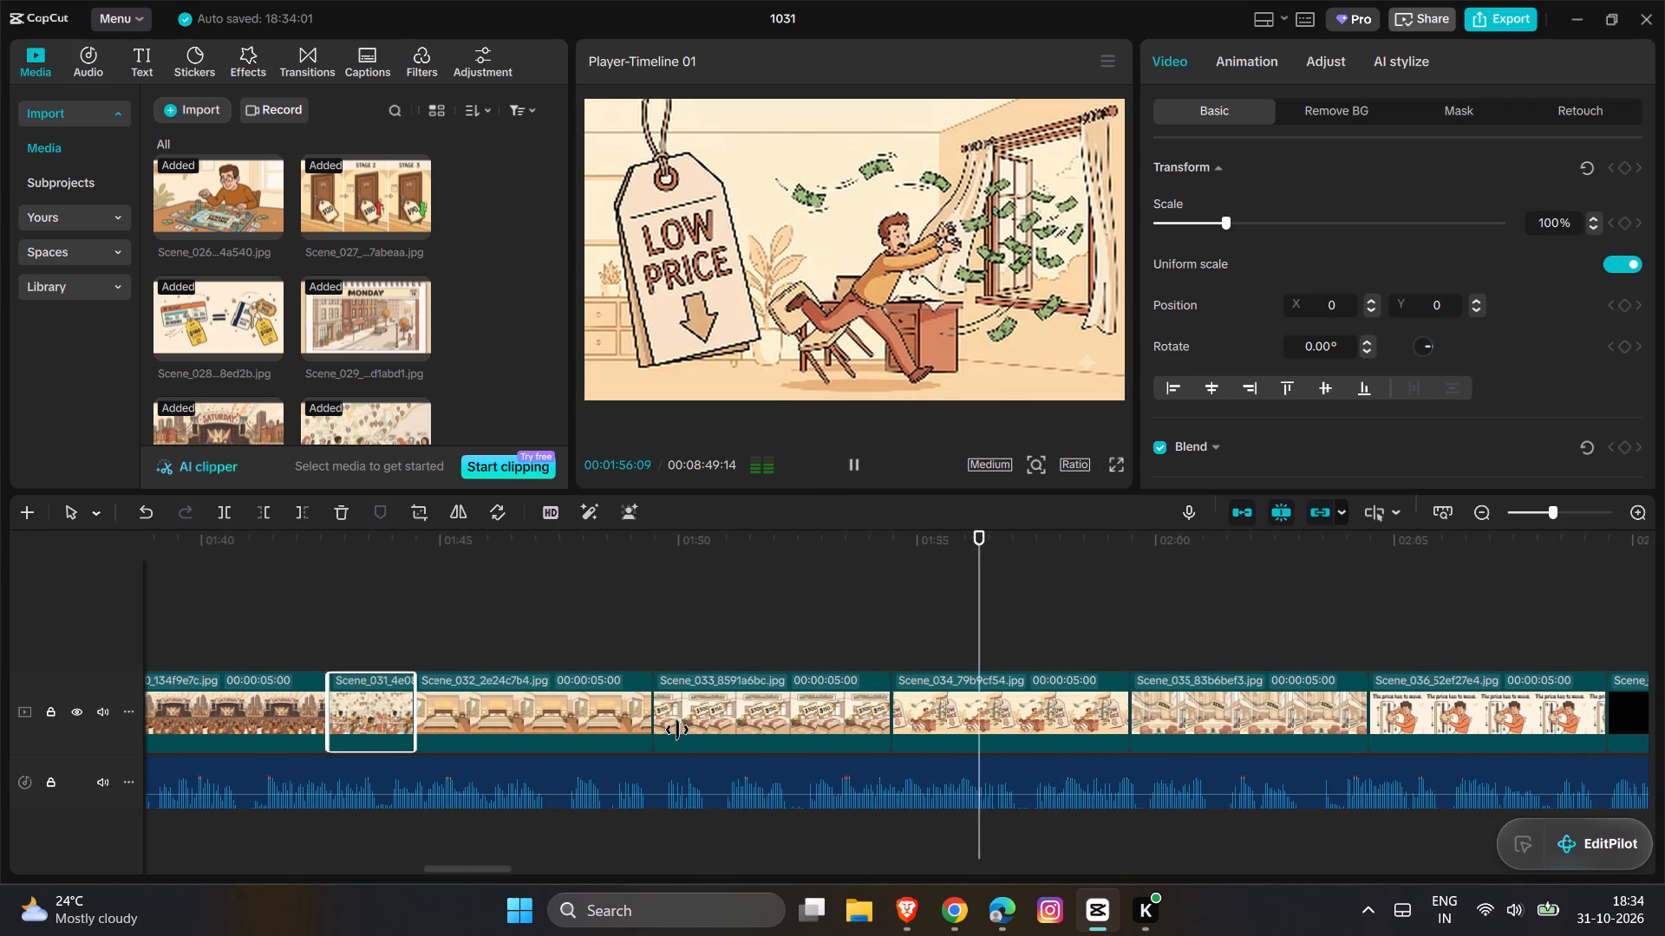
scroll(677, 730, left, 1)
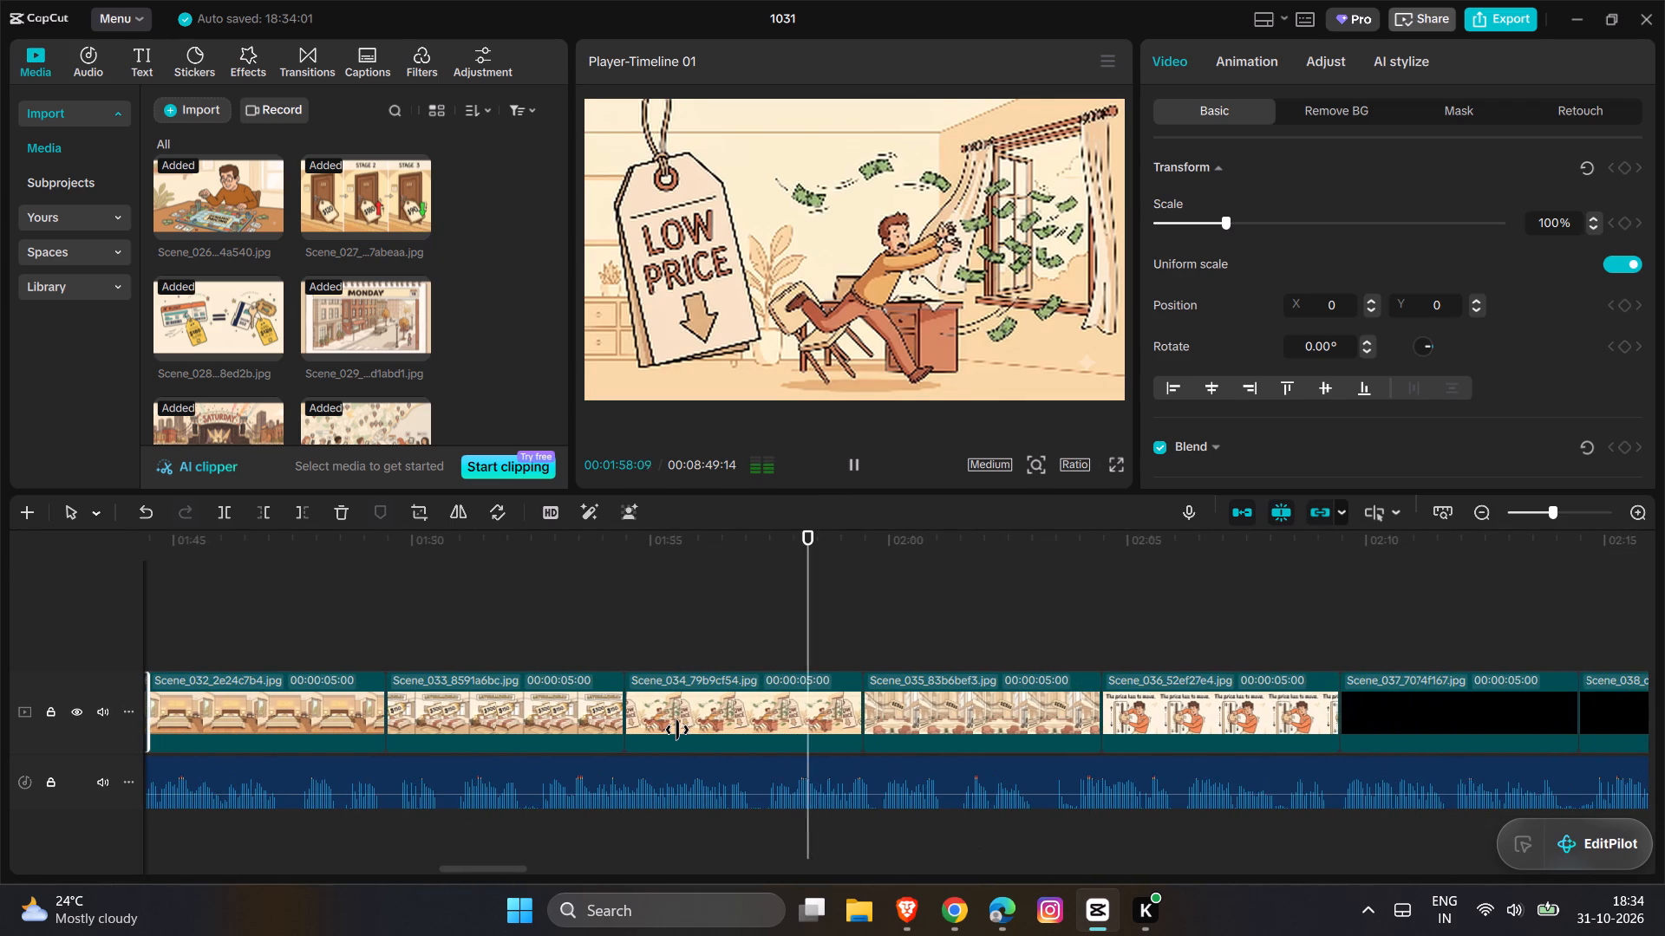
key(space)
click(761, 722)
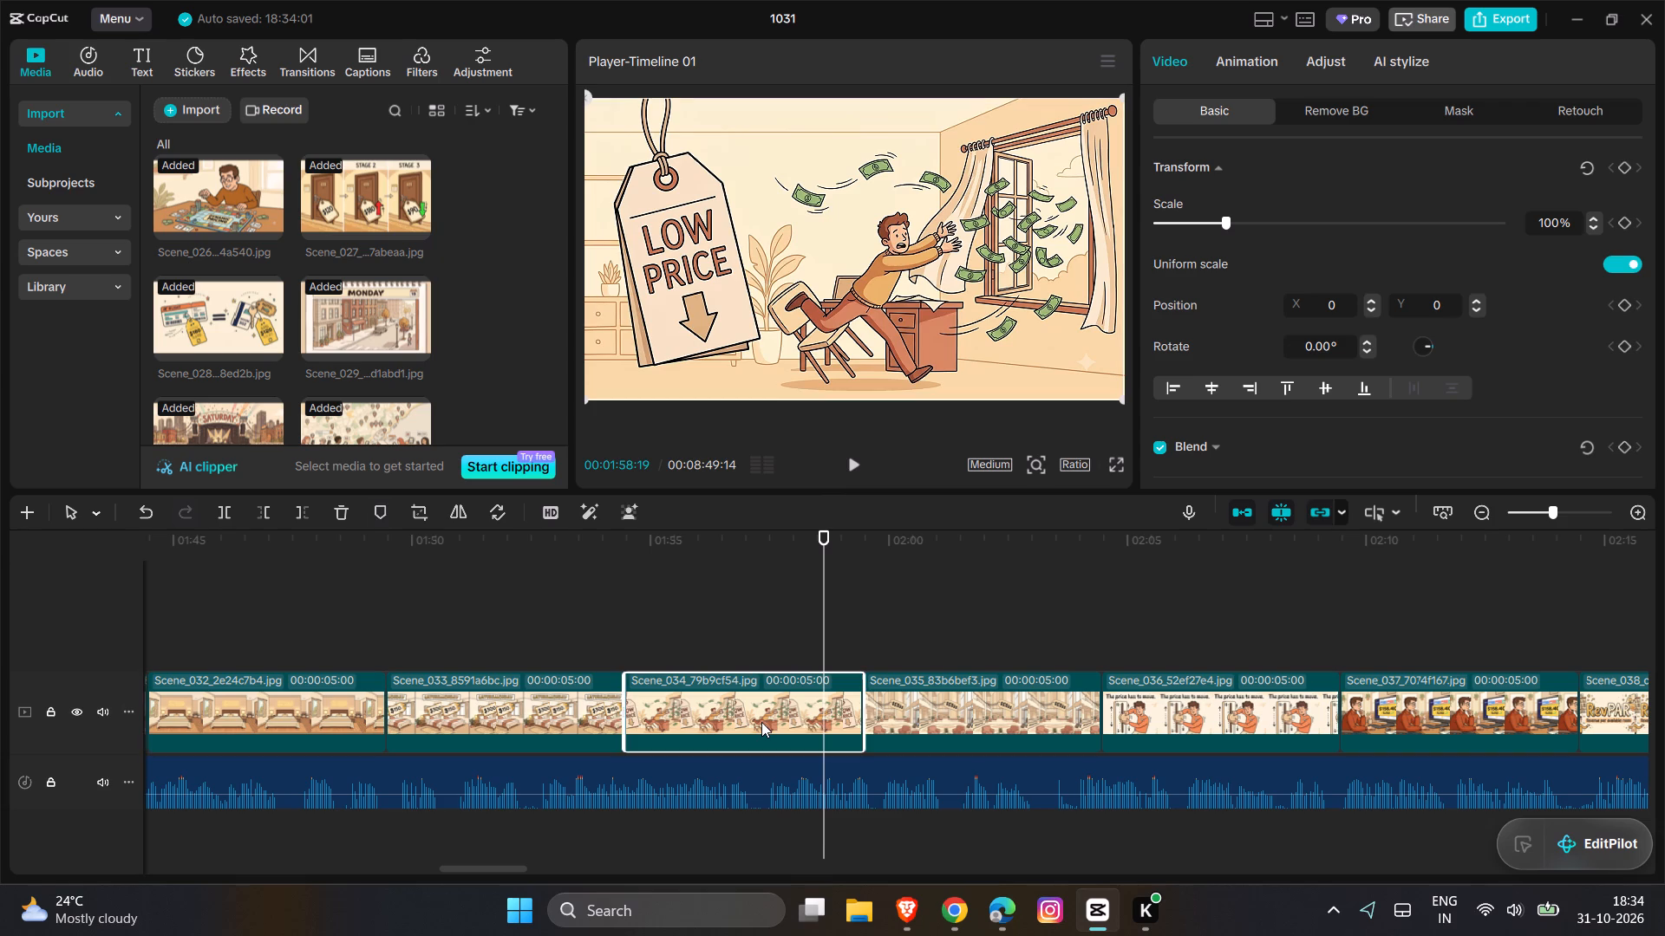
drag(862, 712, 824, 721)
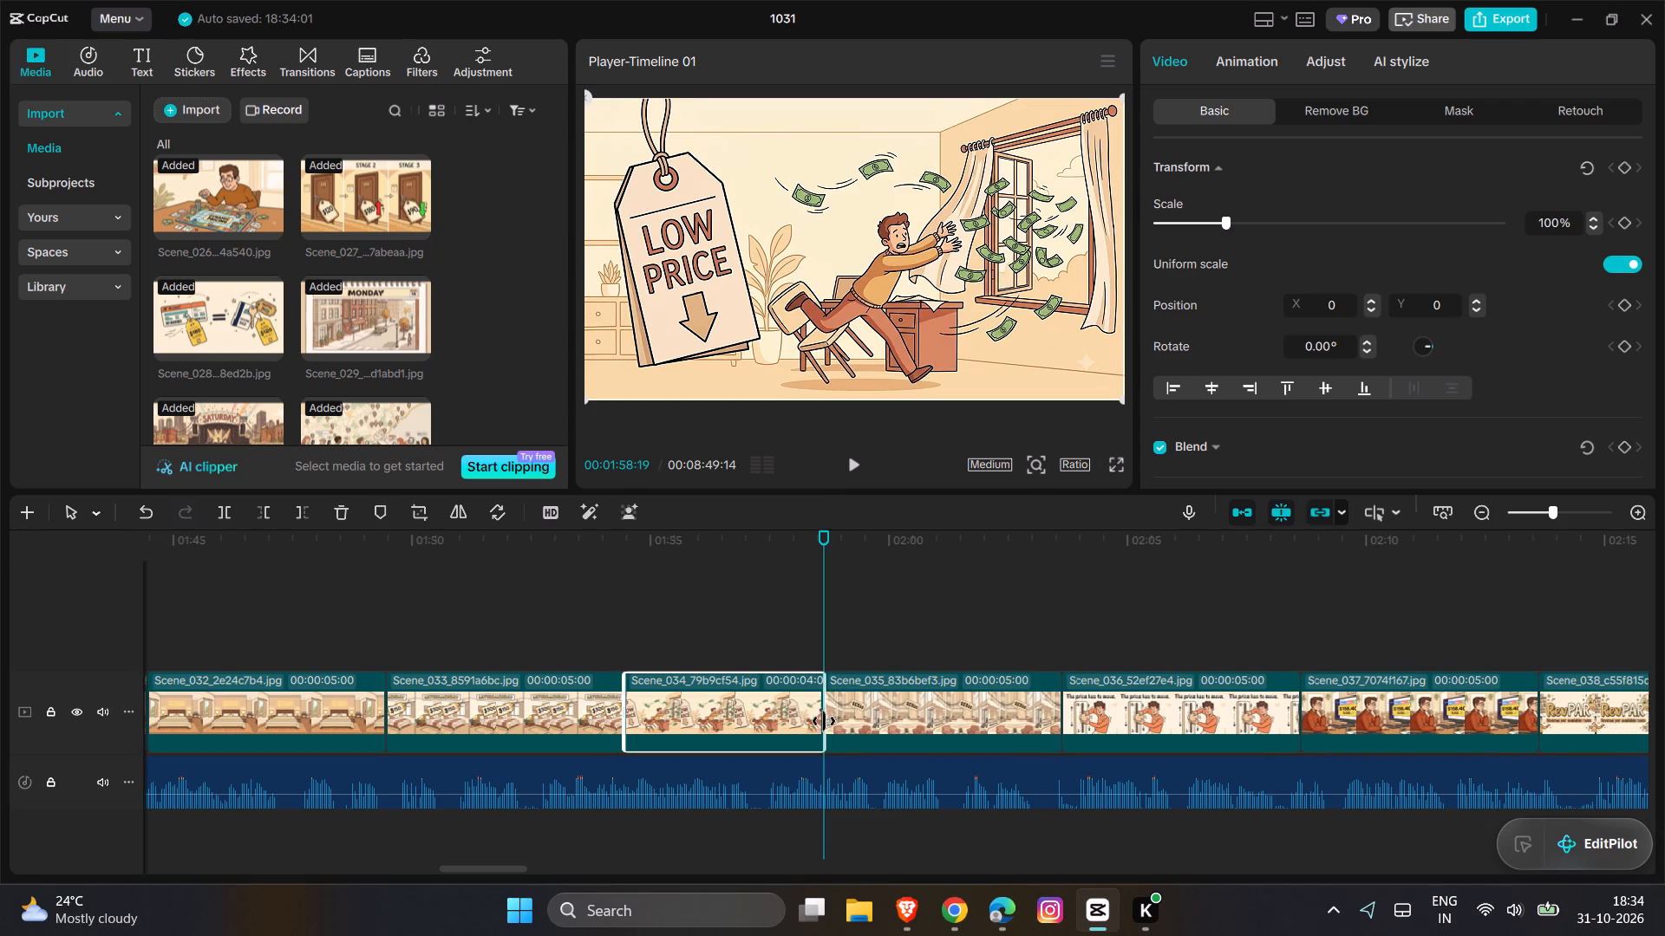
drag(824, 721, 822, 721)
Play the narration over Scene_035 and trim the end of Scene_035 to about 00:02:02:15.
key(space)
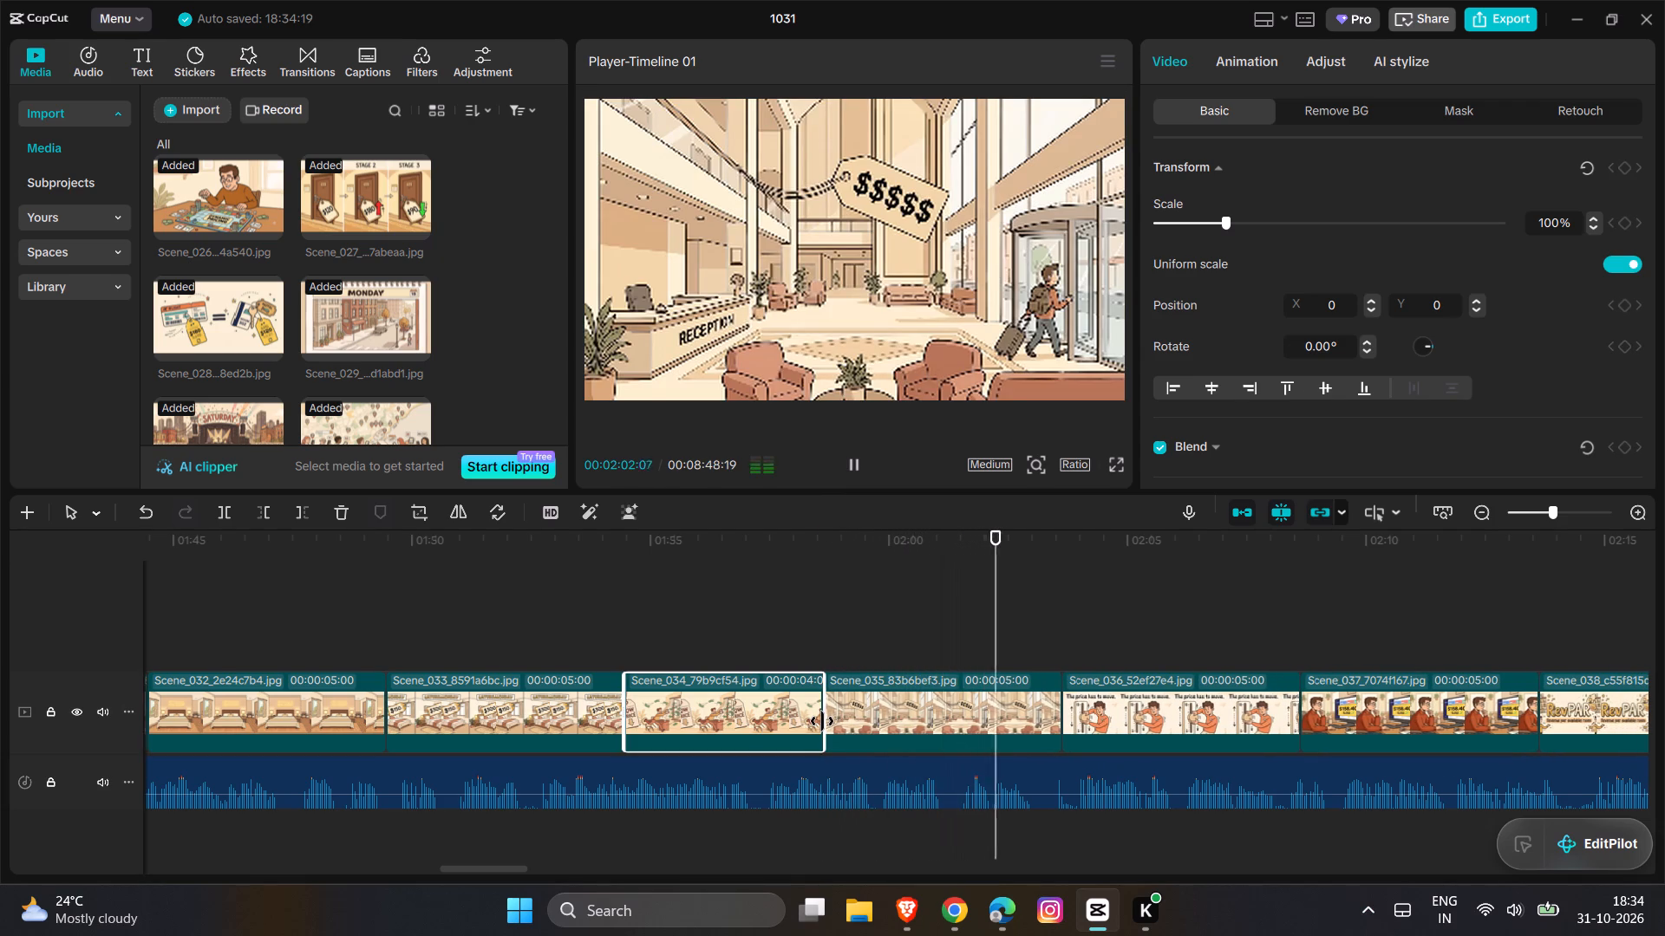
key(space)
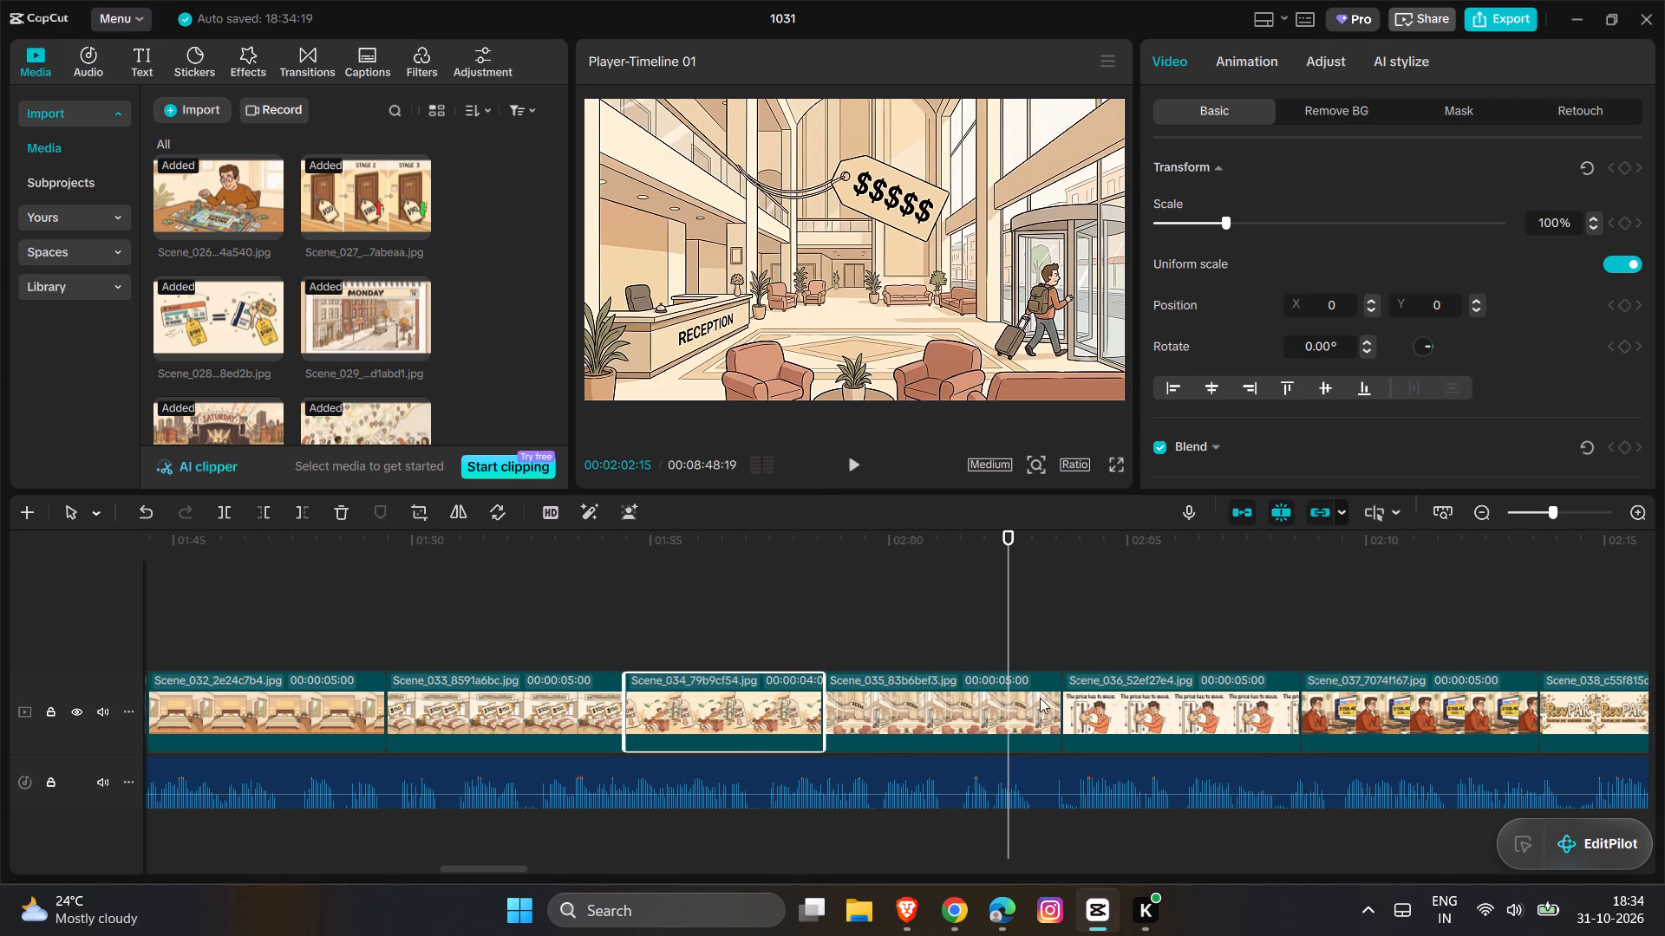
click(1040, 698)
drag(1060, 699, 1009, 712)
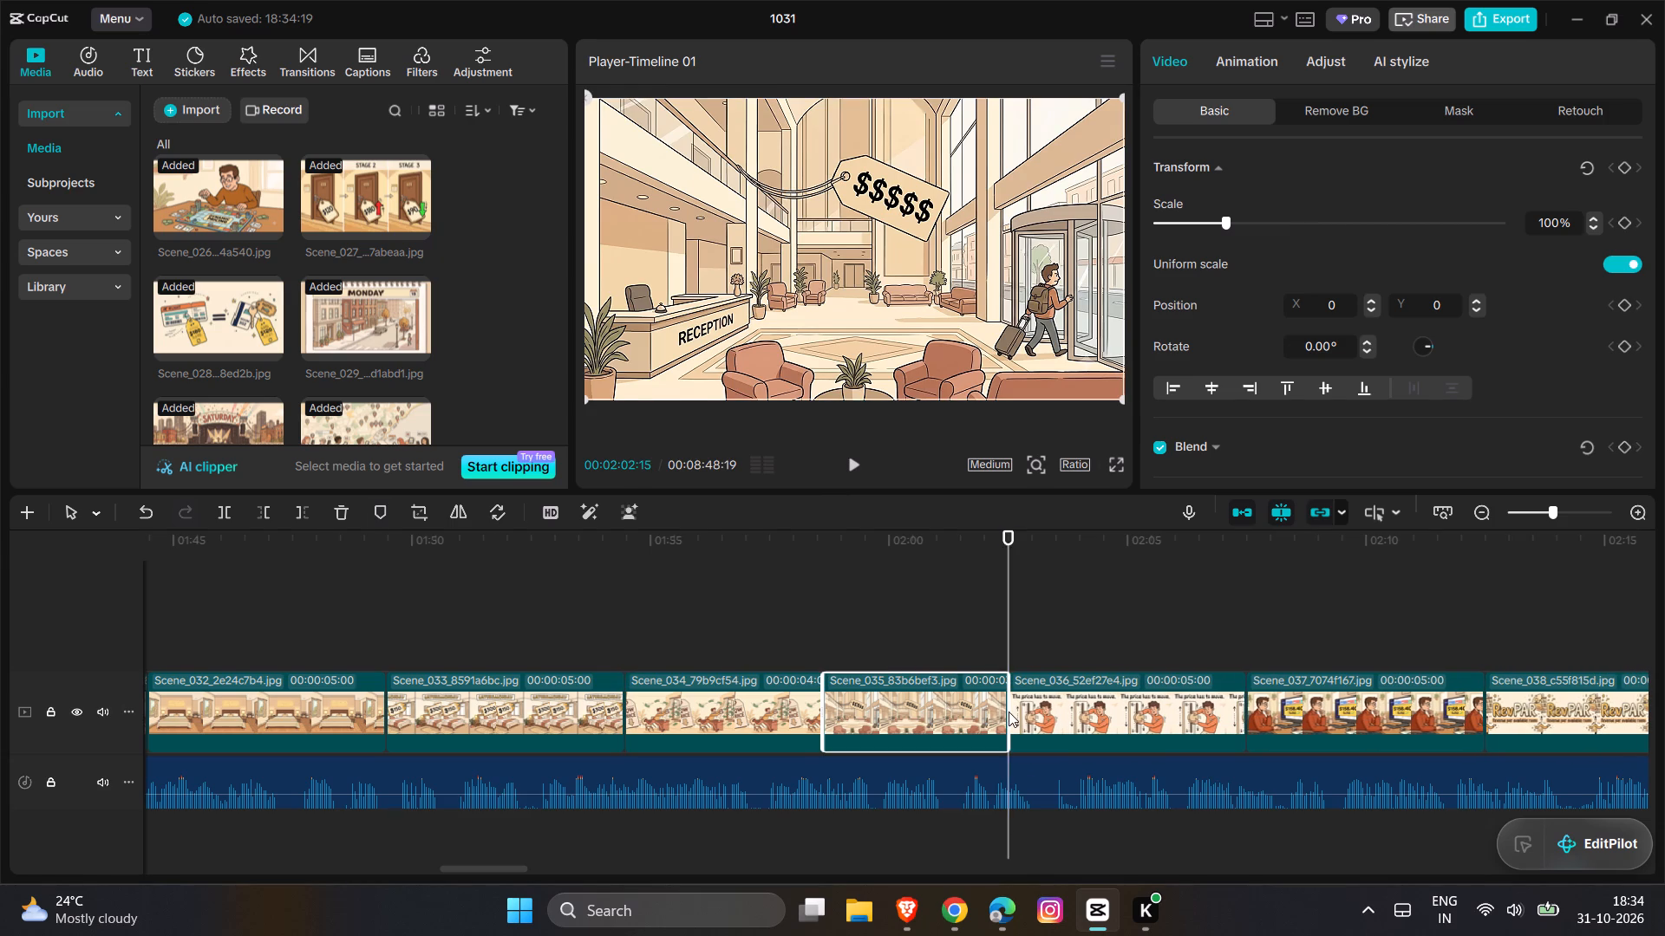
Play the narration over Scene_036 and trim the end of Scene_036 to about 00:02:05:24.
key(space)
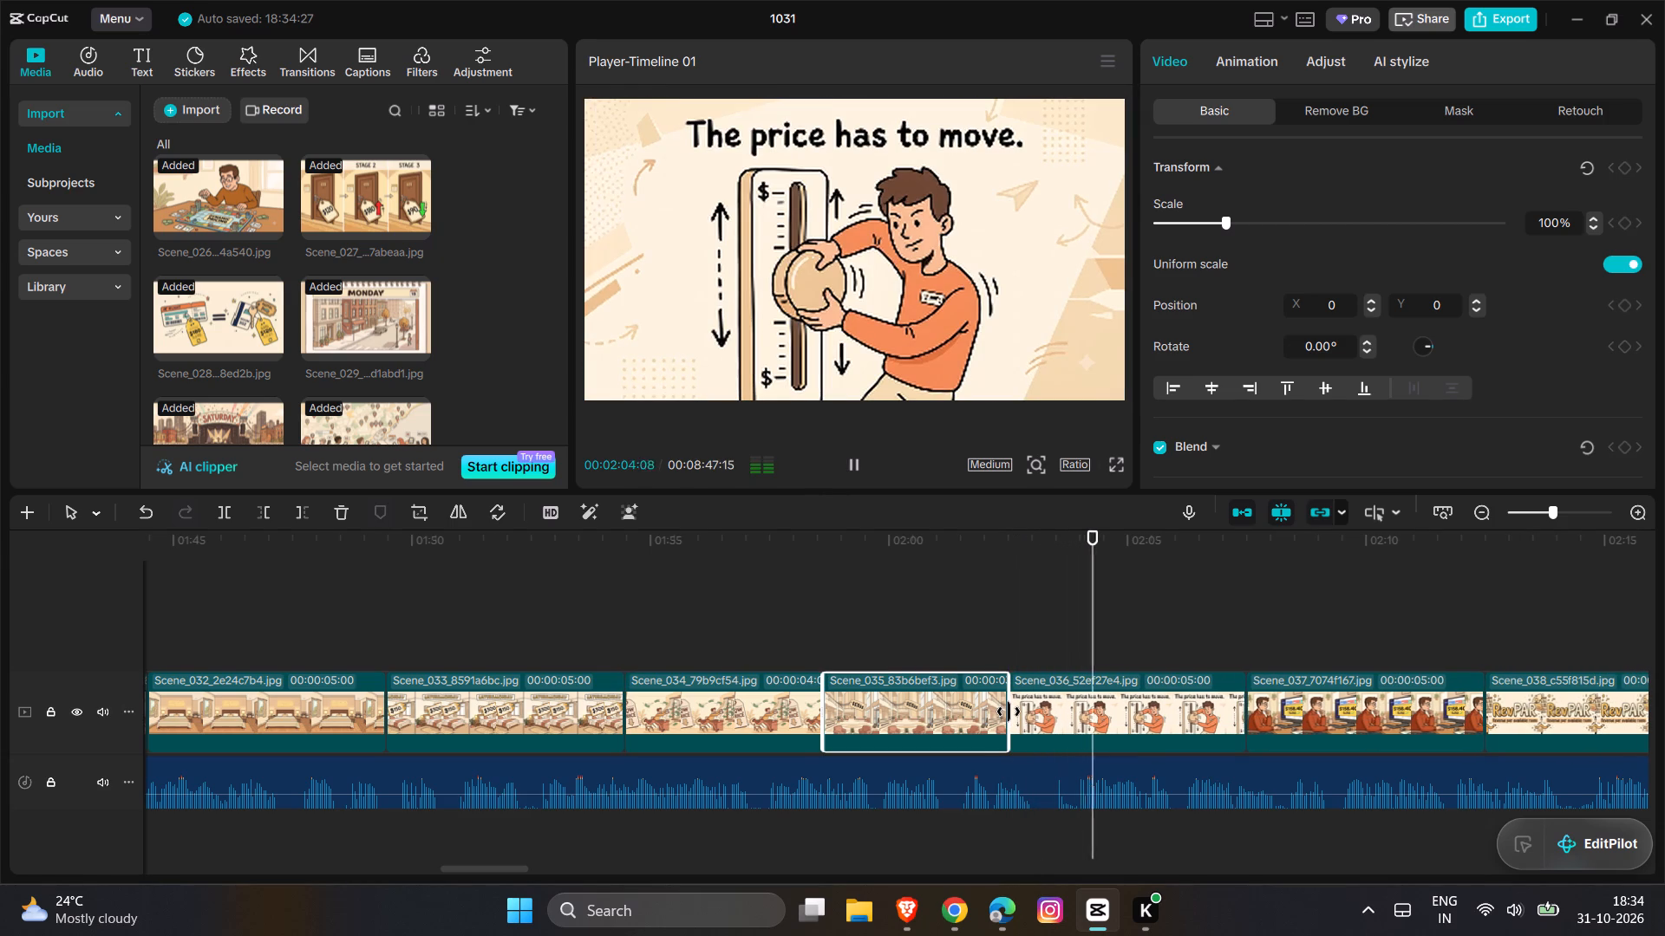
key(space)
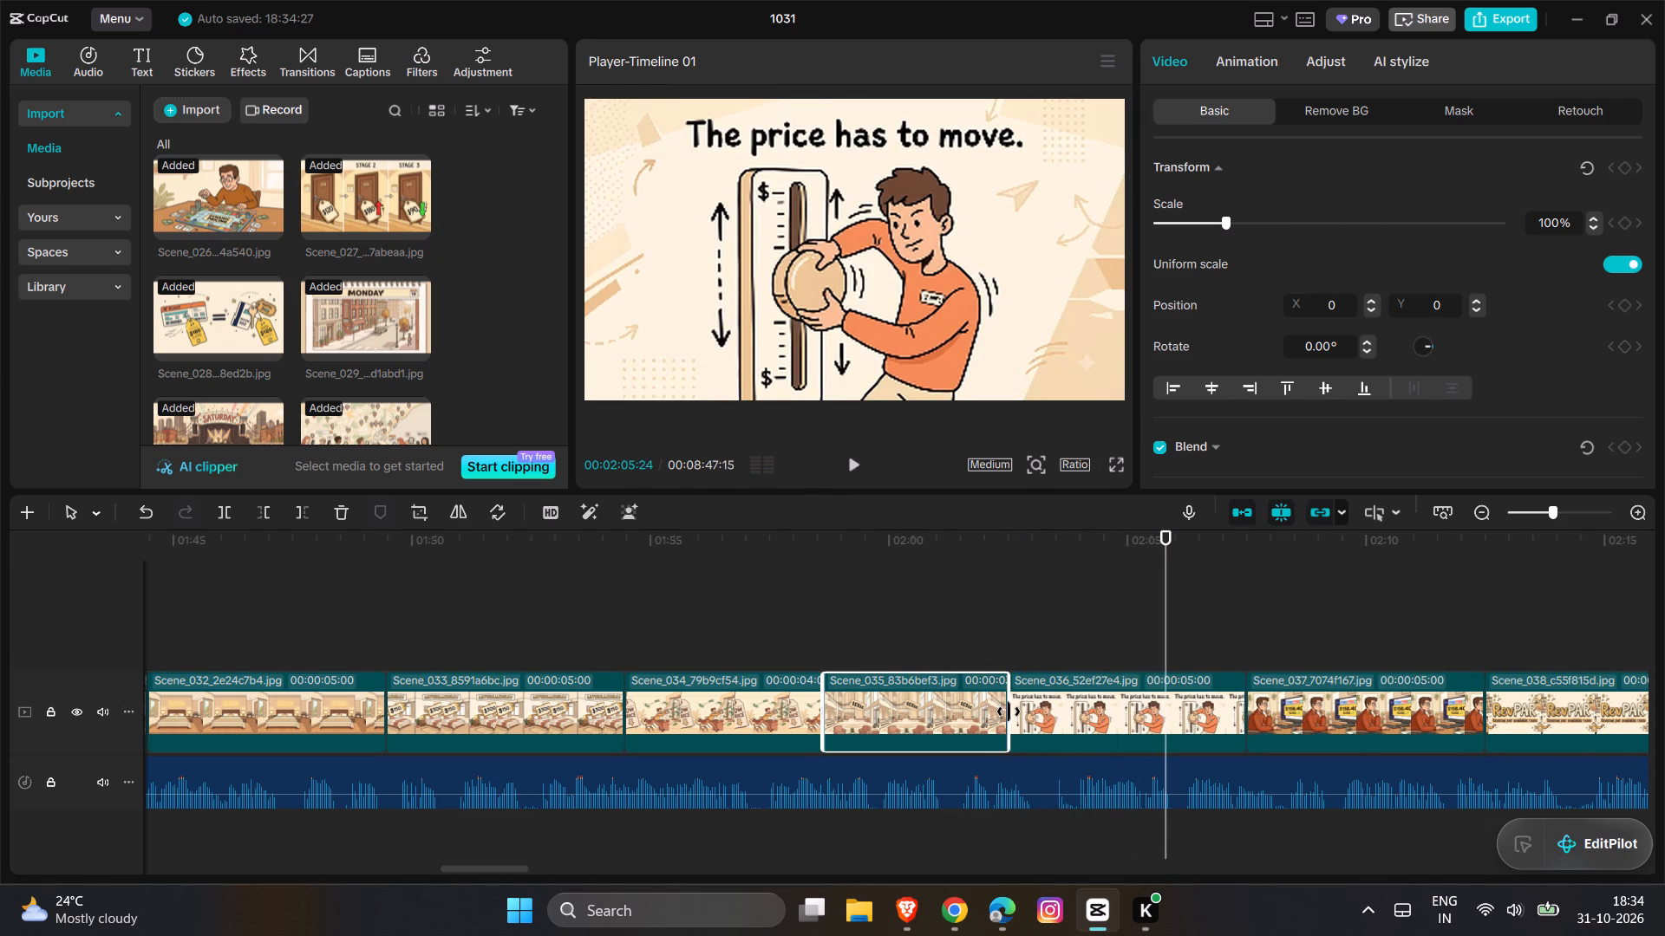
click(1159, 707)
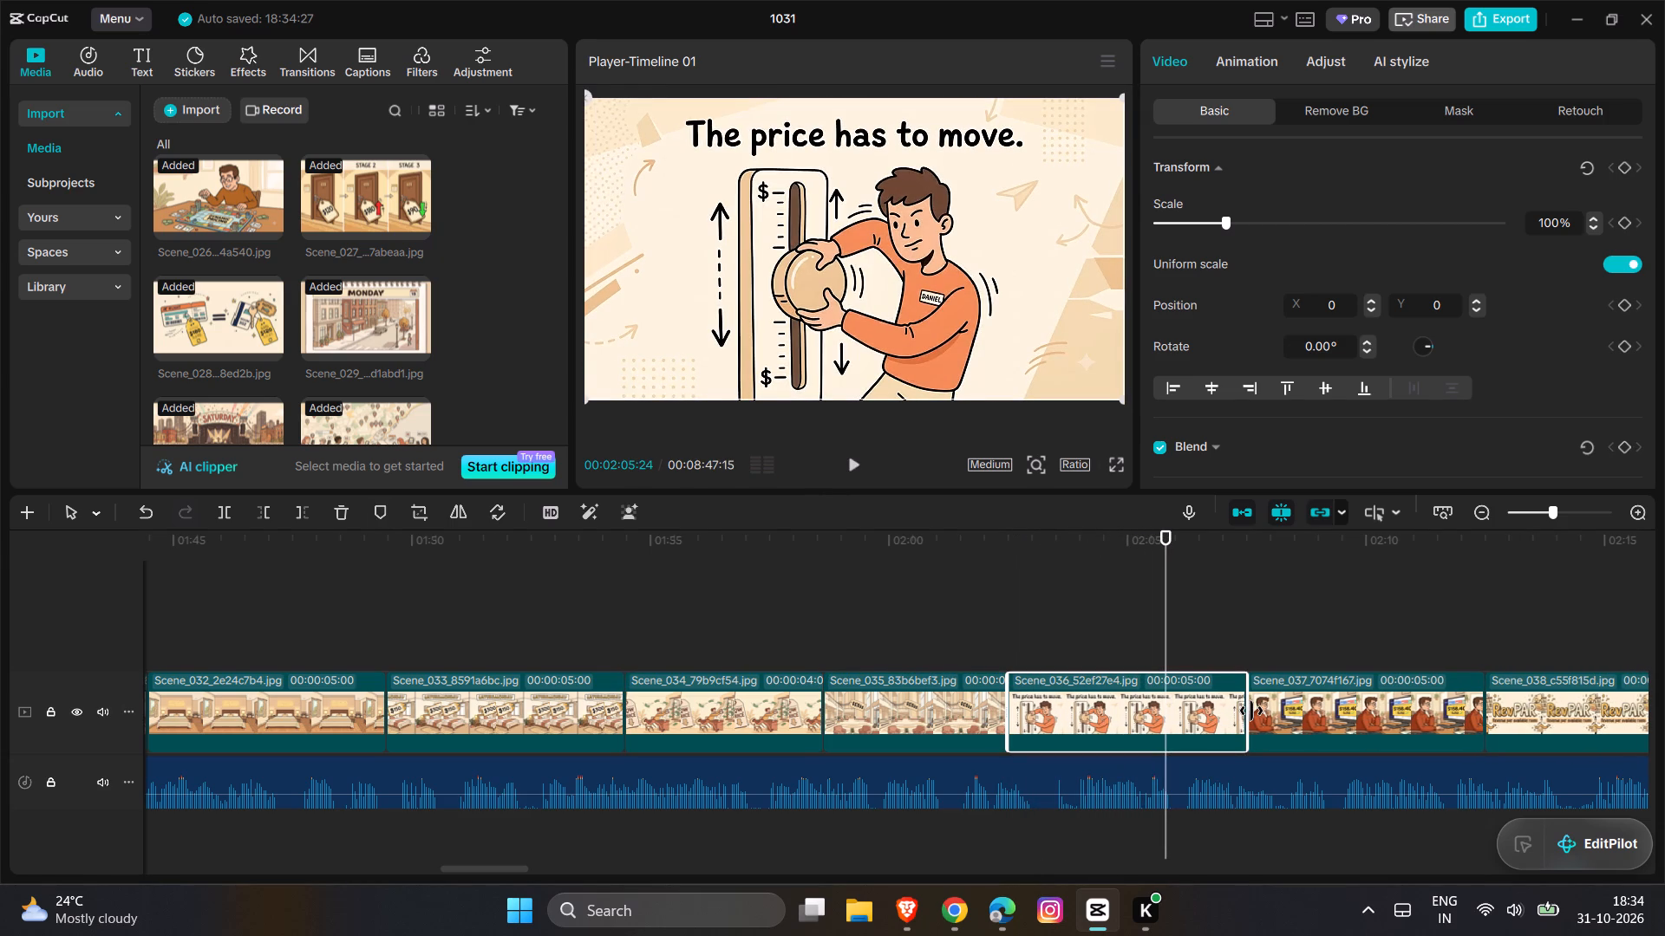
drag(1251, 711, 1167, 736)
Play the narration over Scene_037 into Scene_038 and trim the end of Scene_037 to a duration of about 00:00:04:18.
key(space)
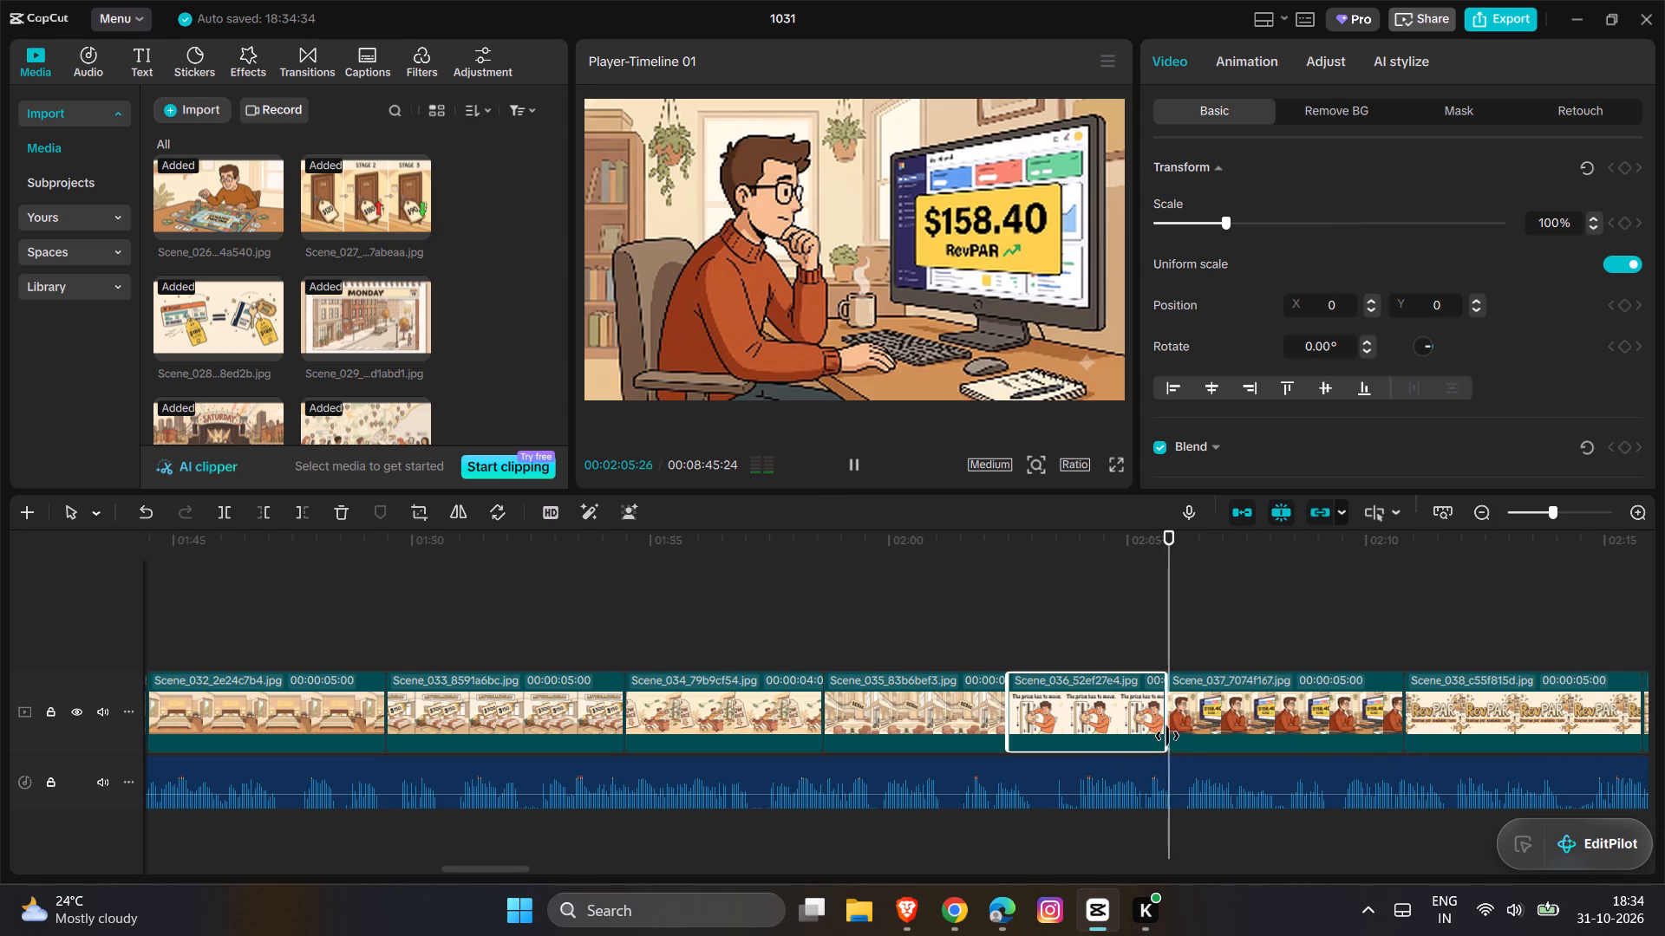
scroll(1167, 736, left, 1)
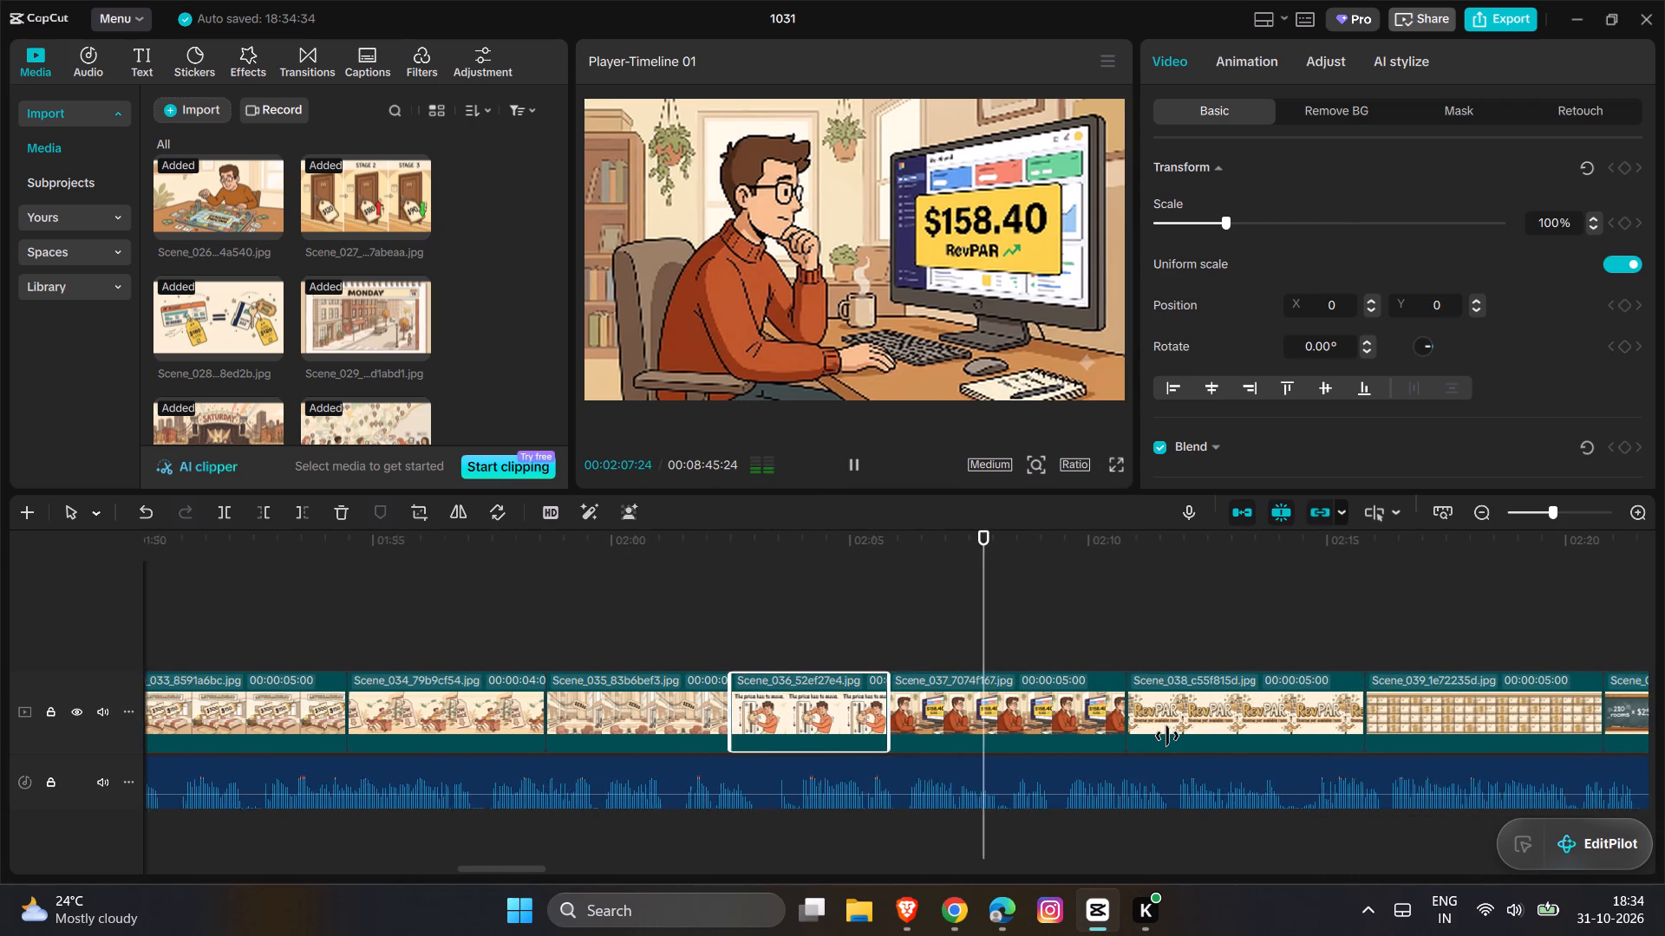
scroll(1167, 736, left, 1)
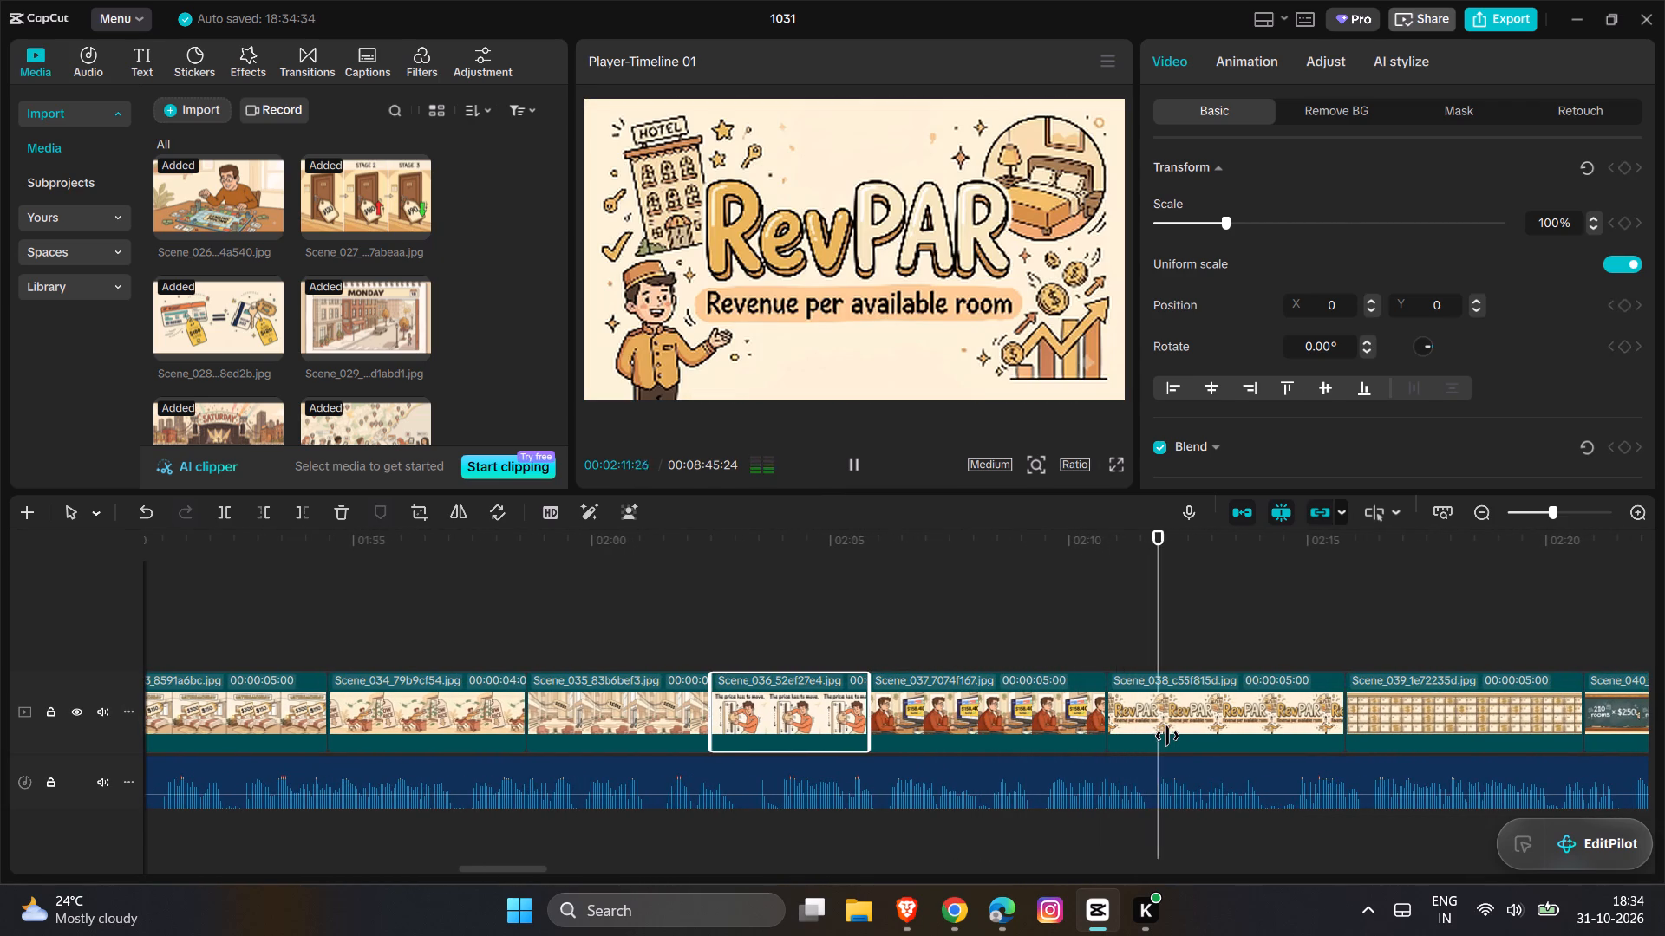
key(space)
click(1091, 725)
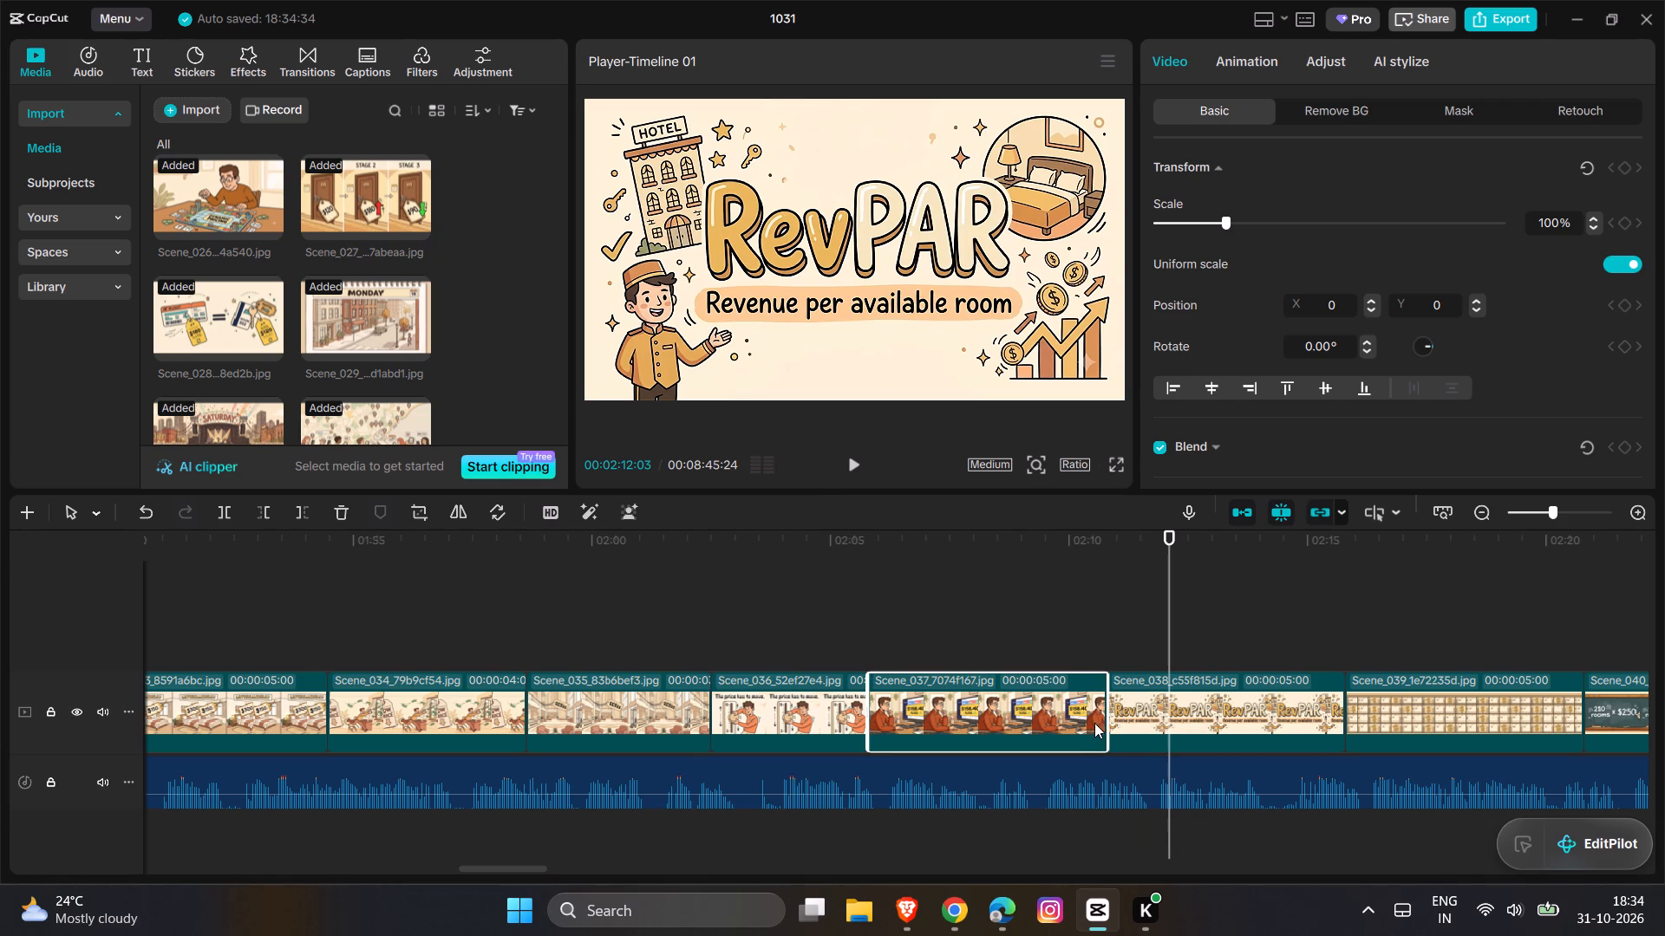
drag(1107, 716, 1082, 720)
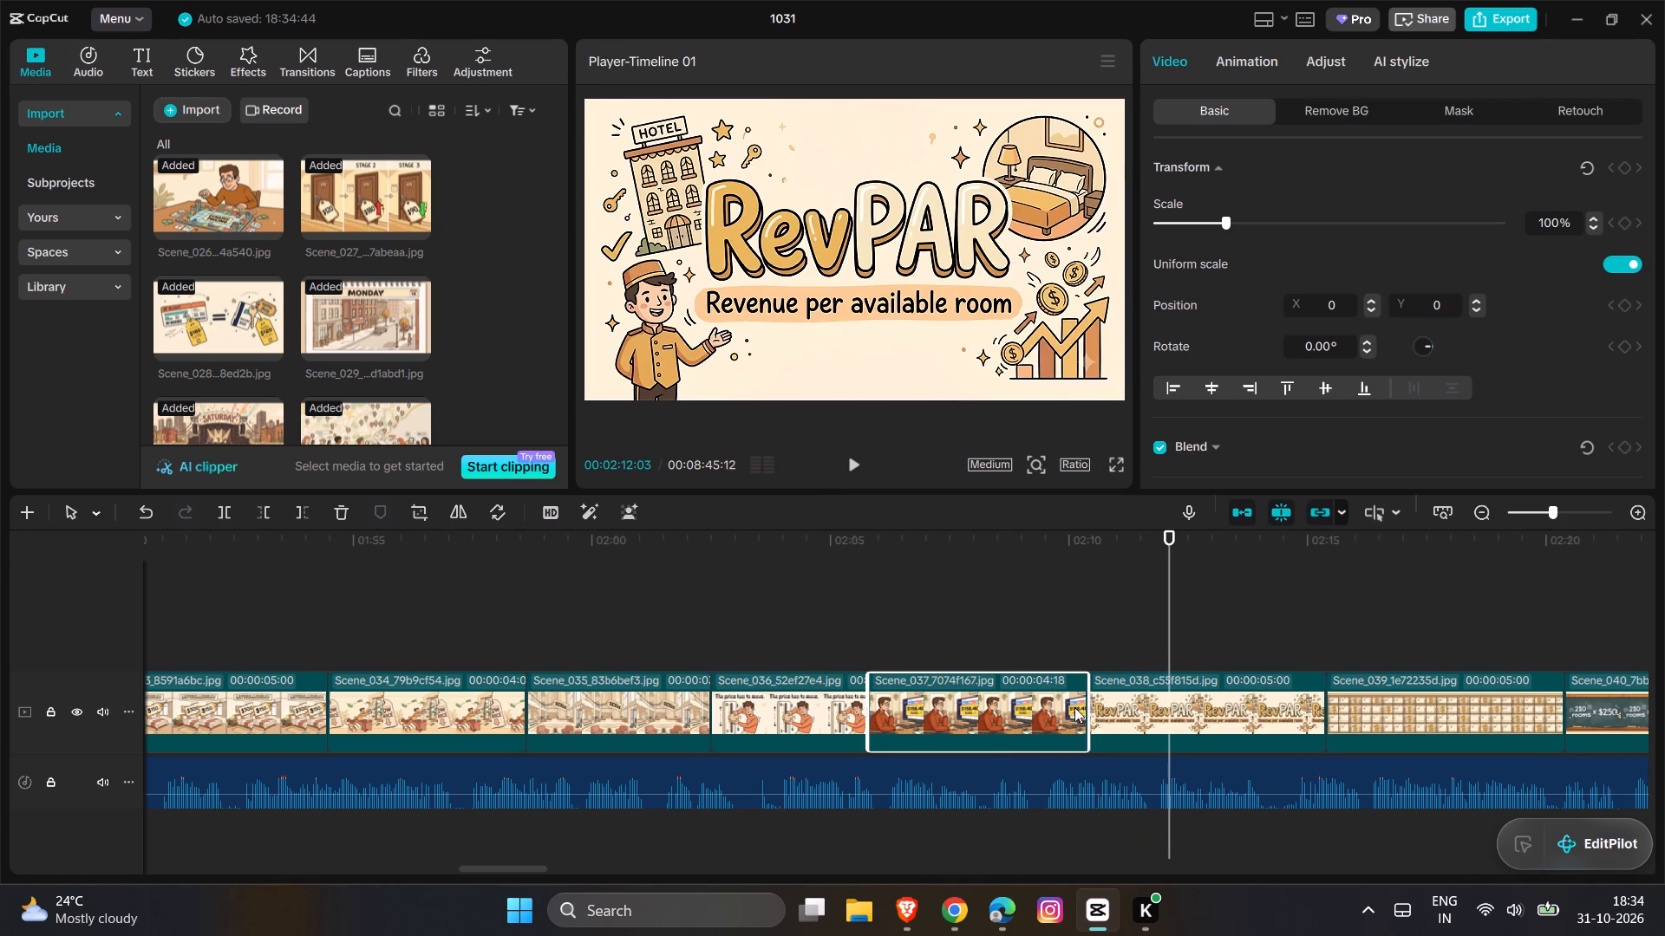
Replay the narration from the end of Scene_037 through Scene_038 and Scene_039 to judge where Scene_038 should end.
click(1055, 604)
key(space)
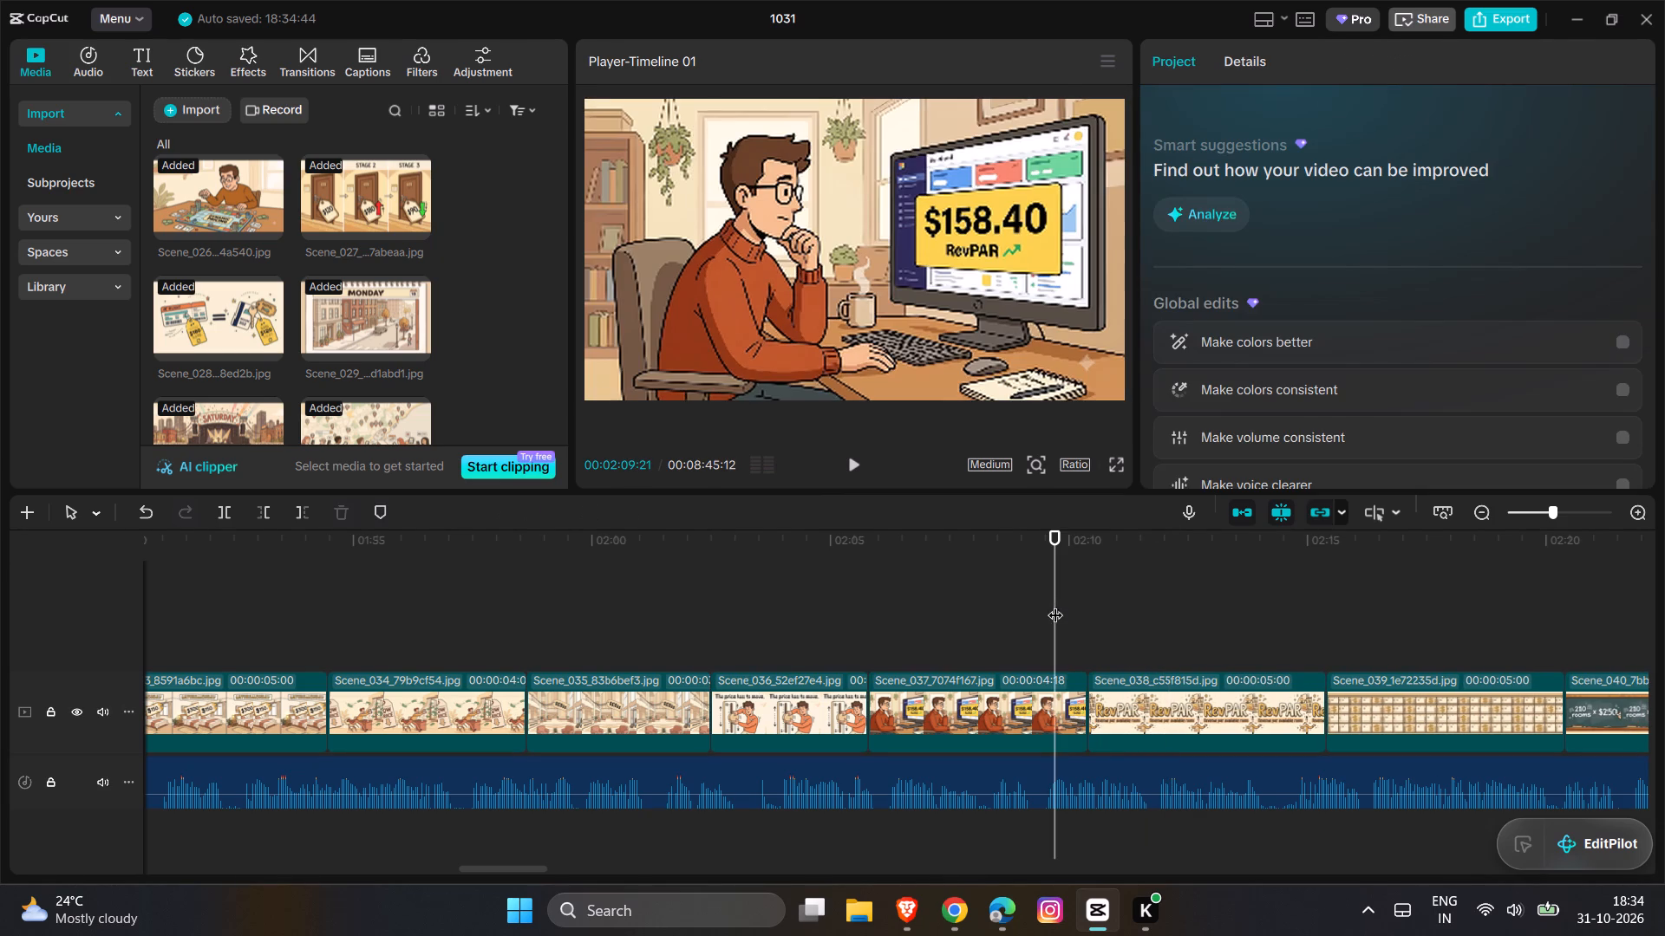
key(space)
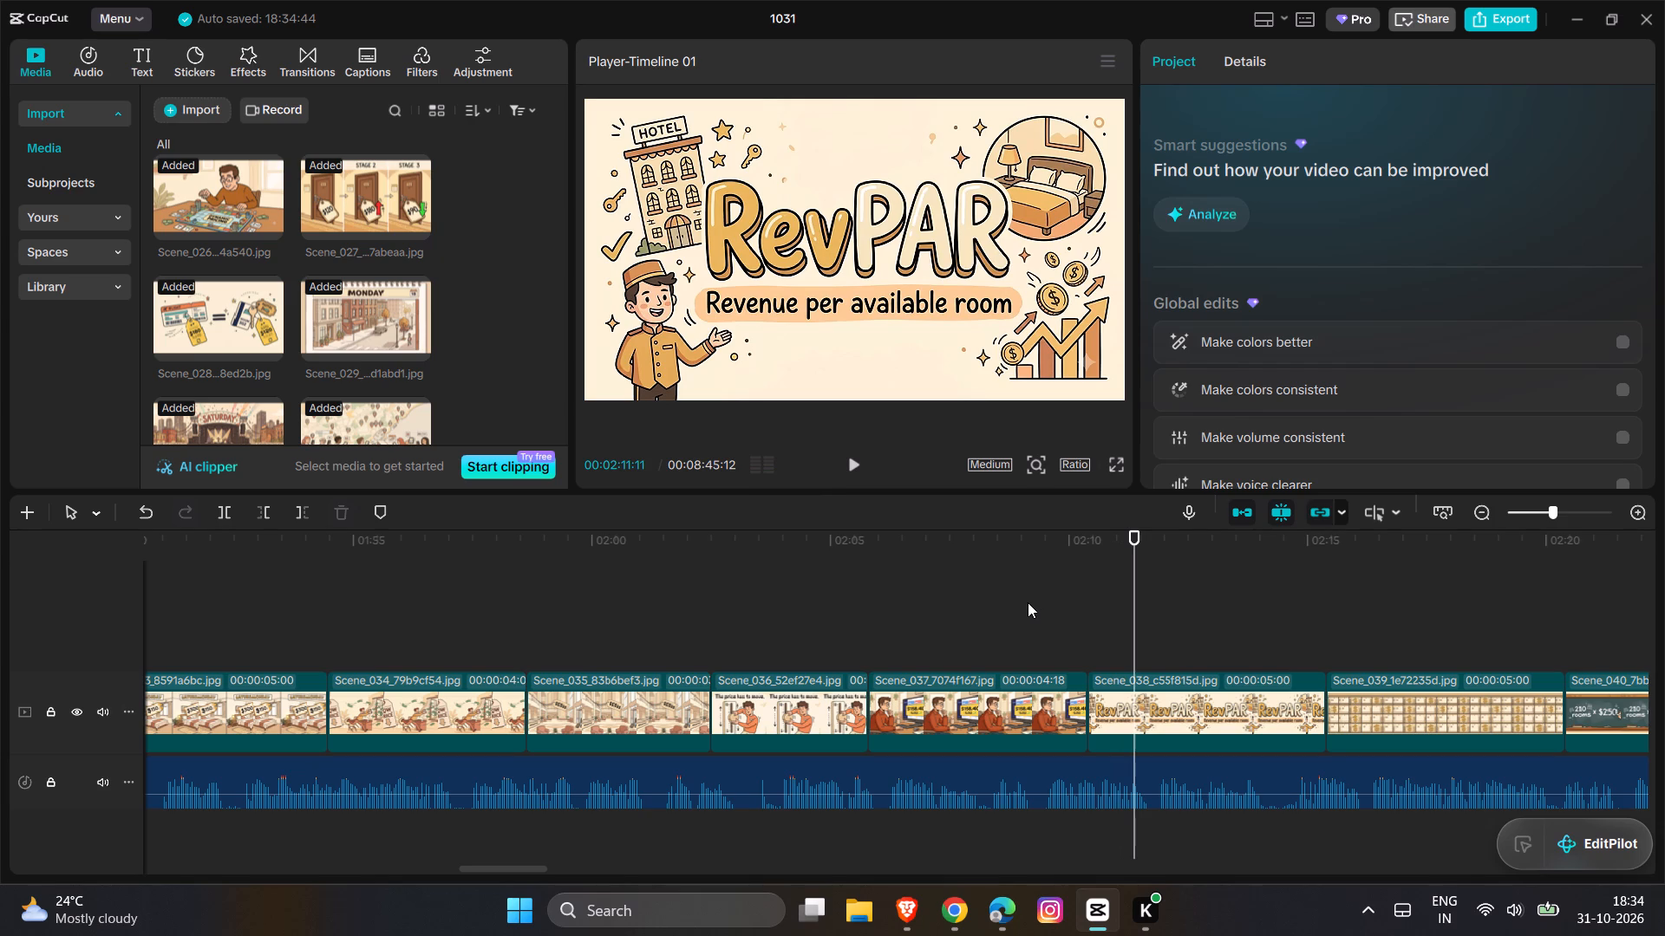
click(1028, 602)
key(space)
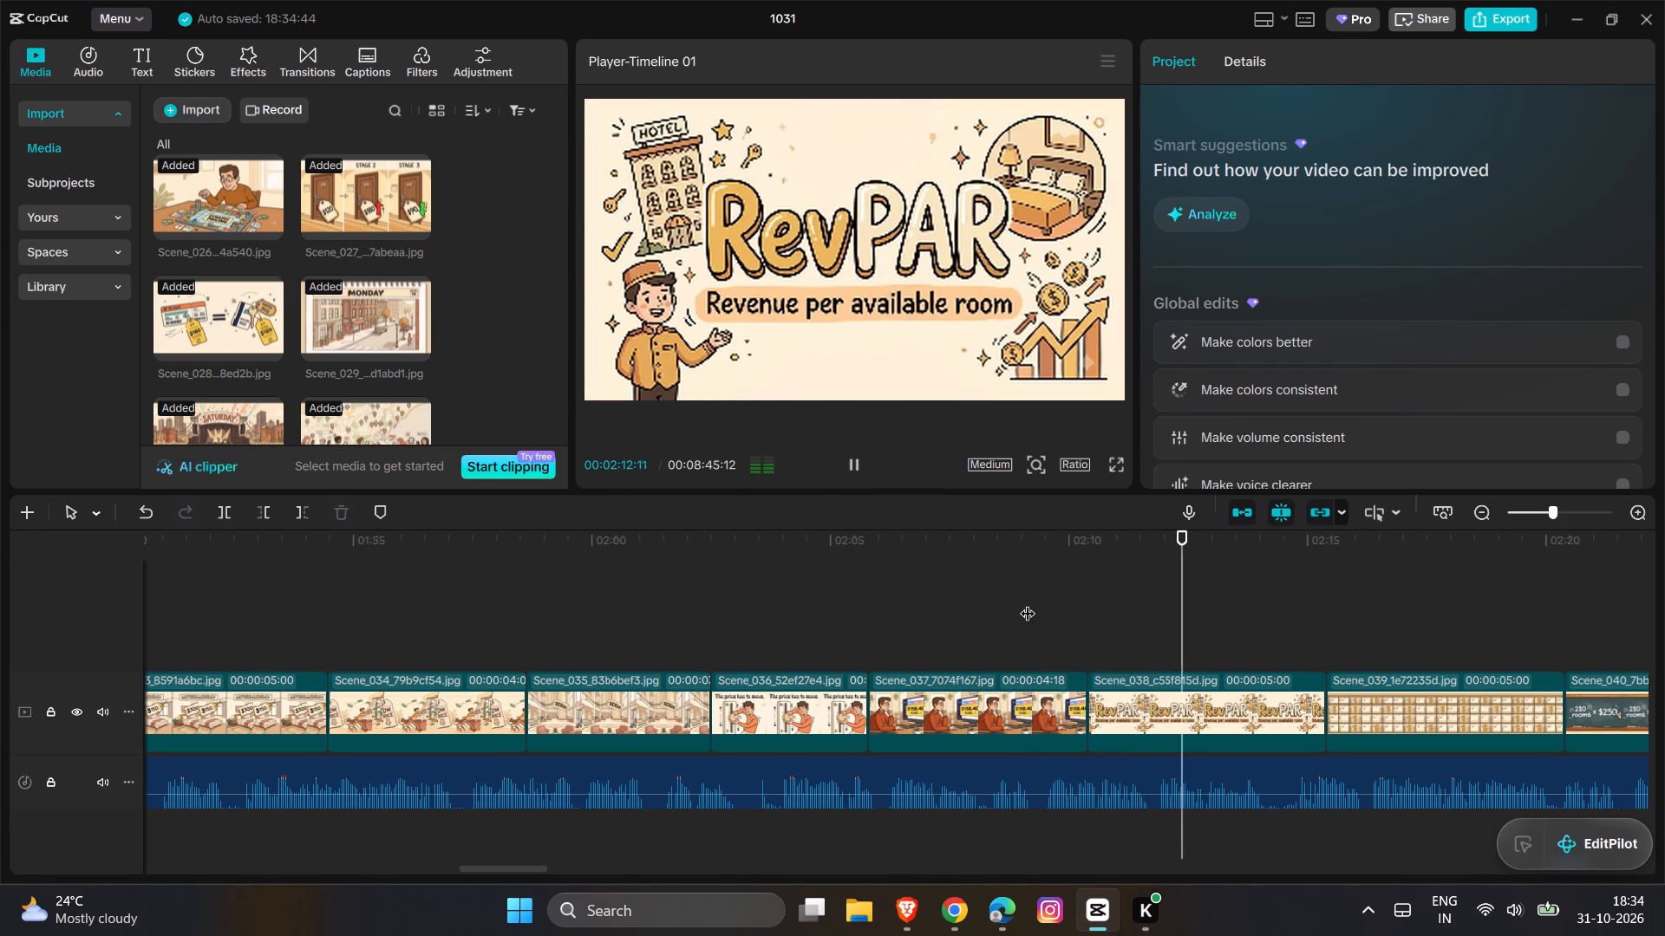
key(space)
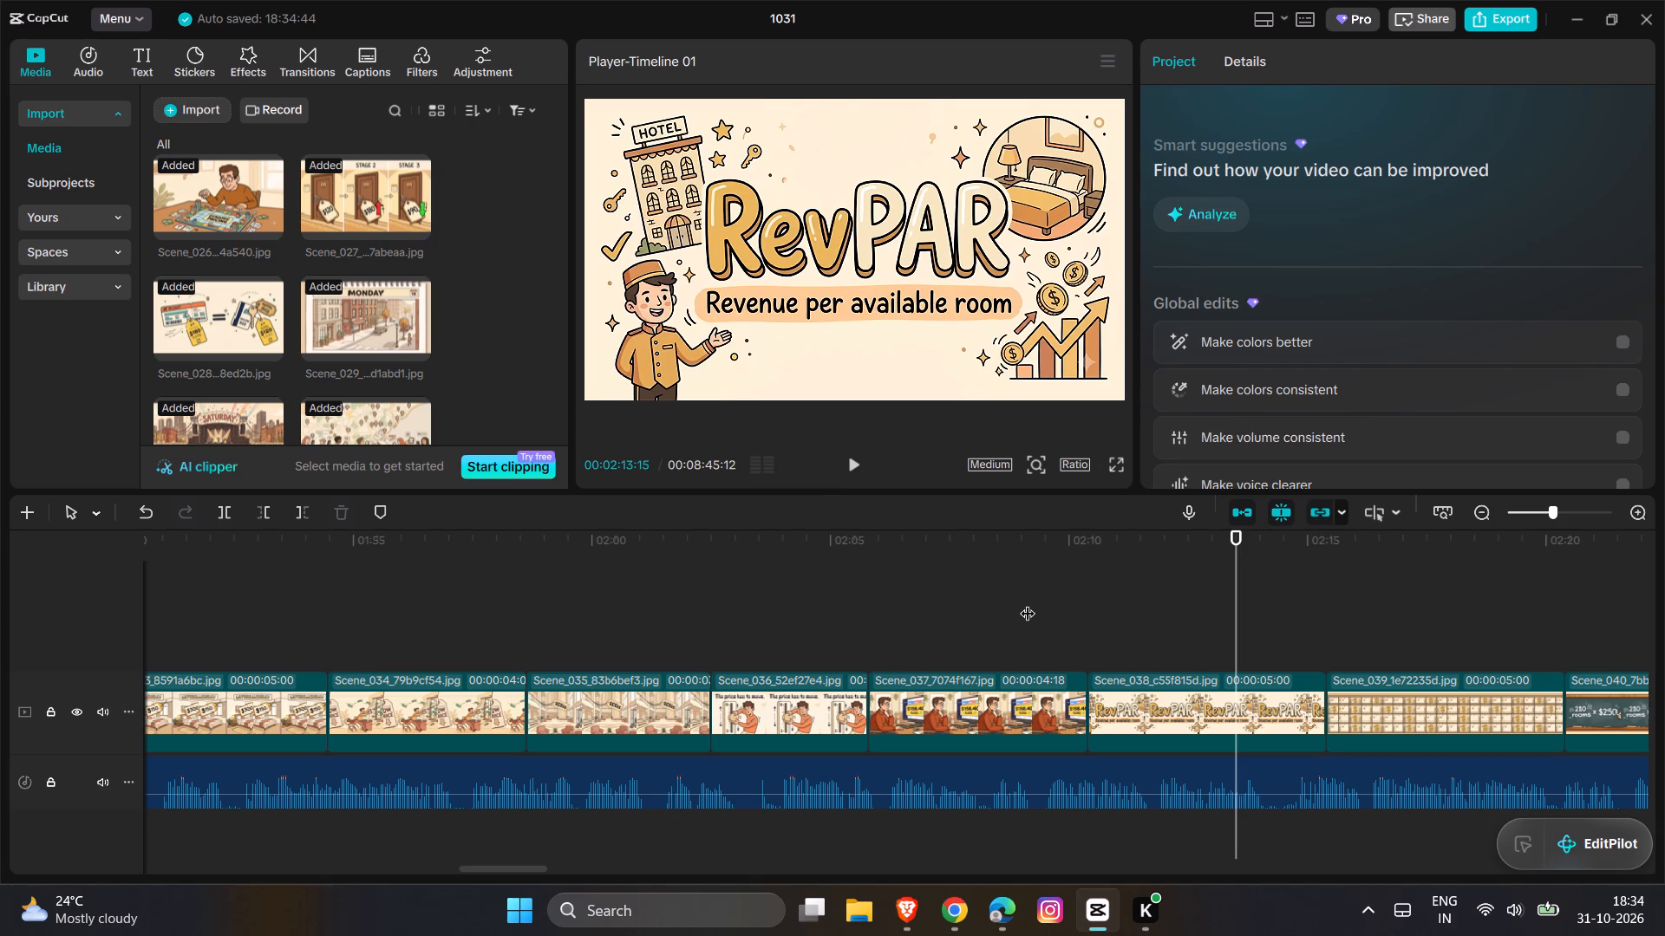
scroll(1028, 602, left, 1)
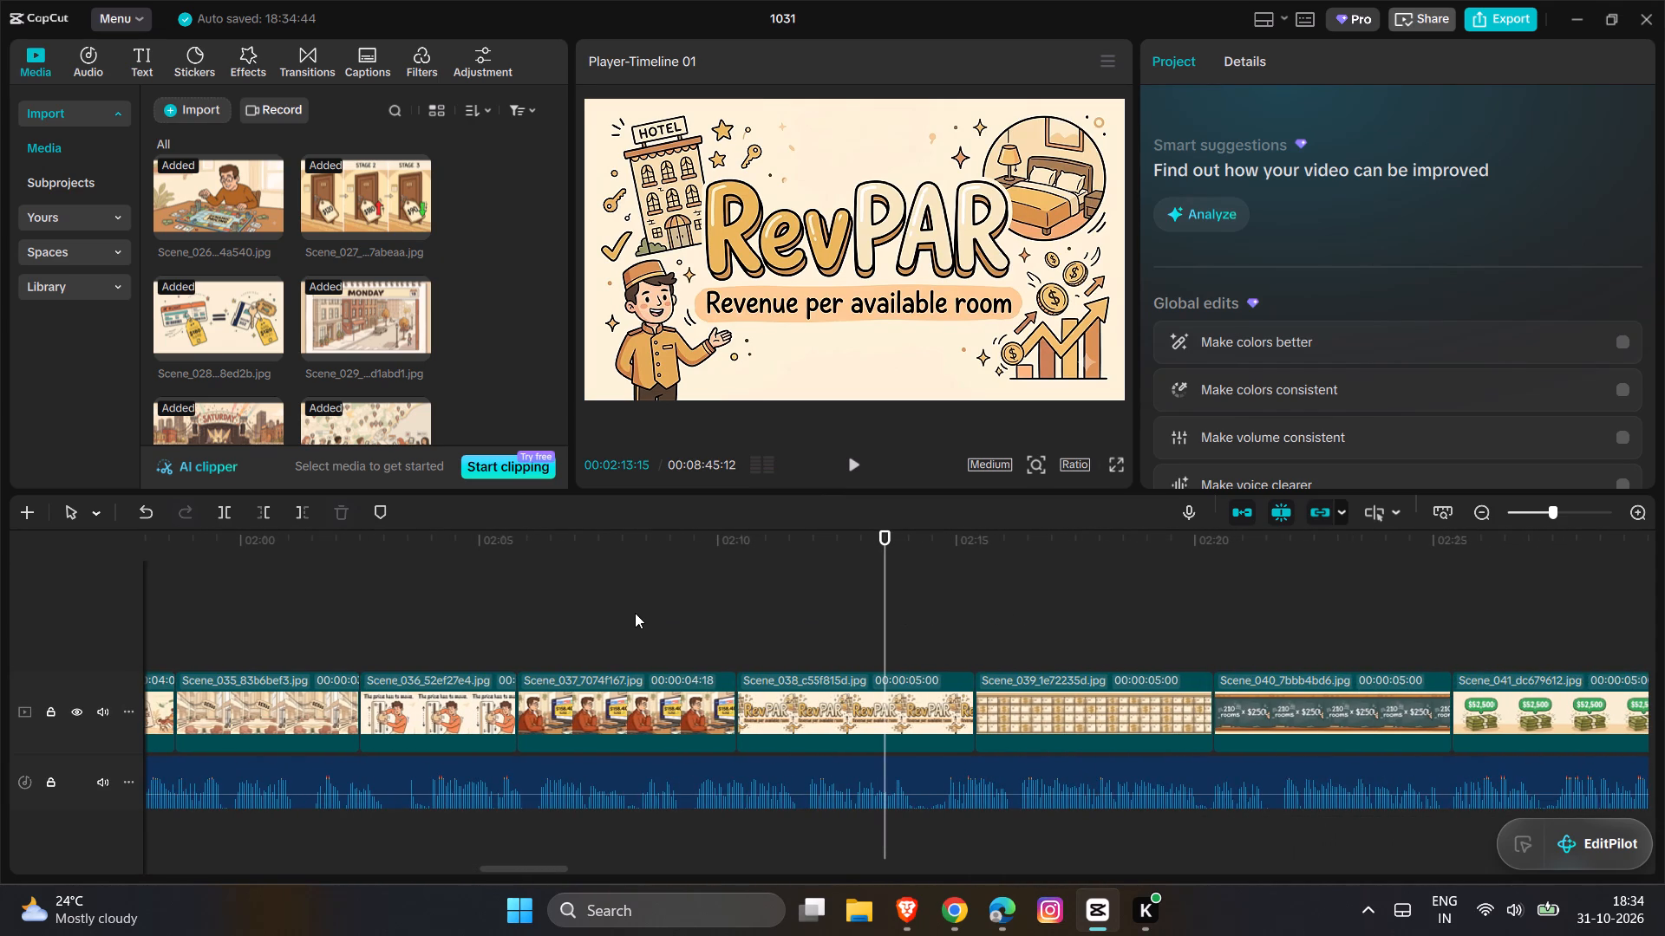
click(715, 629)
key(space)
key(space)
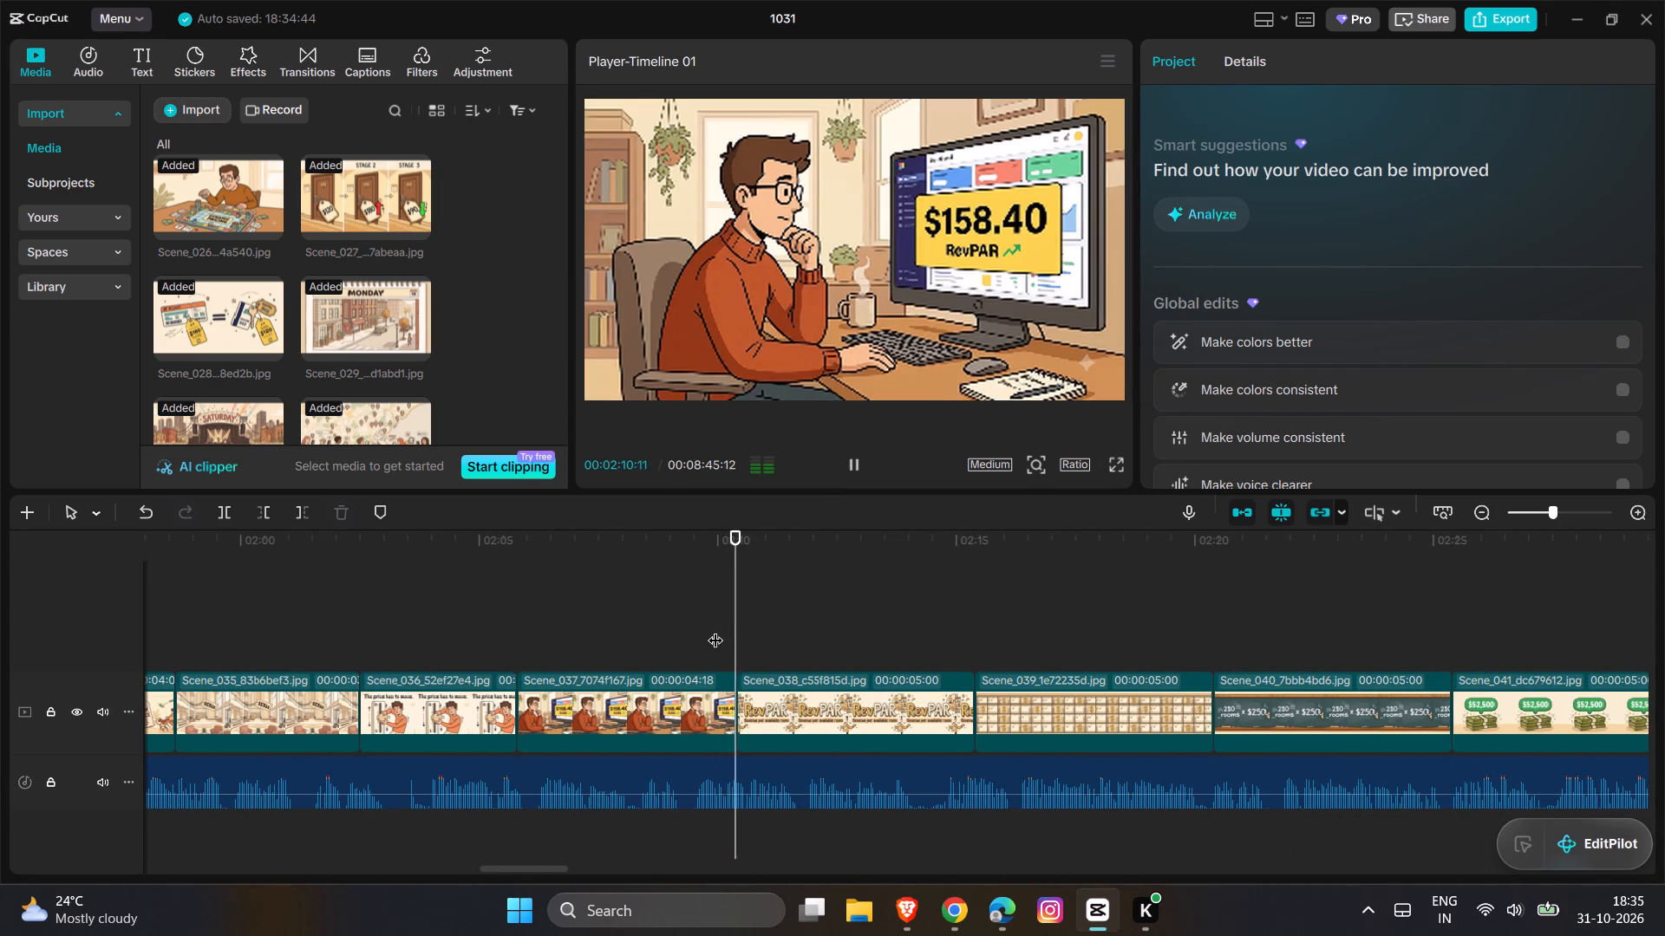
key(space)
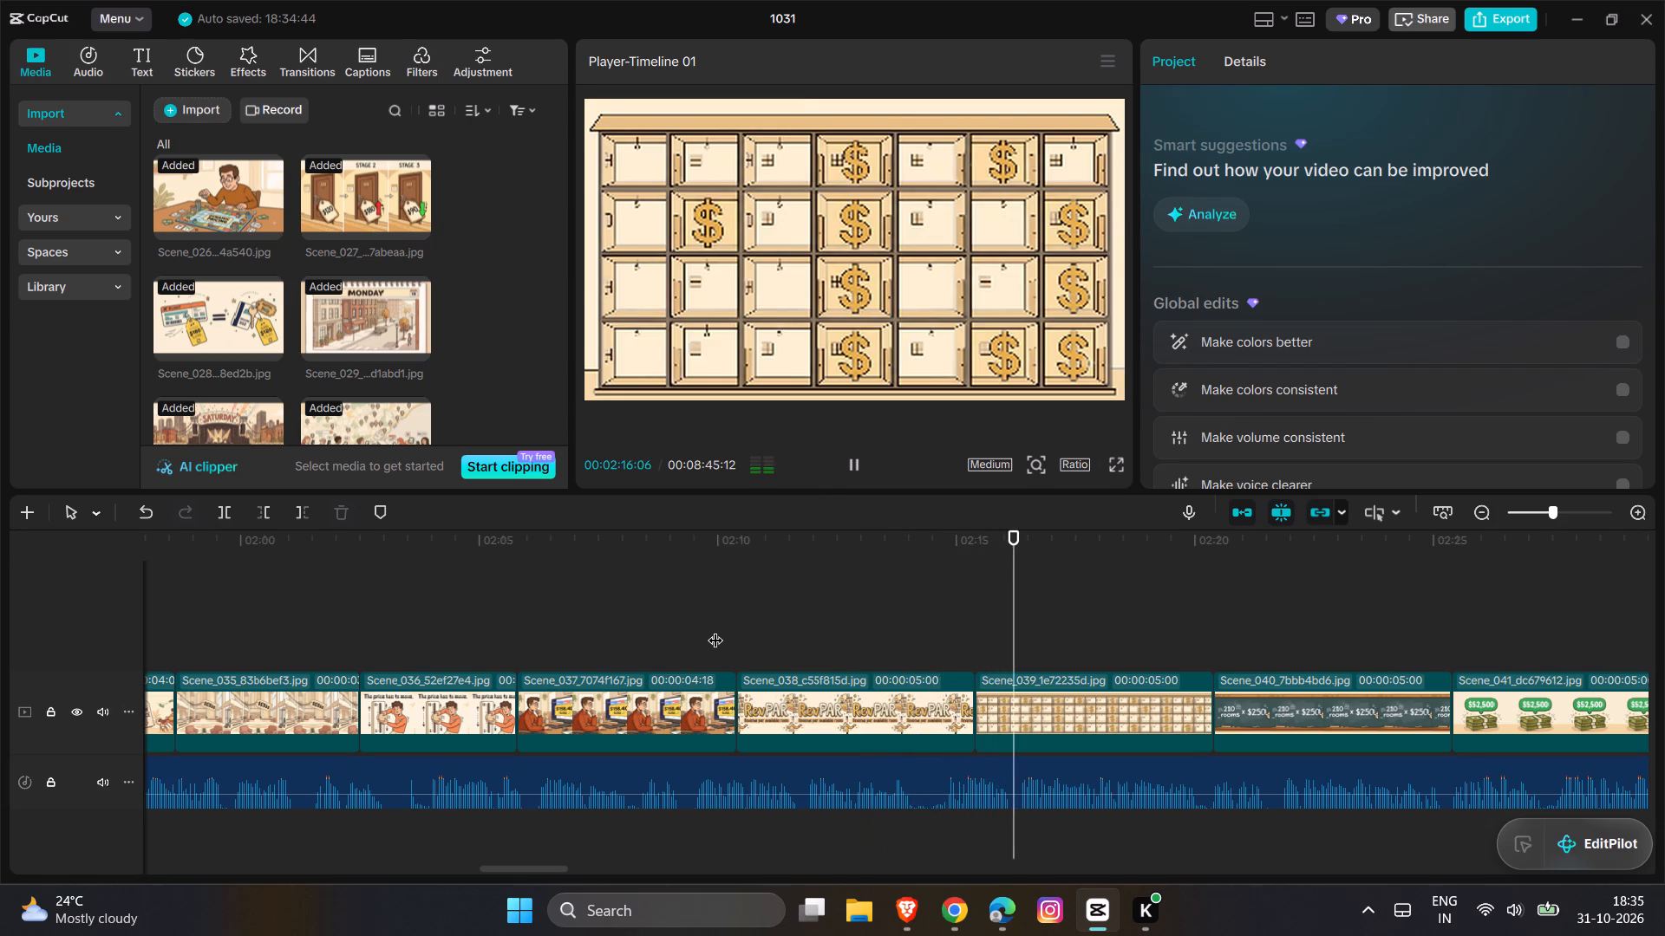
key(space)
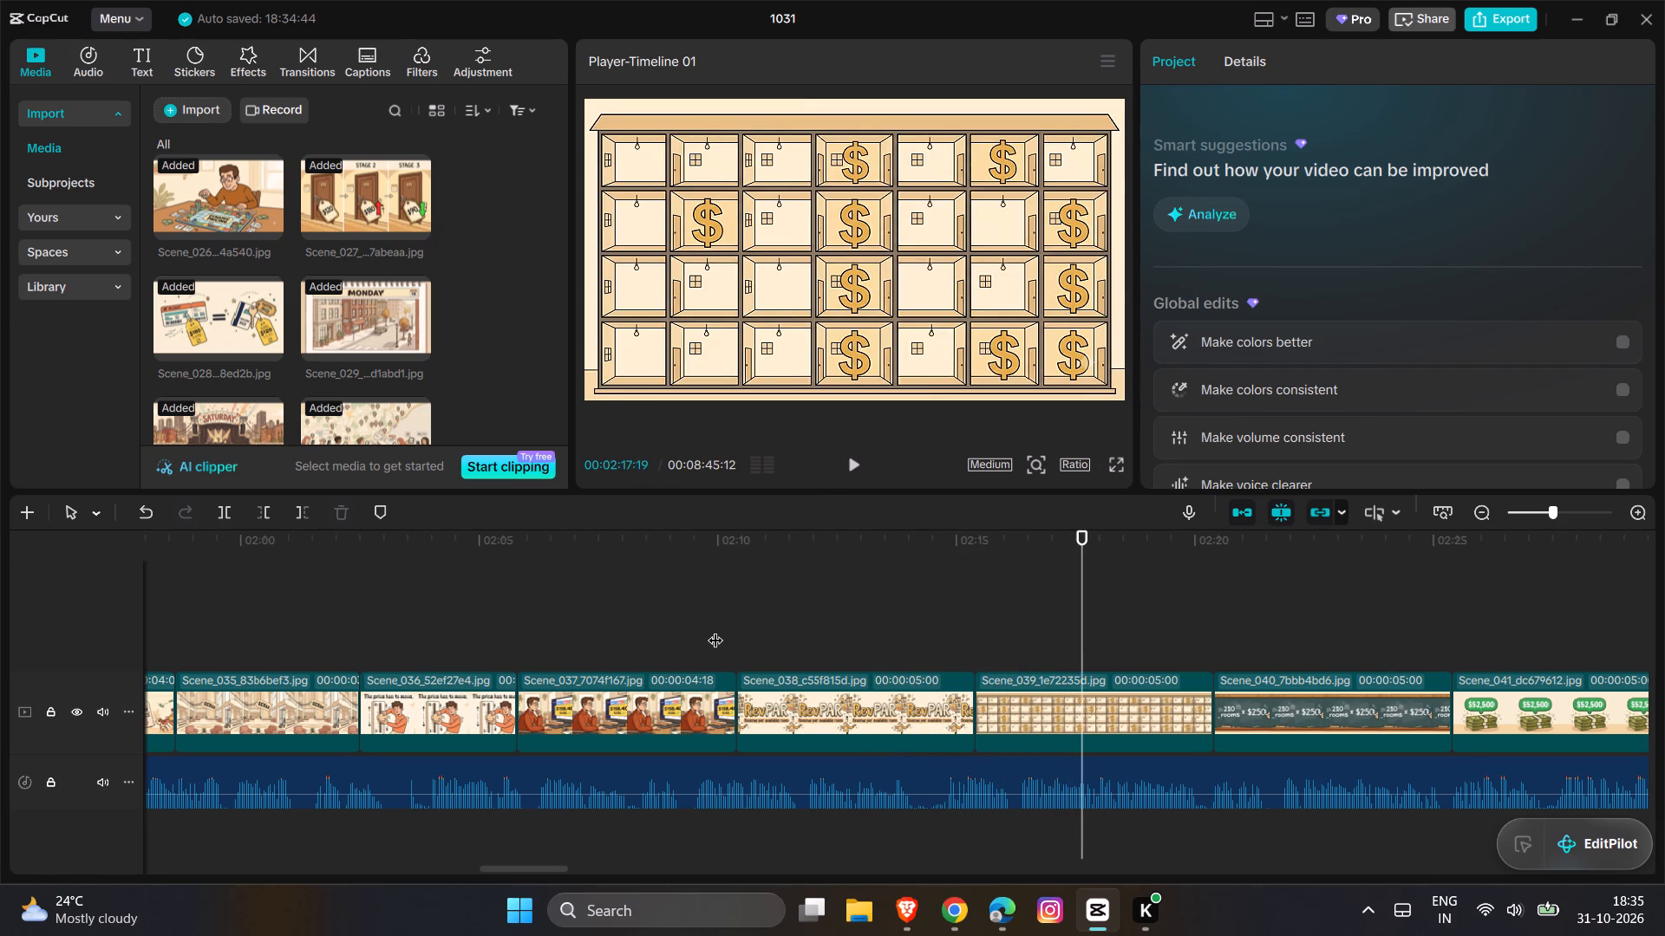
scroll(1096, 703, left, 1)
click(1163, 614)
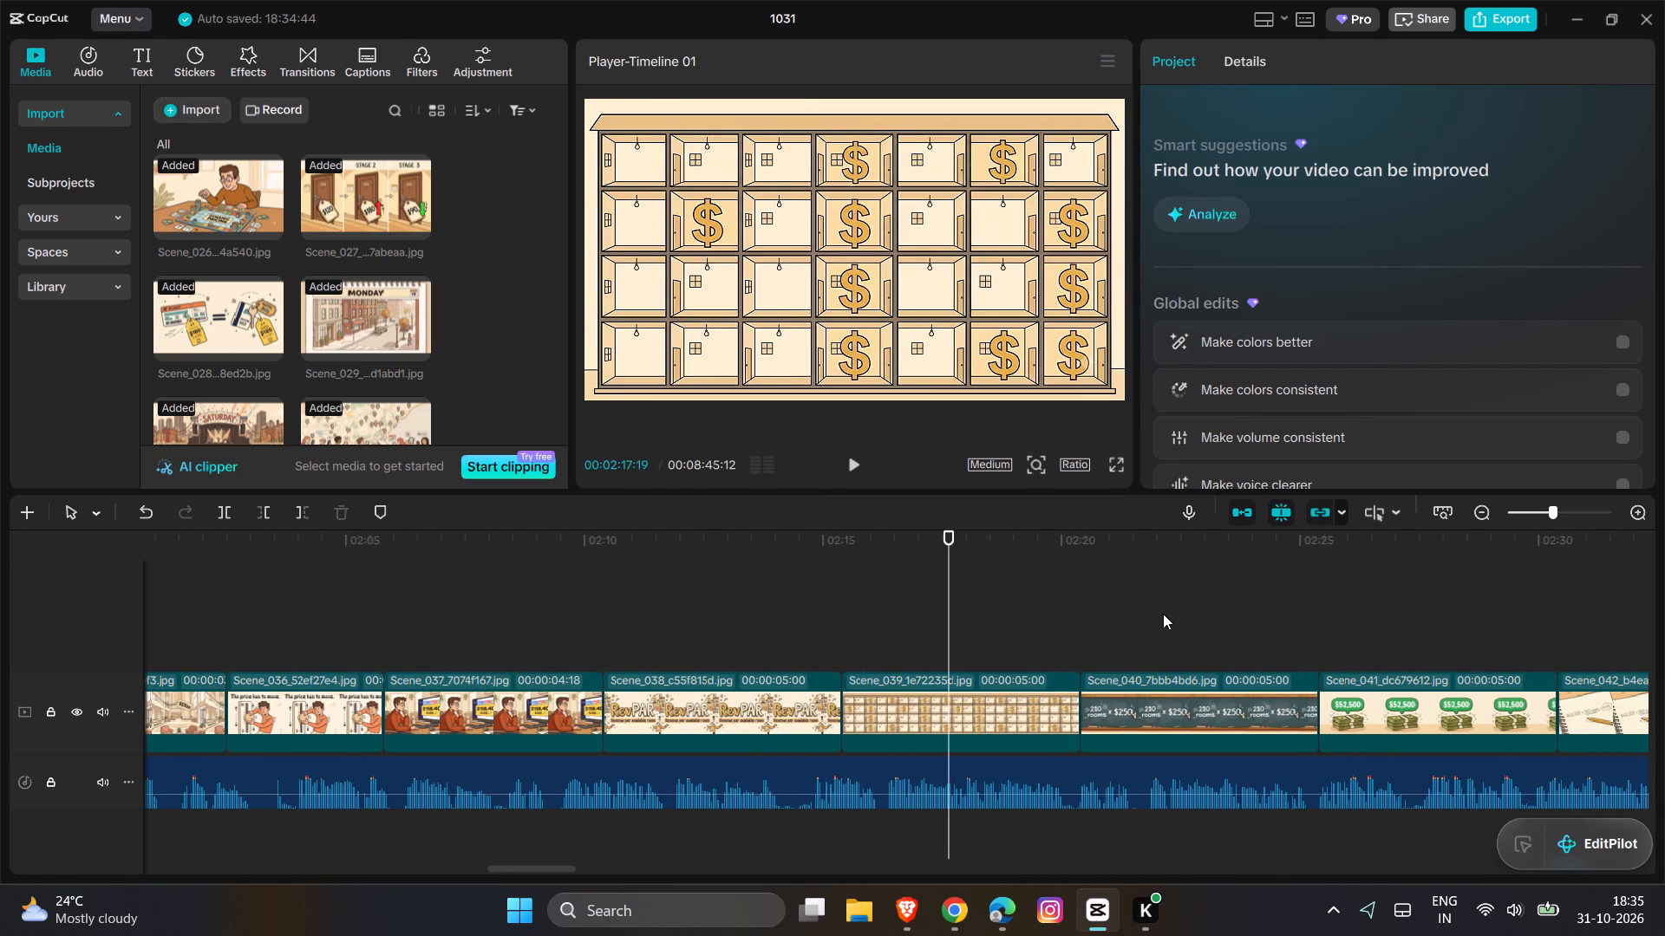
click(862, 587)
key(space)
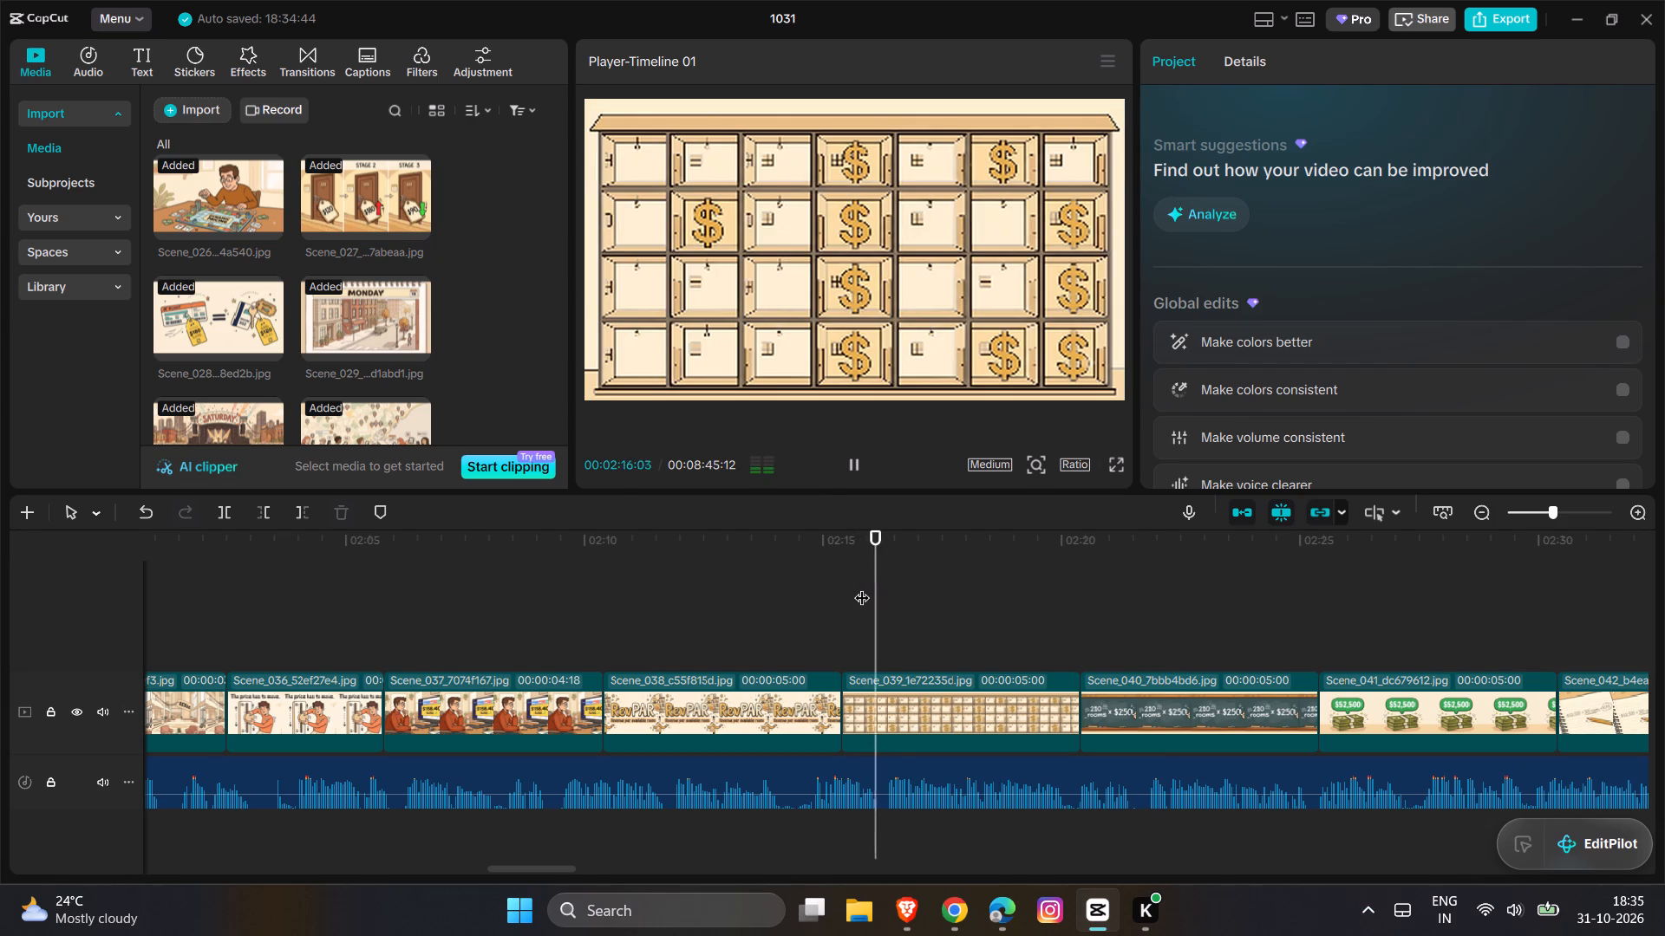
key(space)
Play the narration over Scene_038 and trim the end of Scene_038 to a duration of about 00:00:04:09.
click(690, 569)
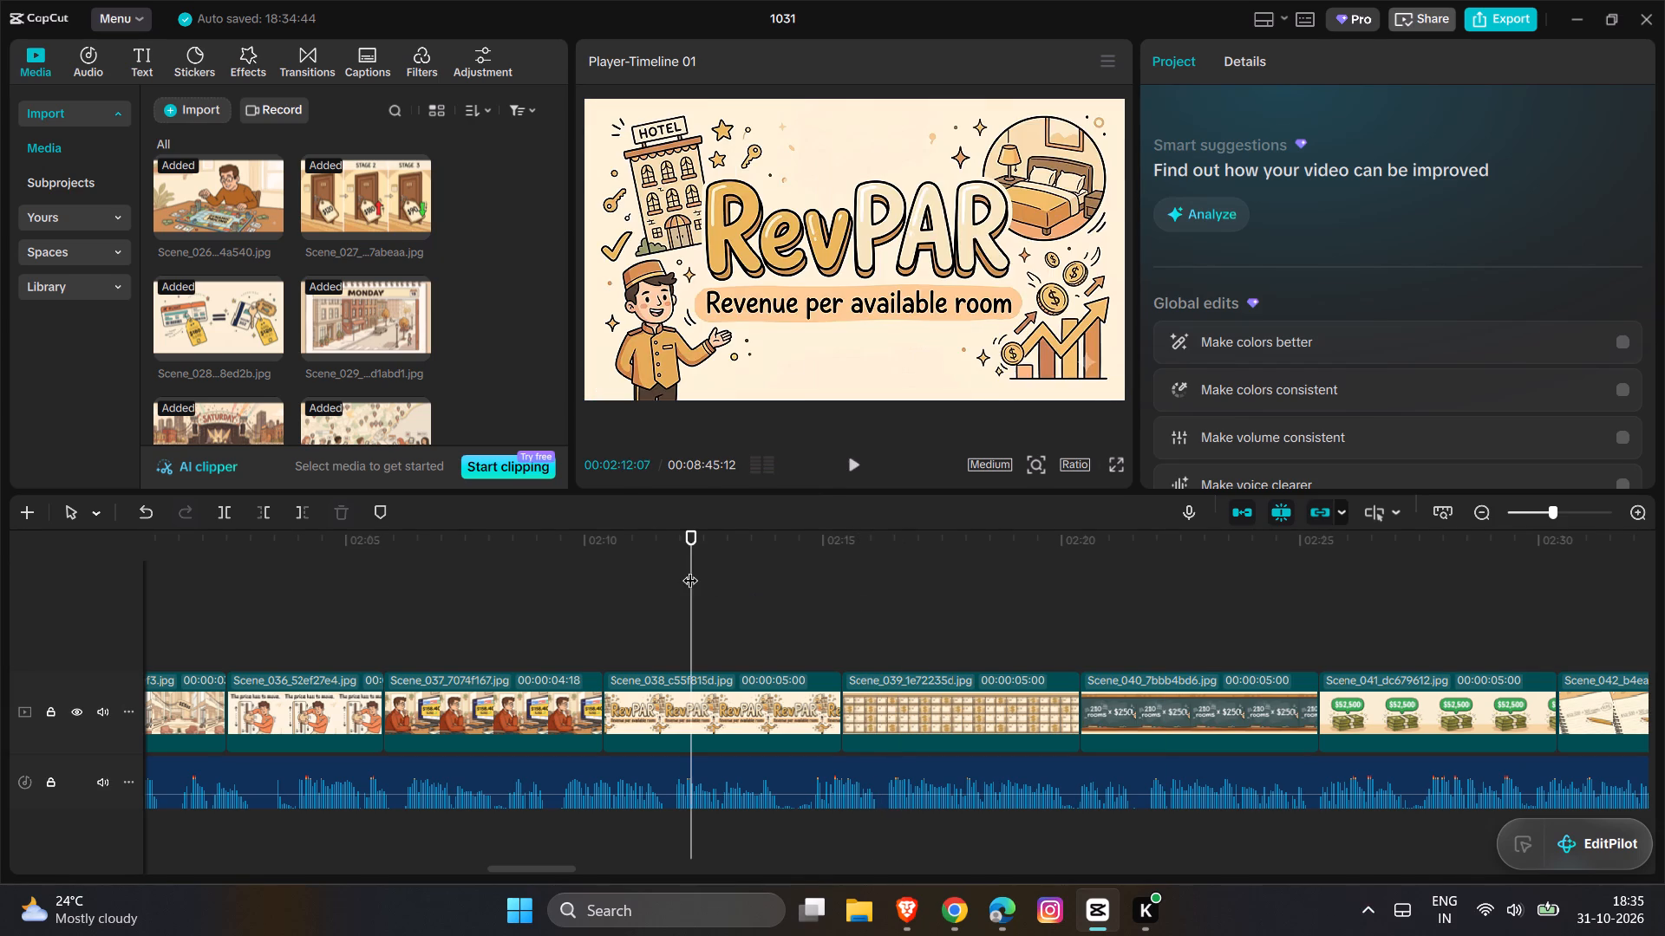
key(space)
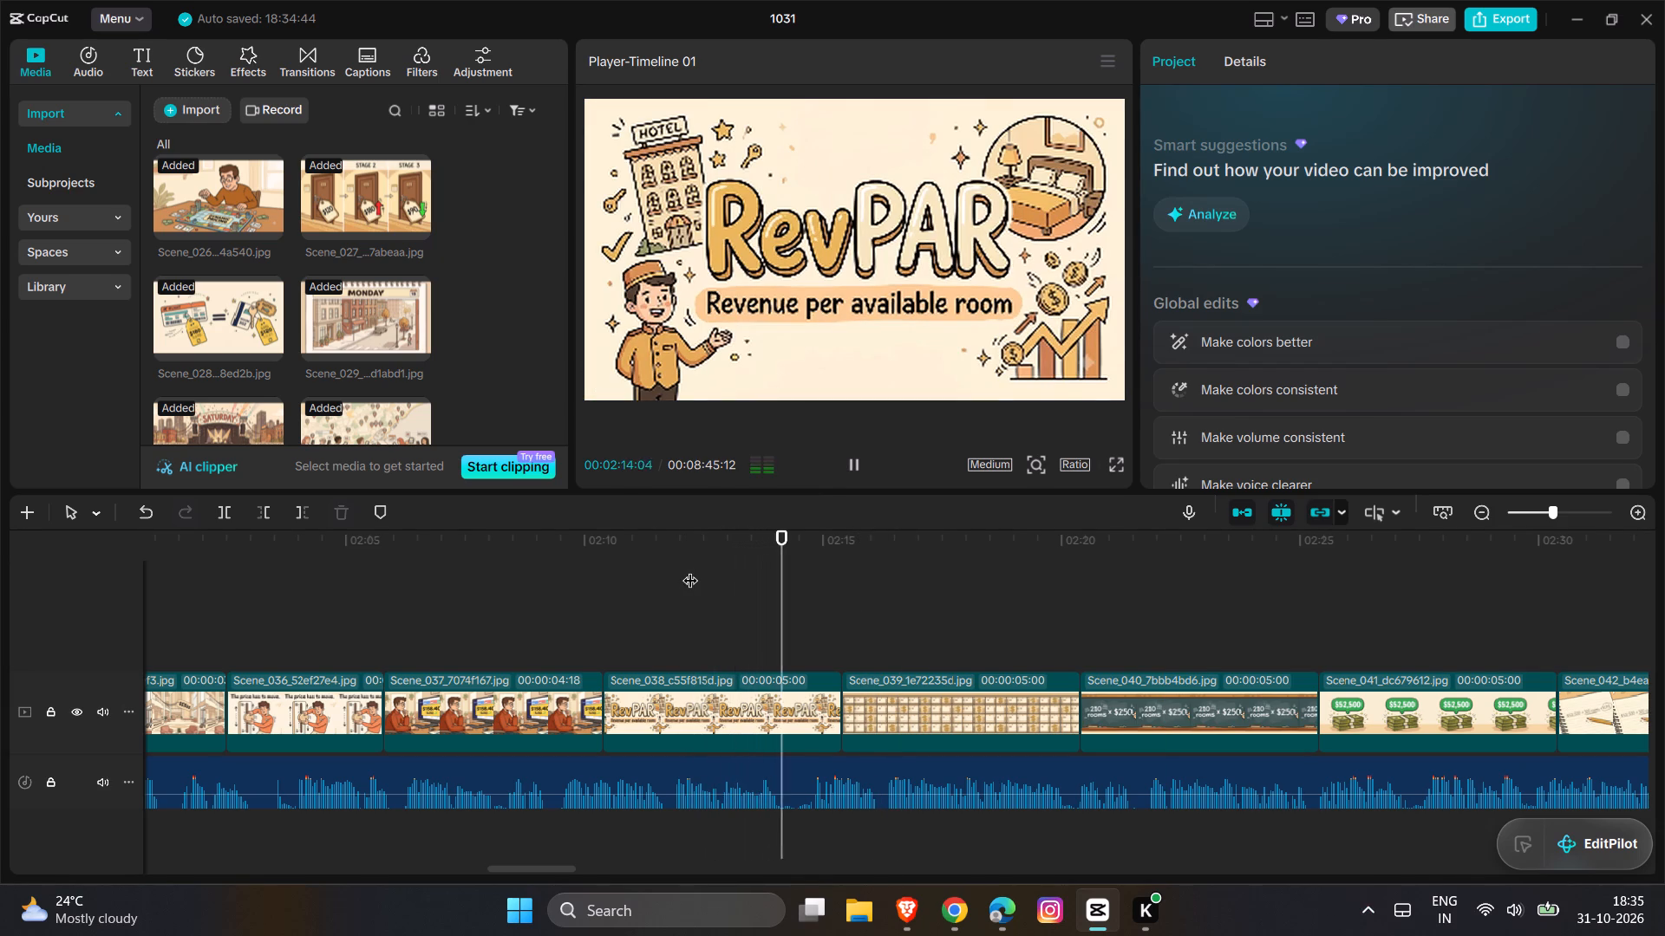
key(space)
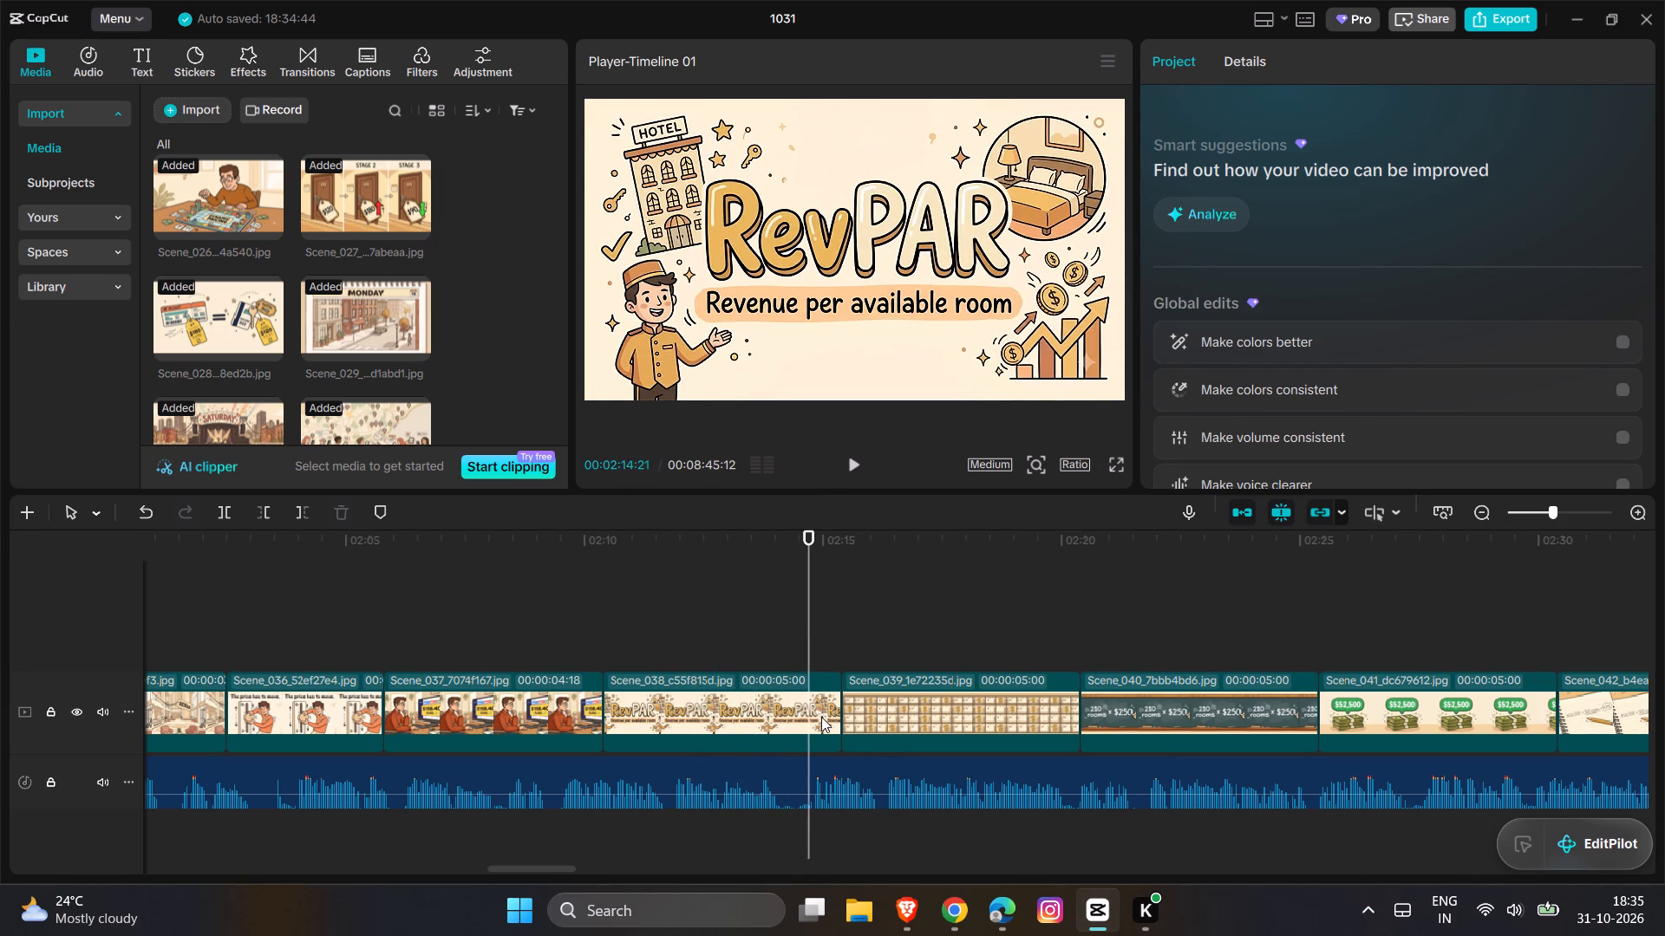
click(821, 717)
click(835, 710)
click(835, 710)
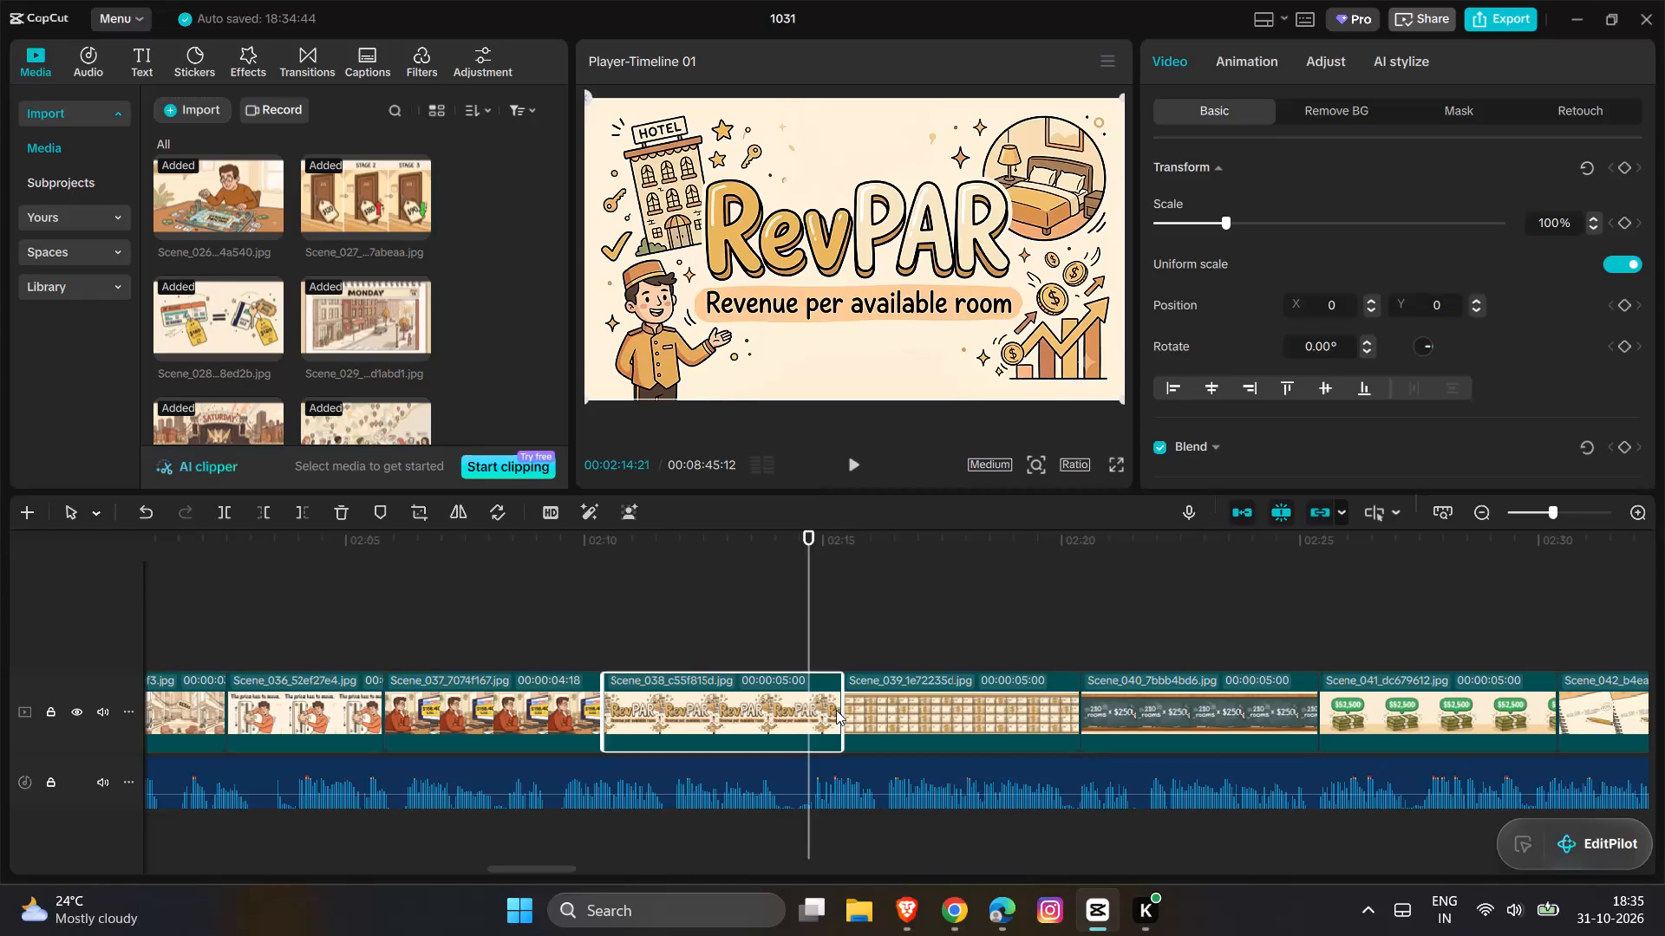
drag(840, 708, 809, 716)
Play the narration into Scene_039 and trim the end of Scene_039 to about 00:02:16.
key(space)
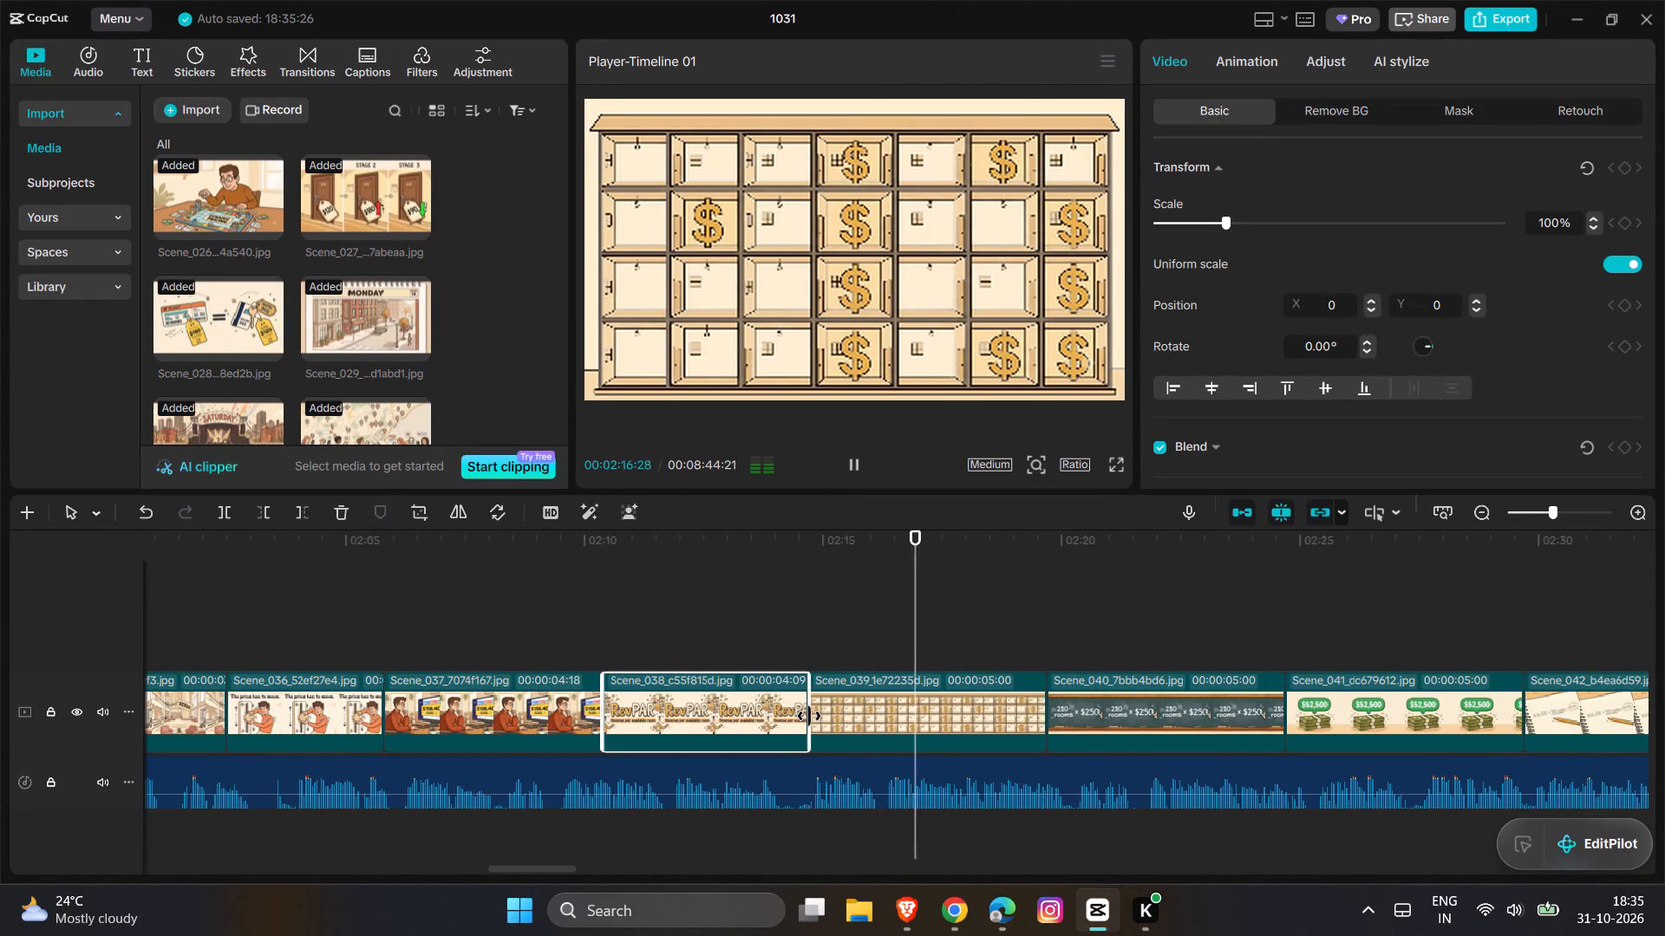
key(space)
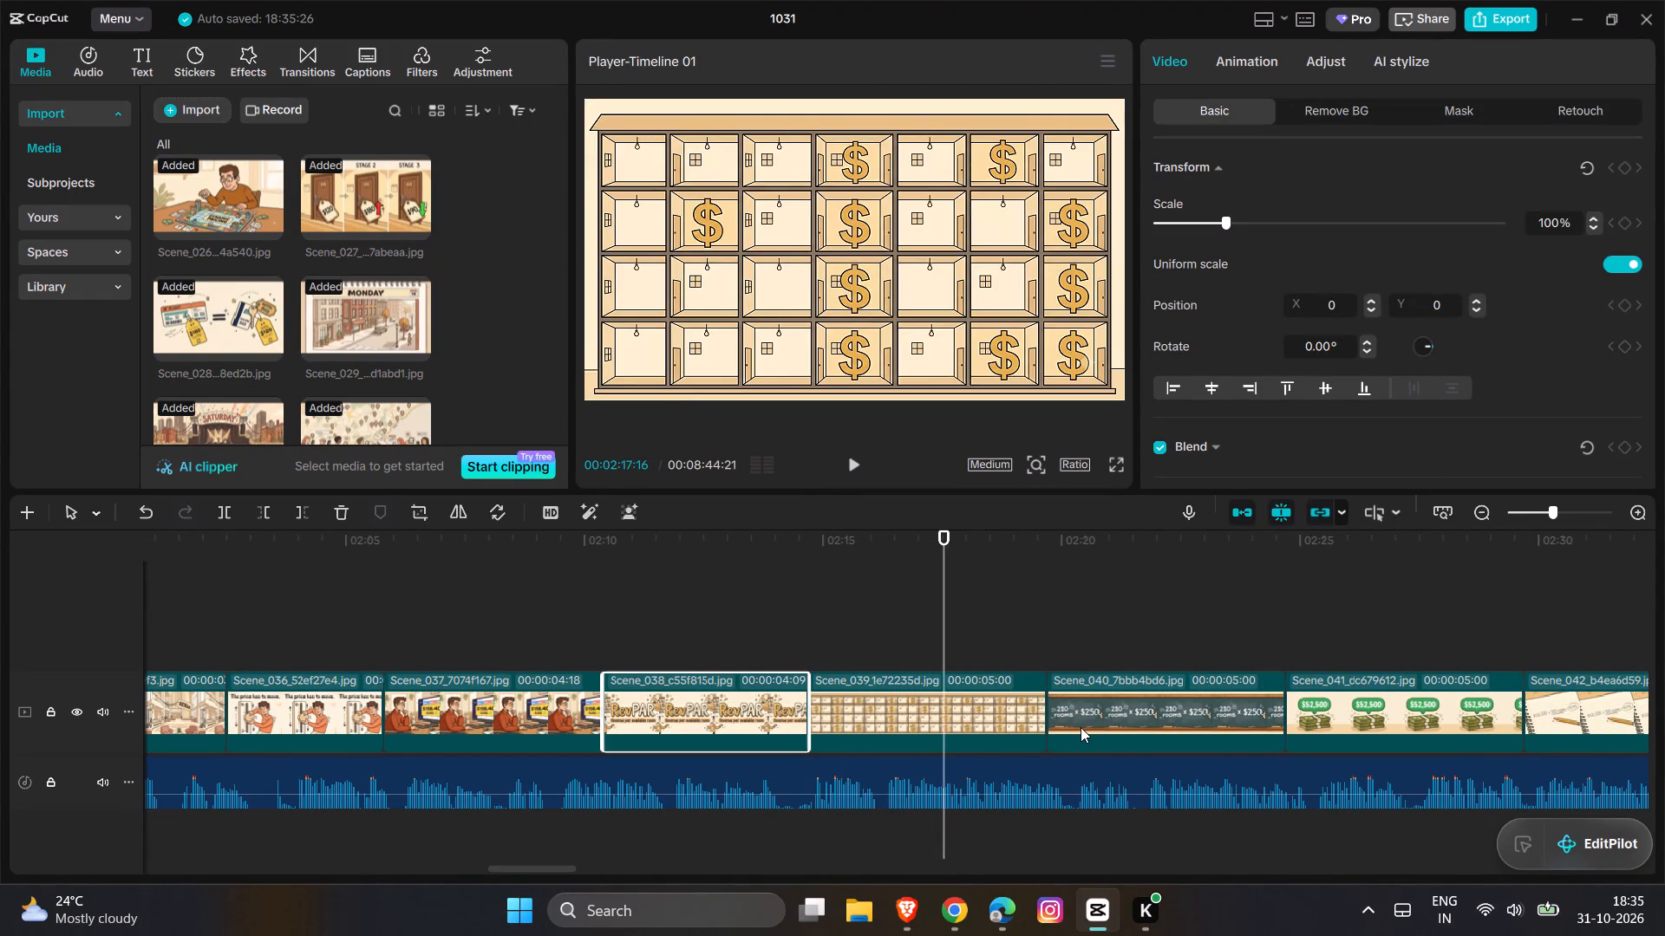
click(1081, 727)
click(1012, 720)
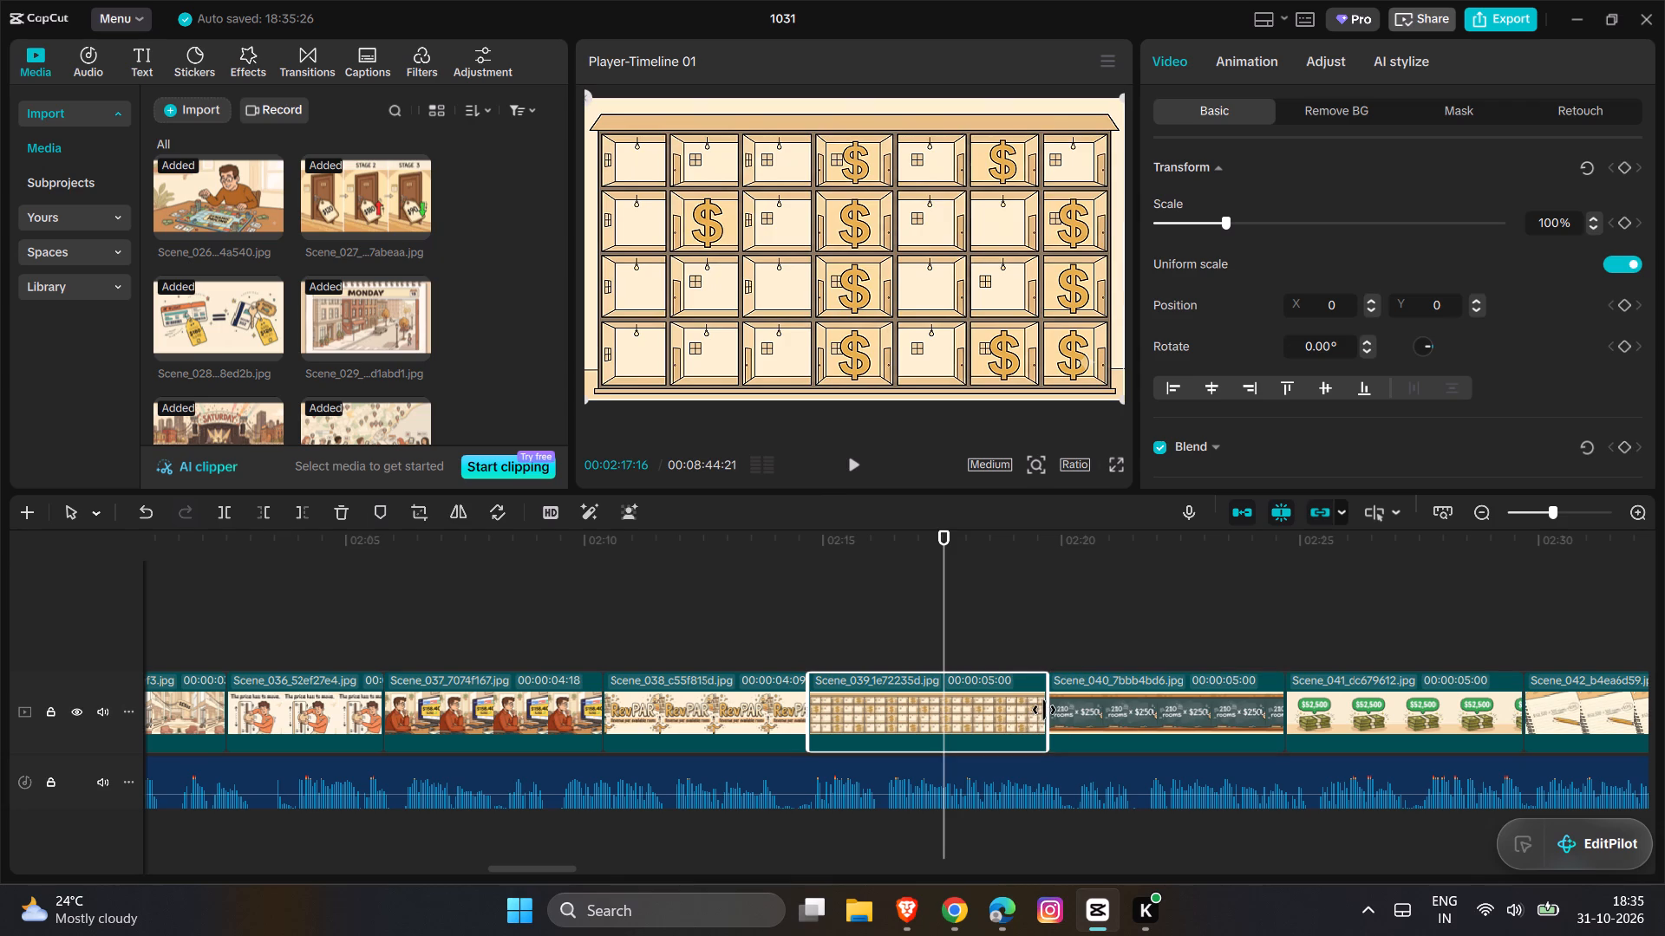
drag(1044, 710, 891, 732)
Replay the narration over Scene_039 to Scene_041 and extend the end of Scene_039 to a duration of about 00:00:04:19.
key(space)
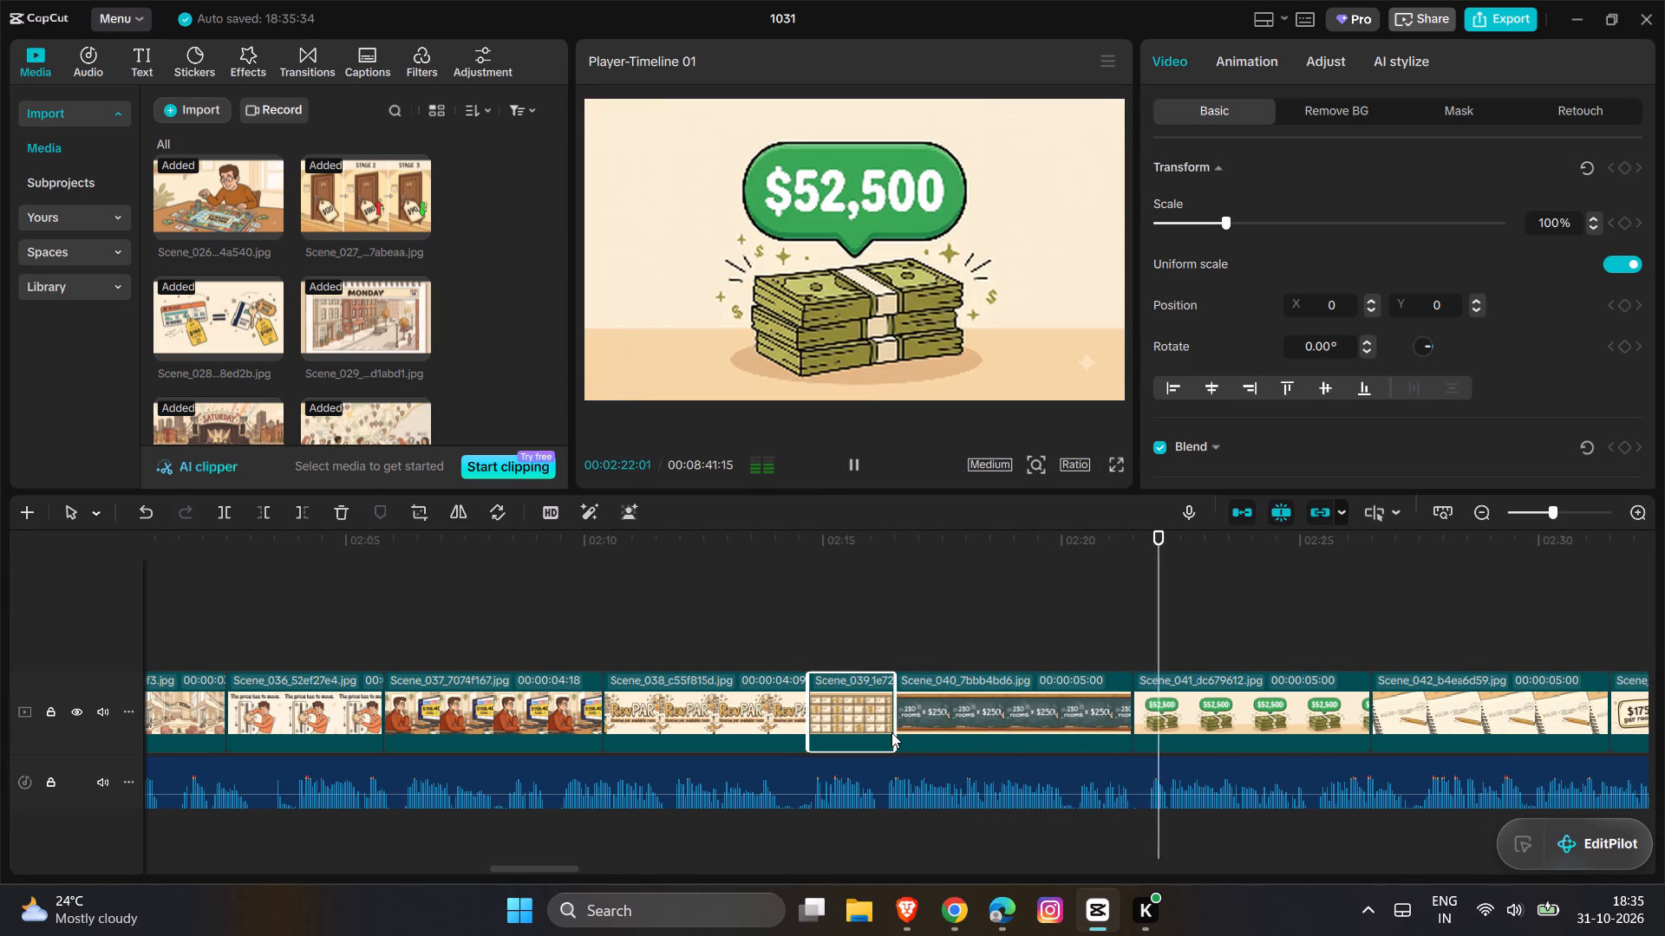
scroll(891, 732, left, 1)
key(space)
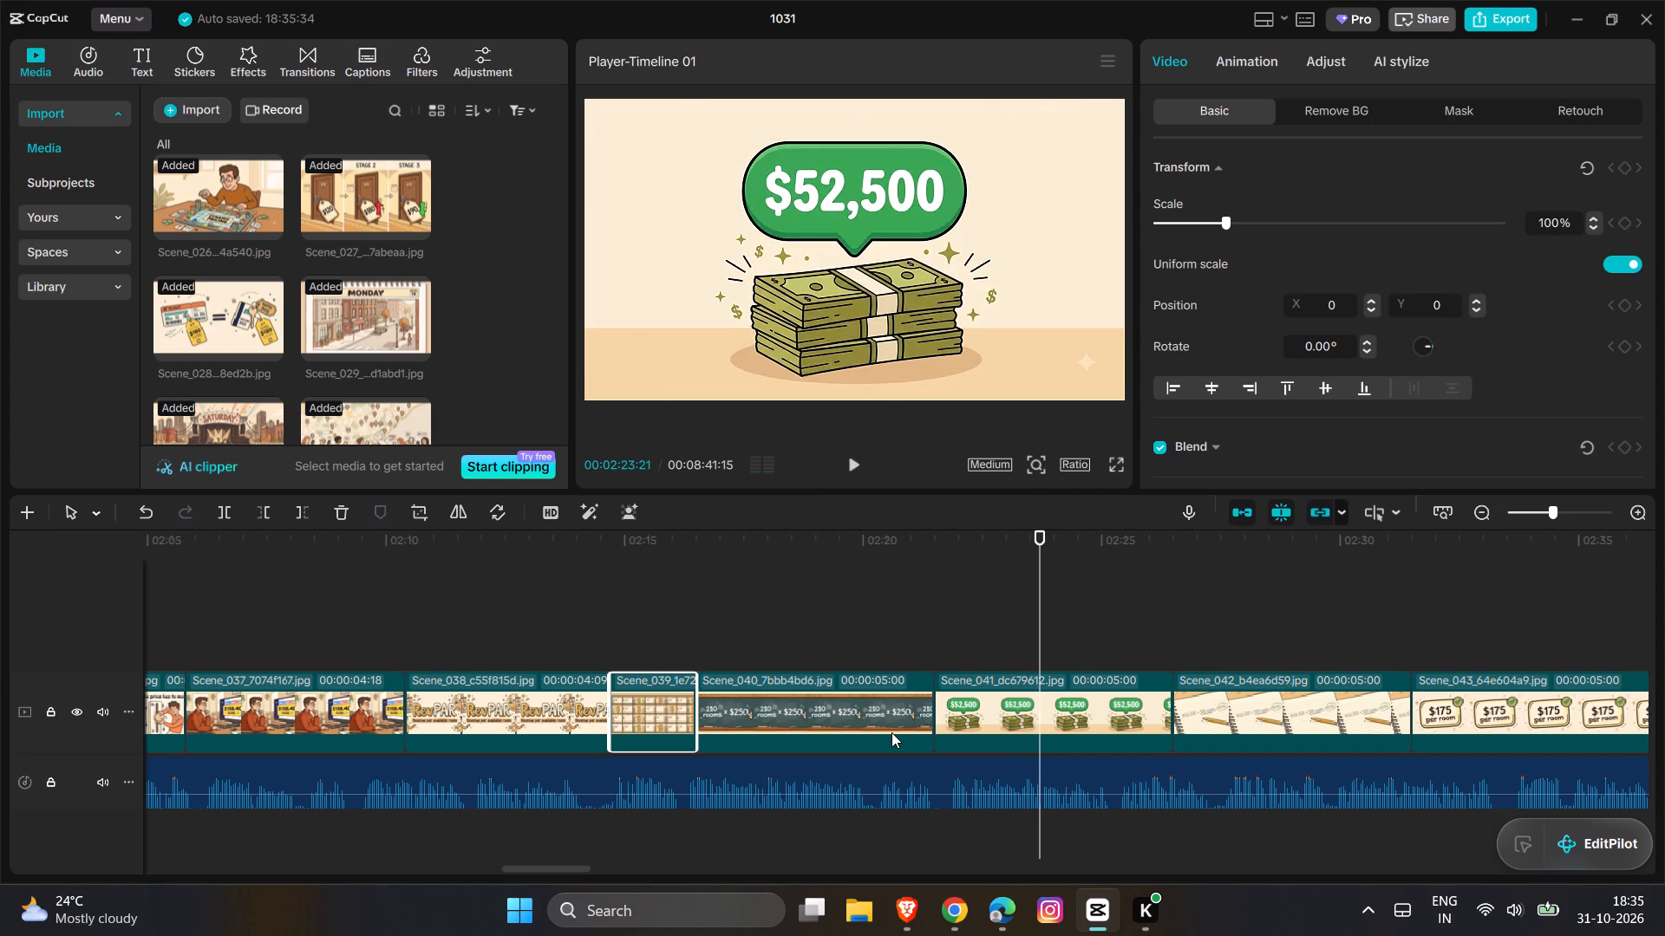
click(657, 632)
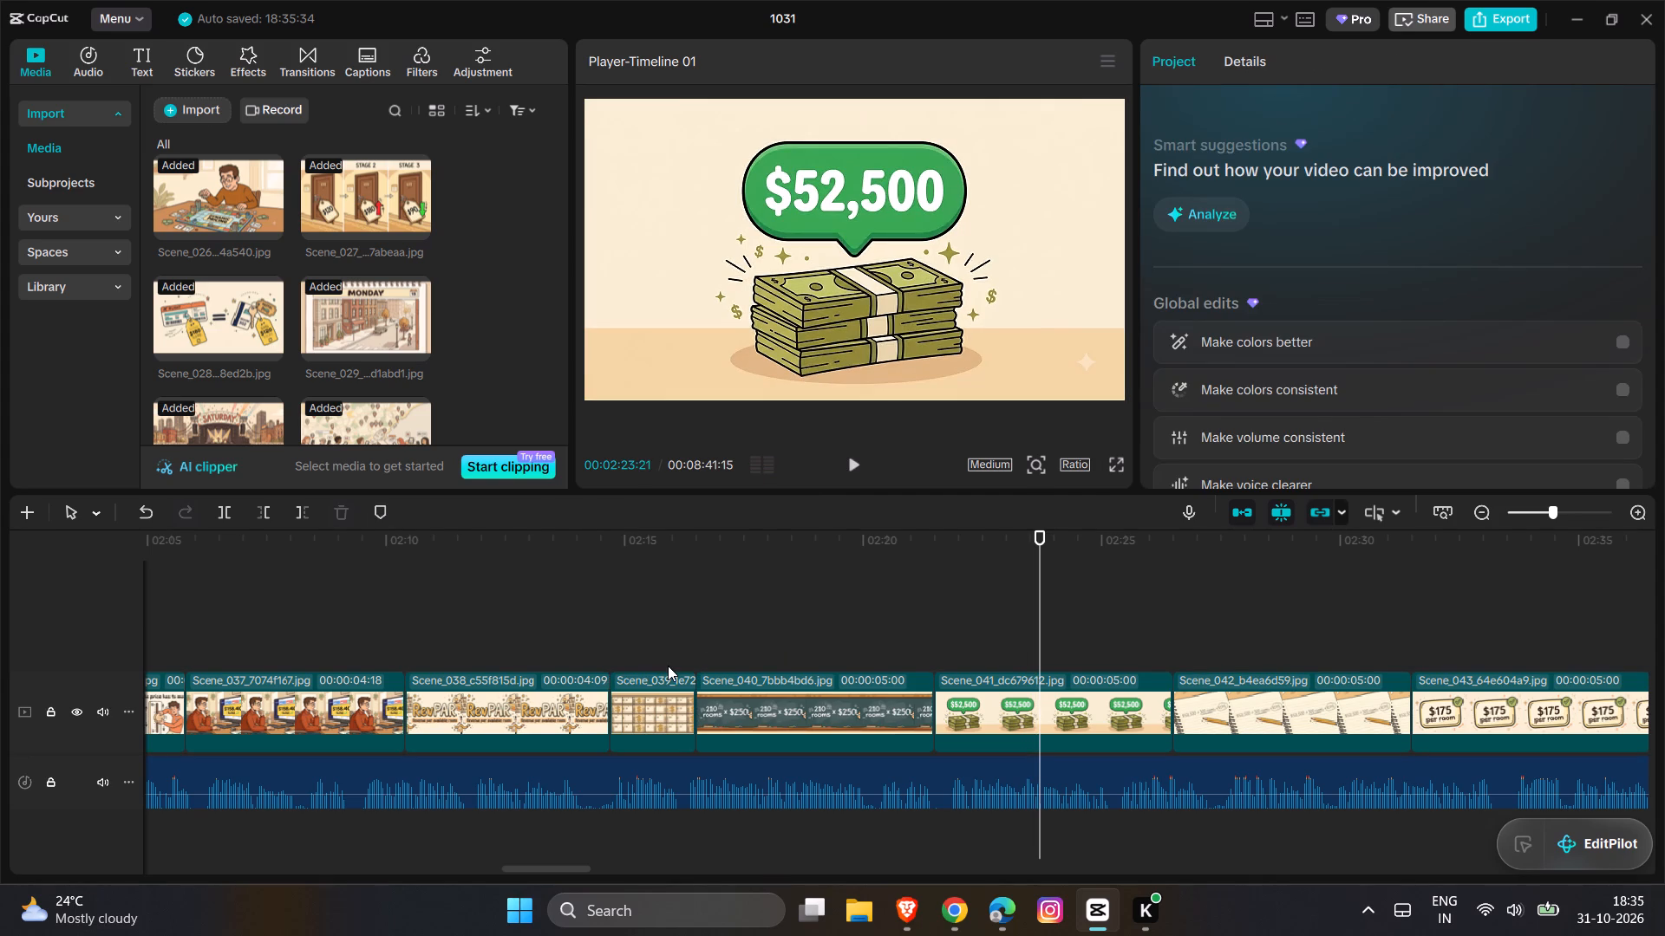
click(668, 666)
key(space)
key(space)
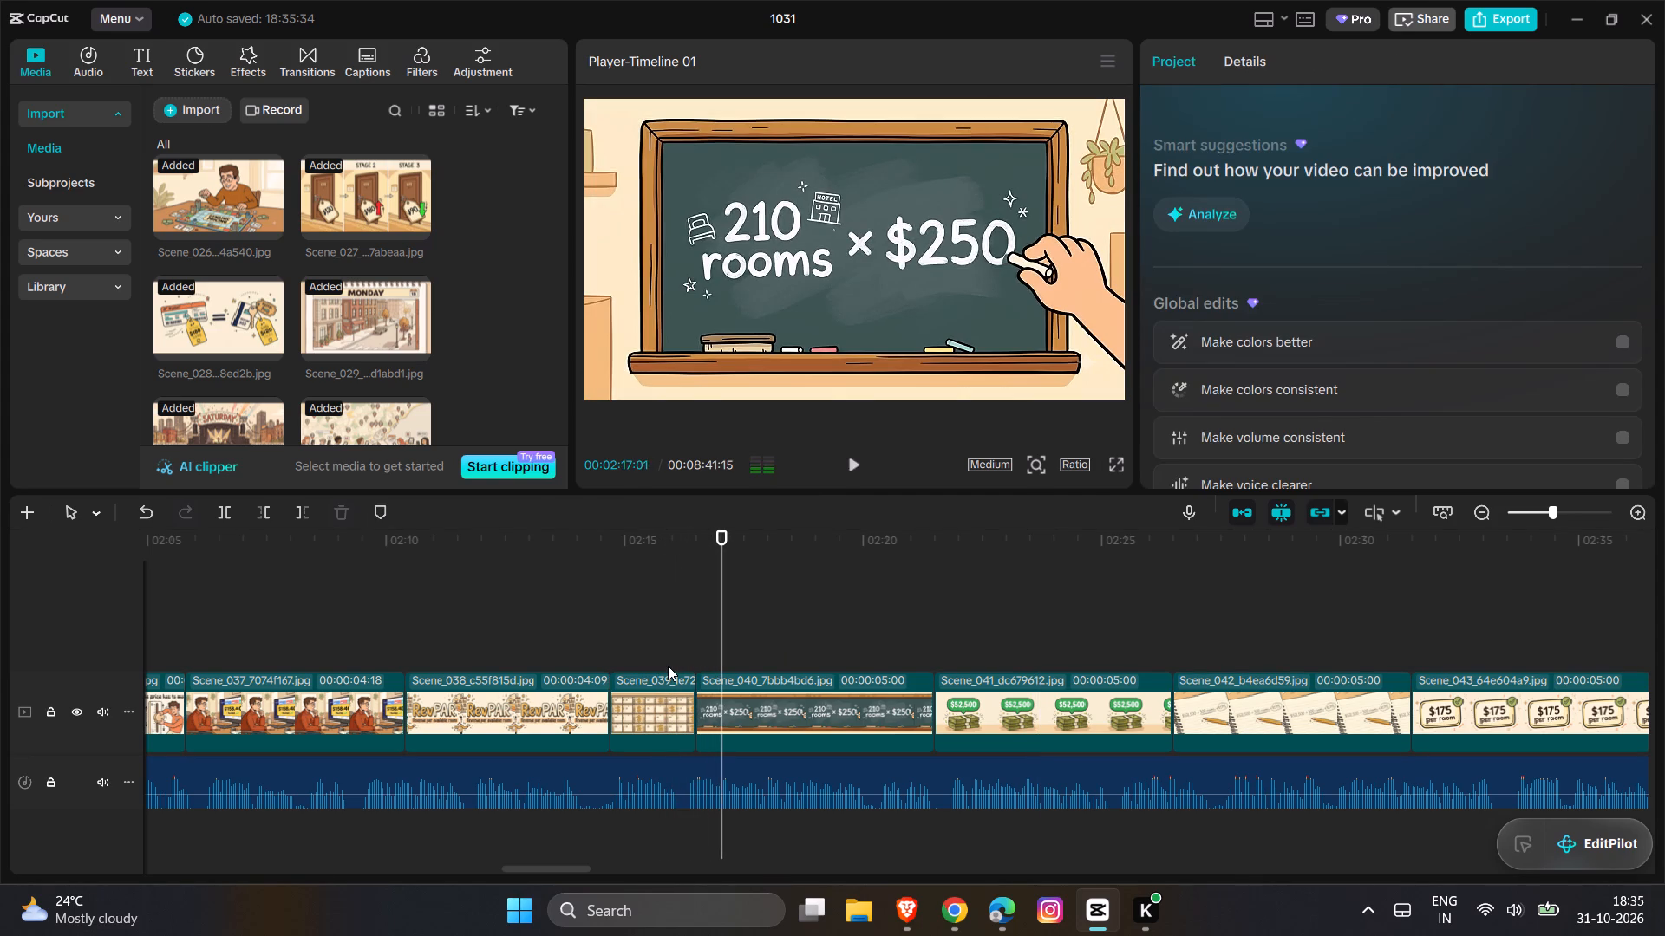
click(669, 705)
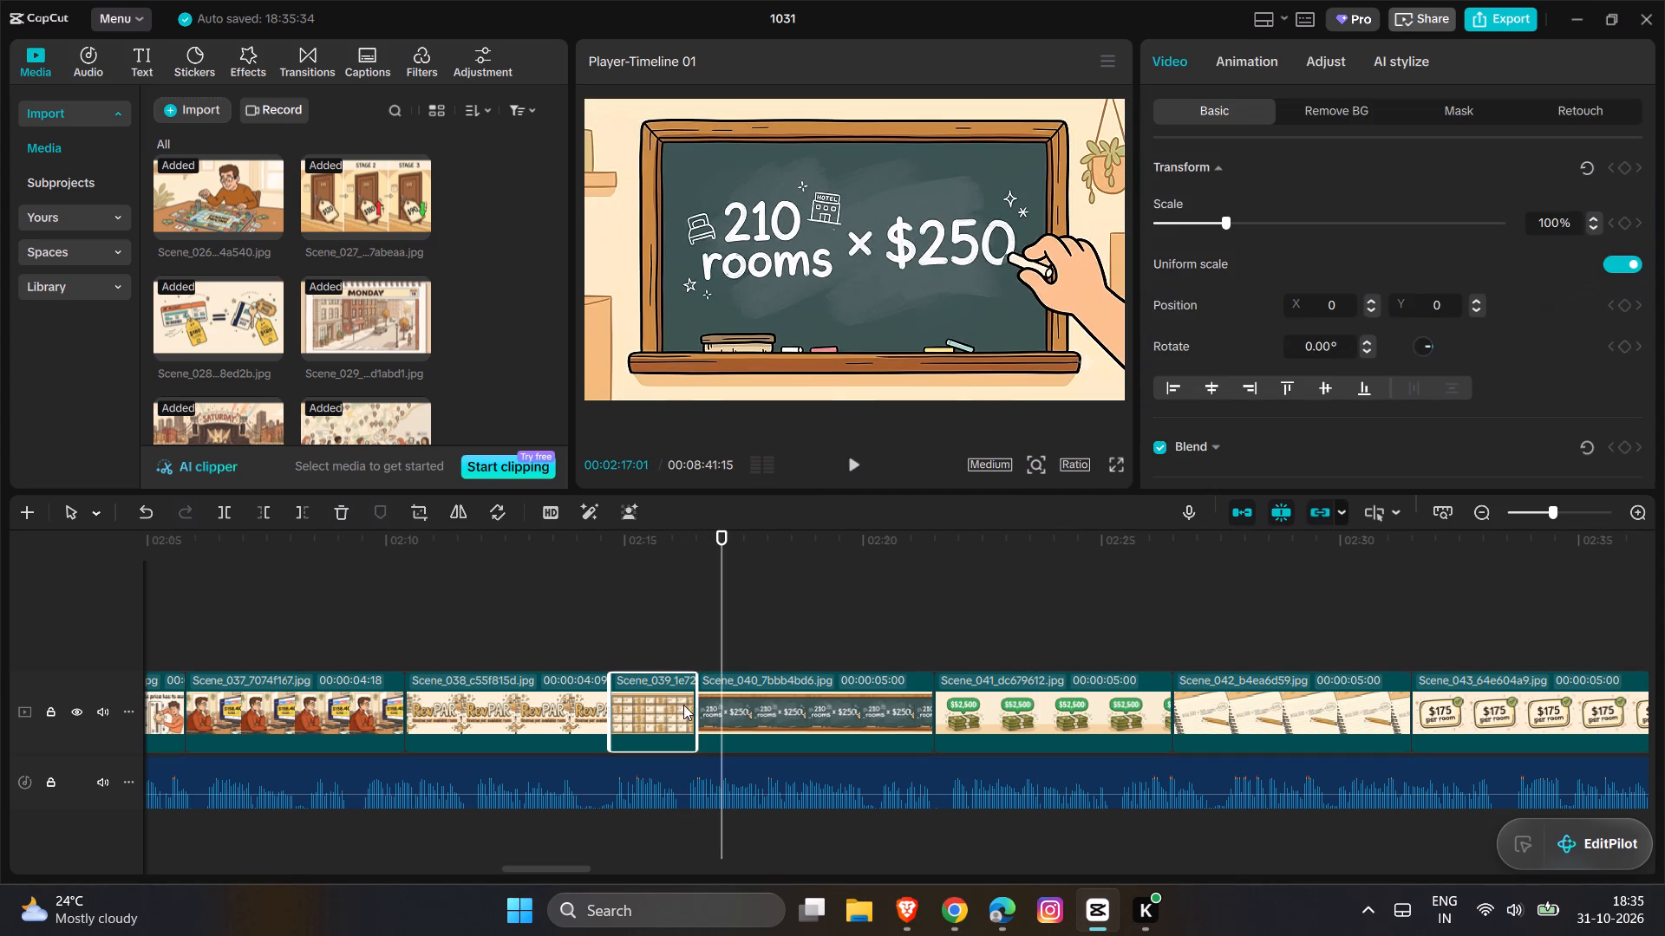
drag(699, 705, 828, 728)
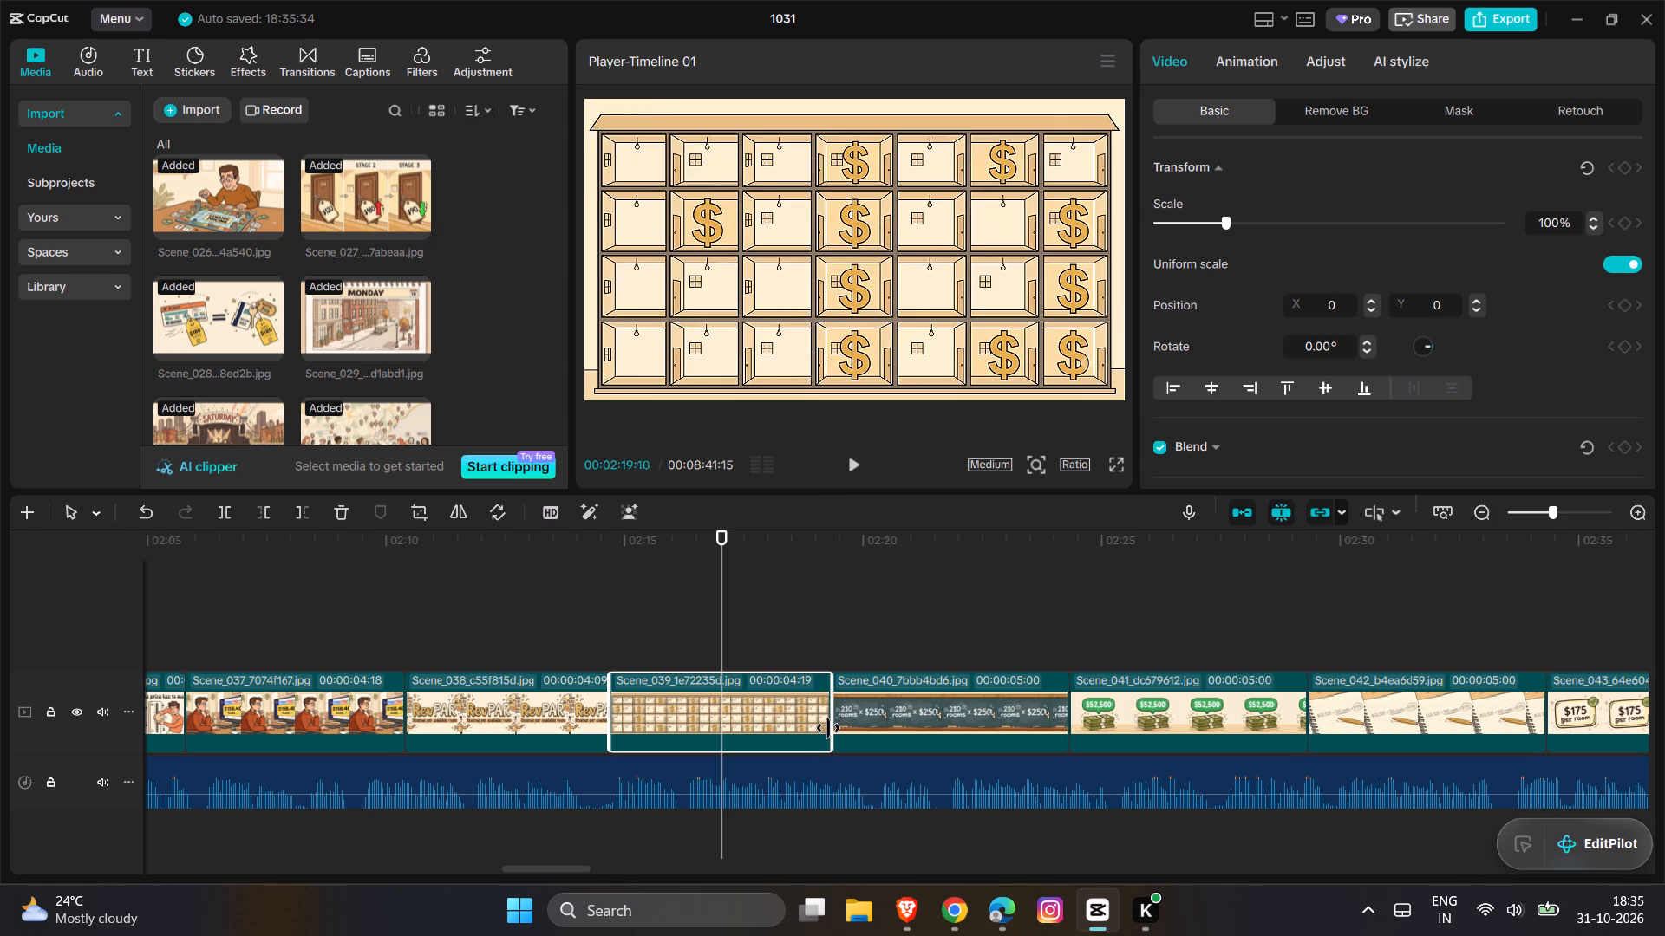
Play the narration into Scene_040 and extend the end of Scene_039 to a duration of about 00:00:06:22.
key(space)
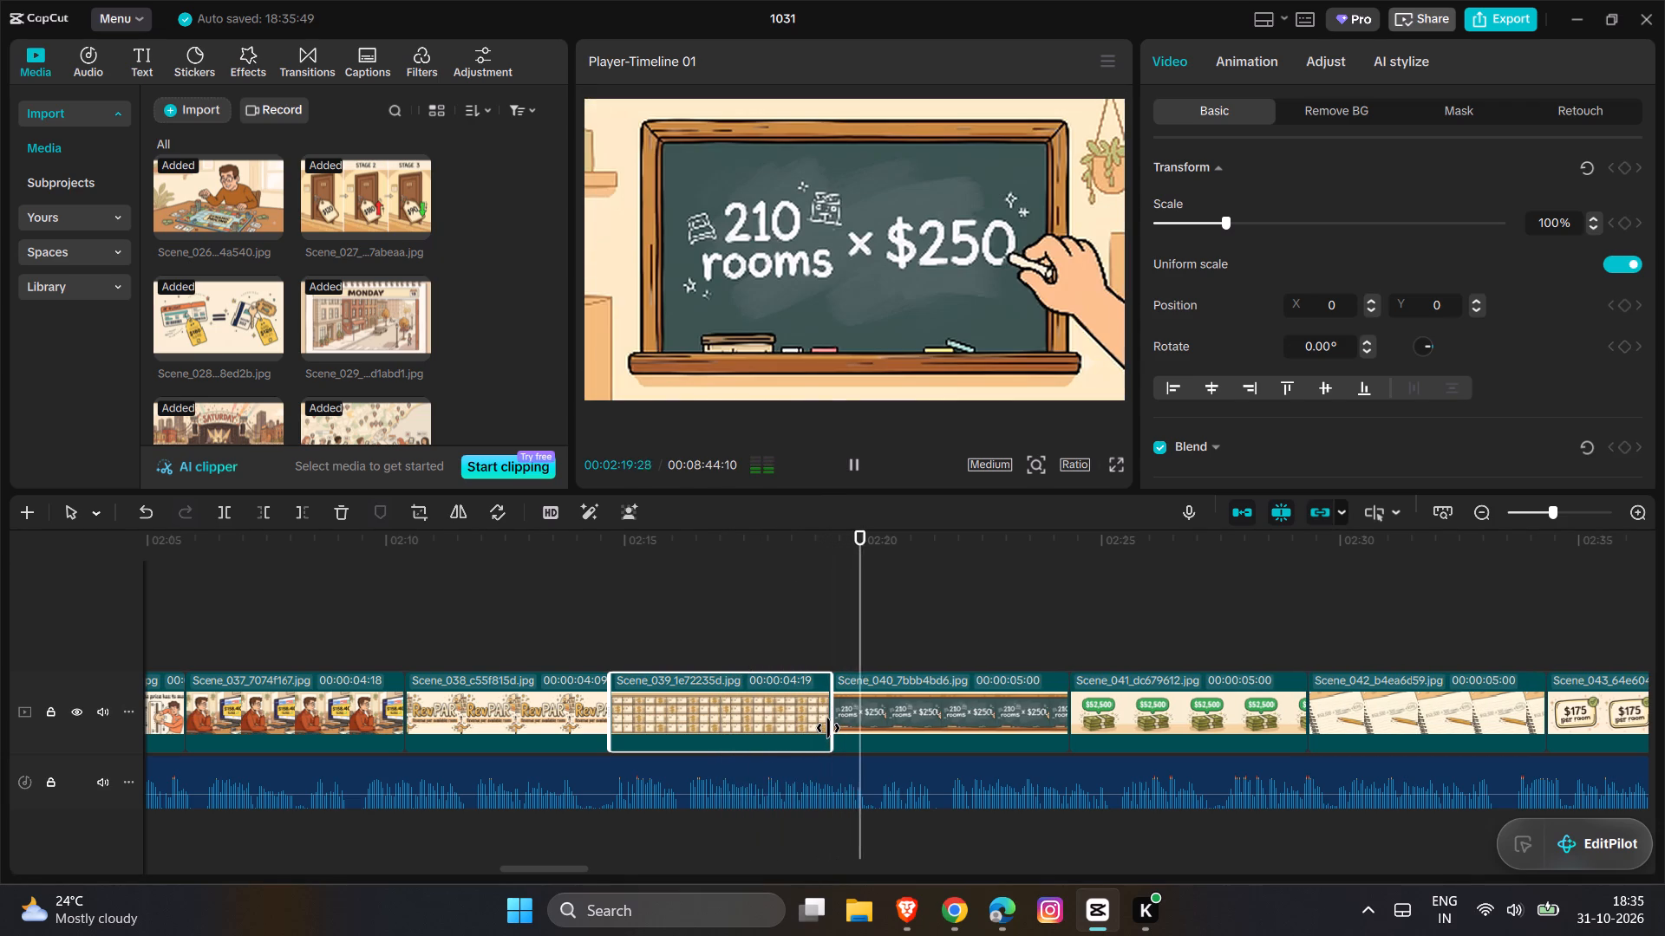
key(space)
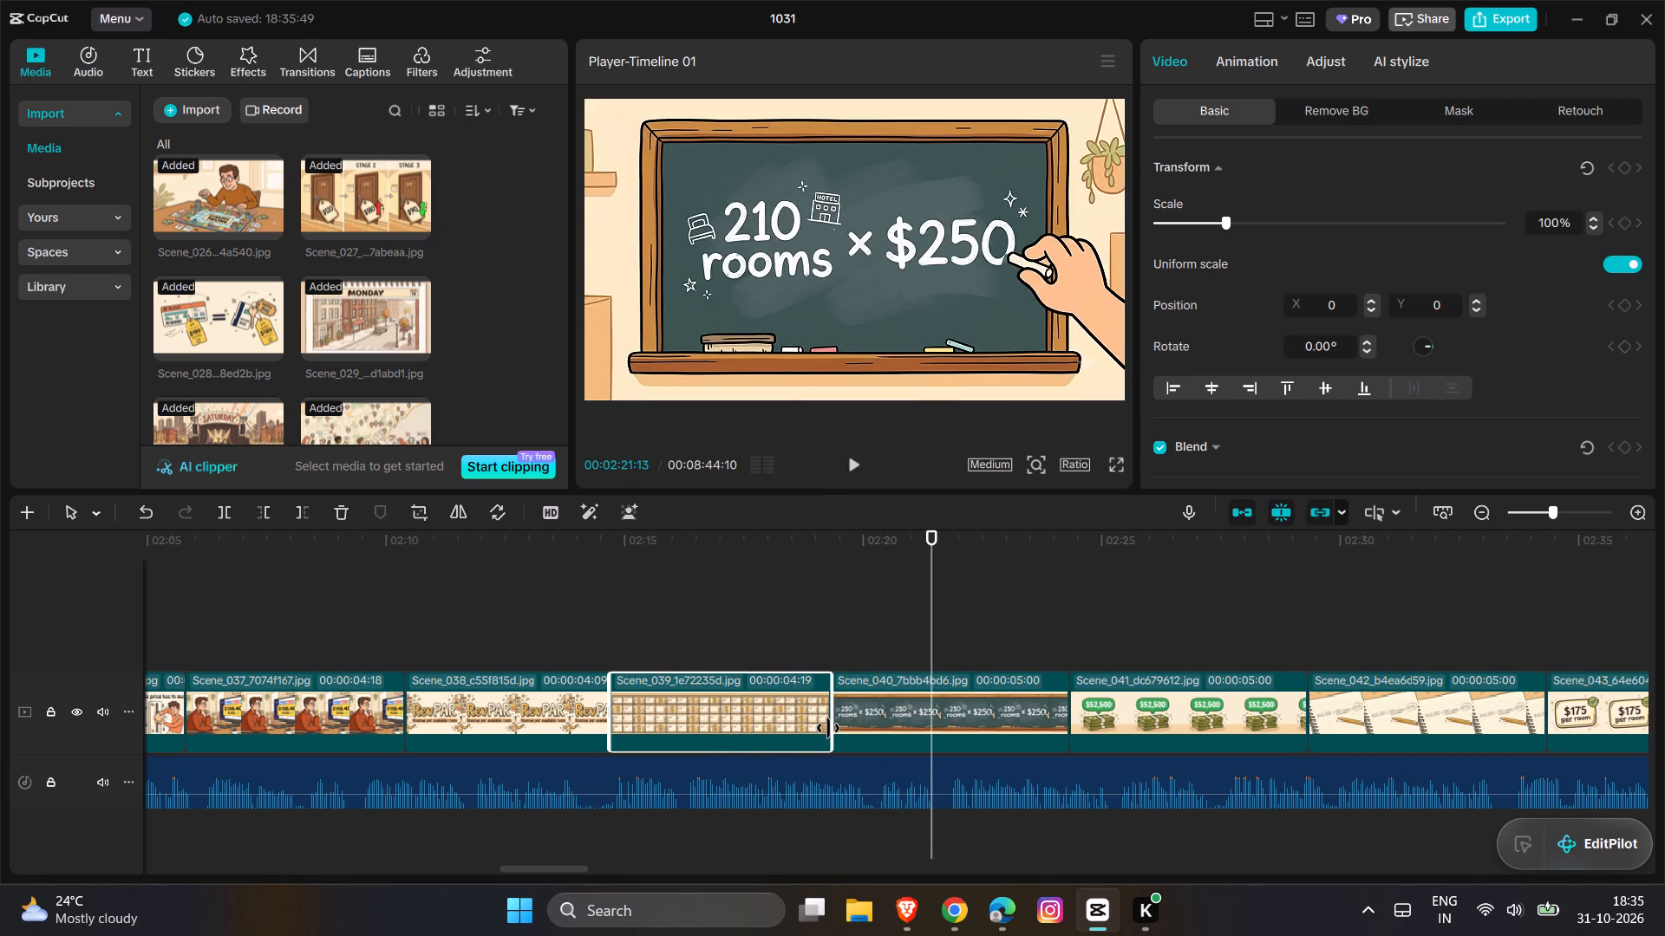
drag(831, 719, 926, 727)
Play the narration over Scene_040 into Scene_041 and trim the end of Scene_040 to about 00:02:25:18.
key(space)
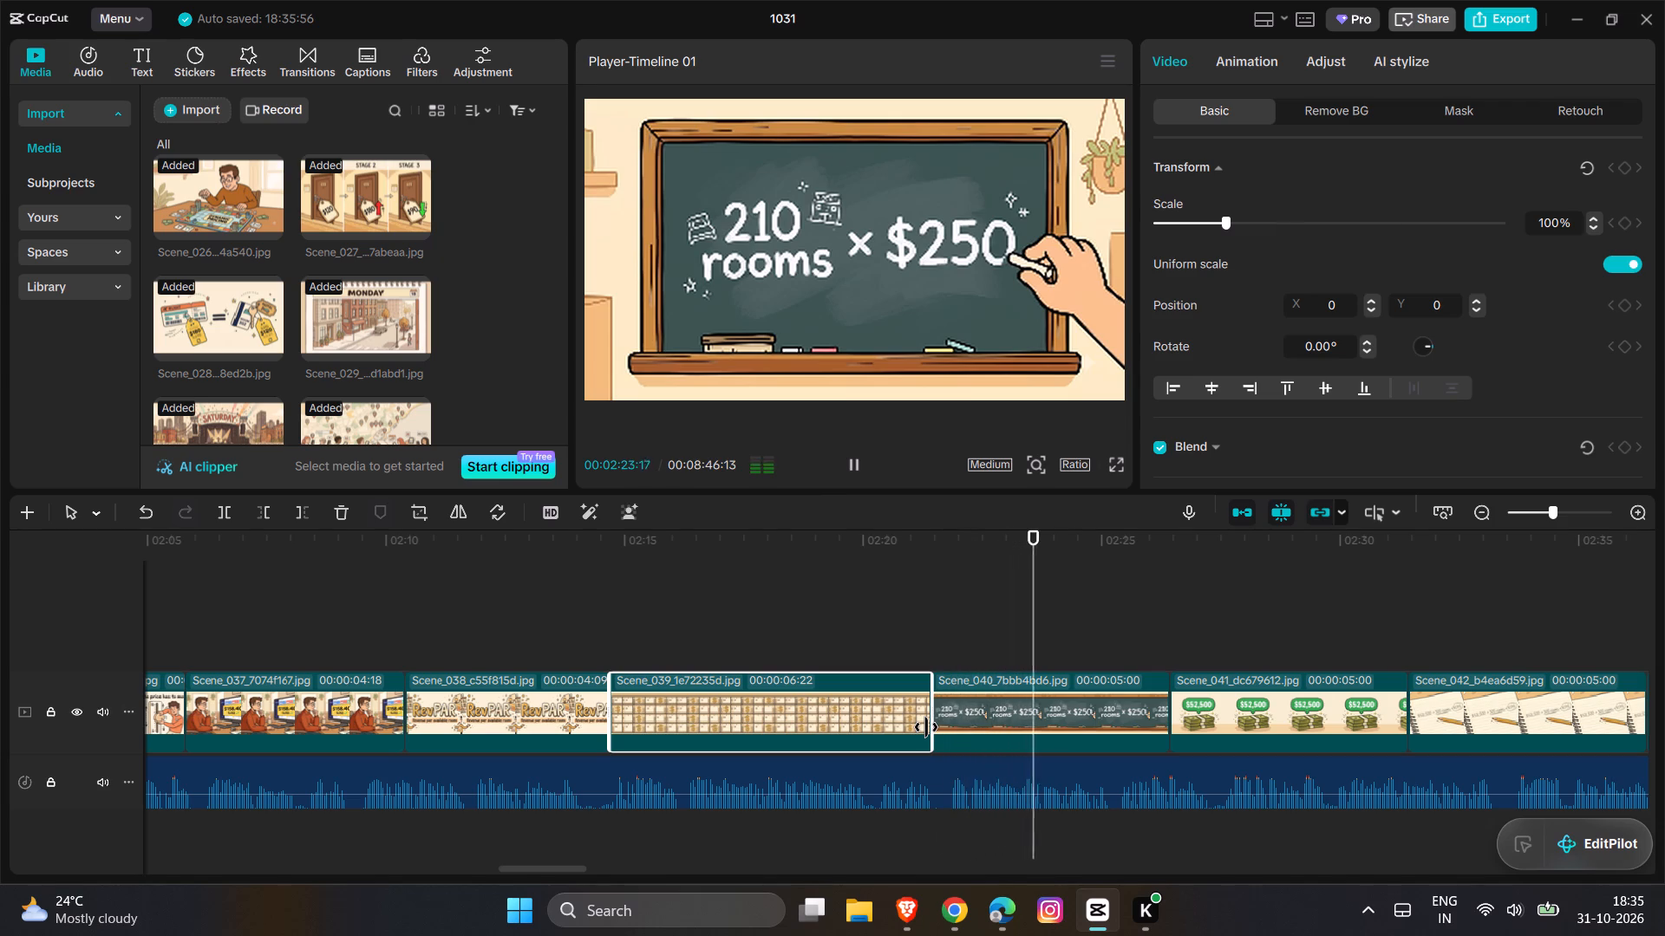
scroll(926, 727, left, 1)
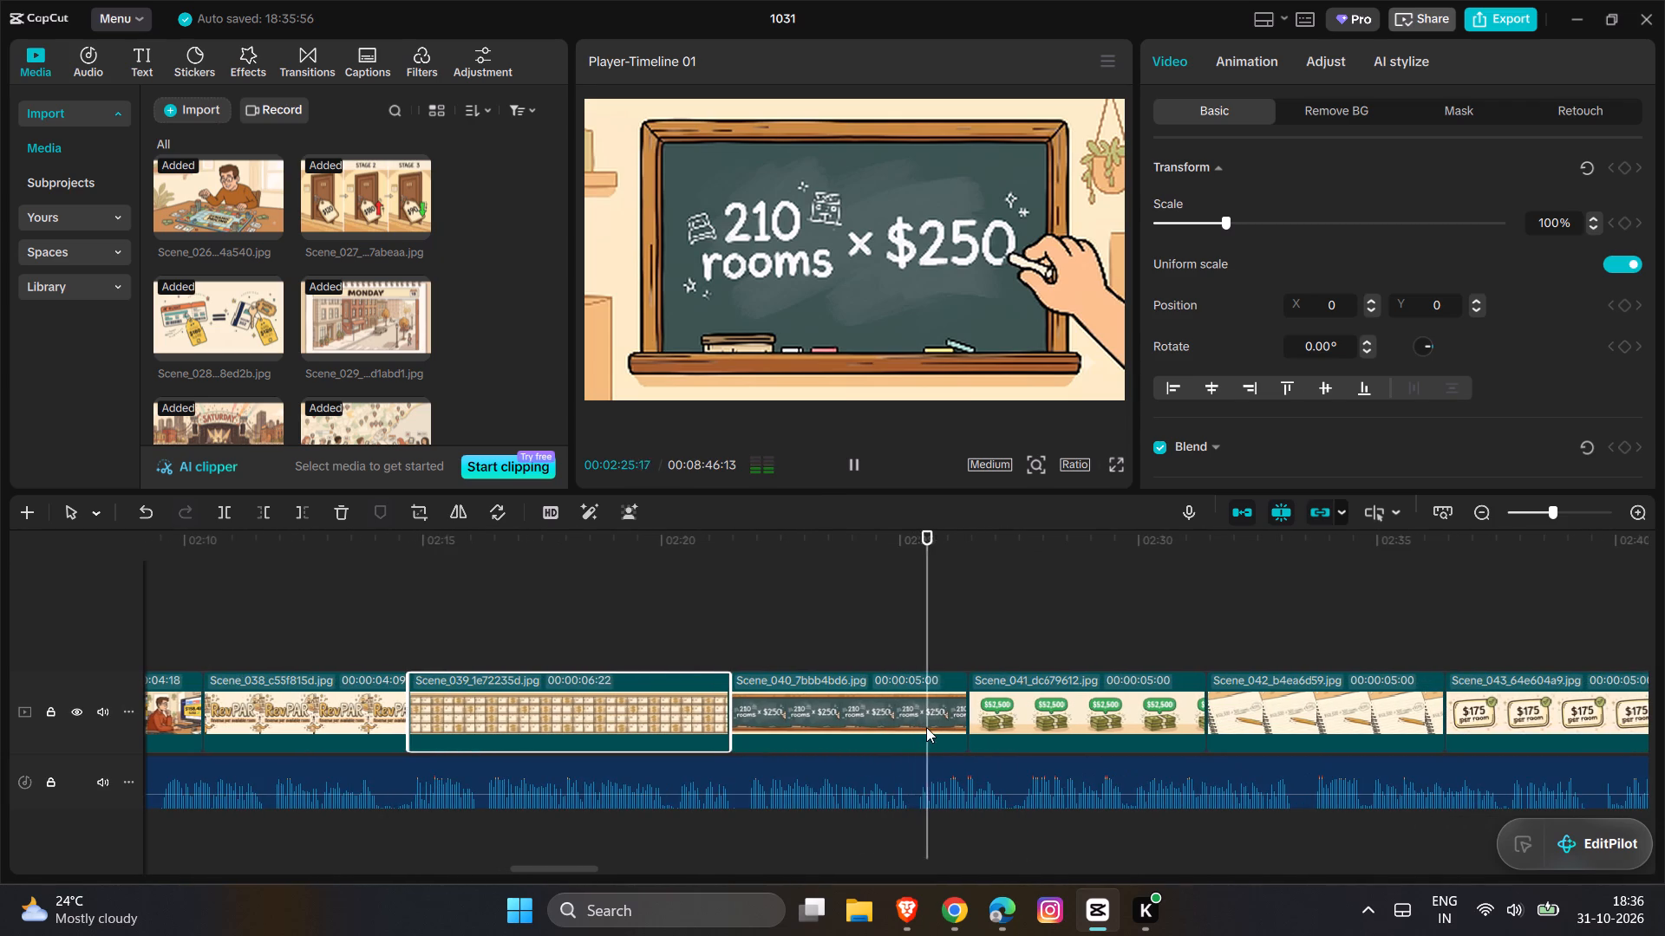
key(space)
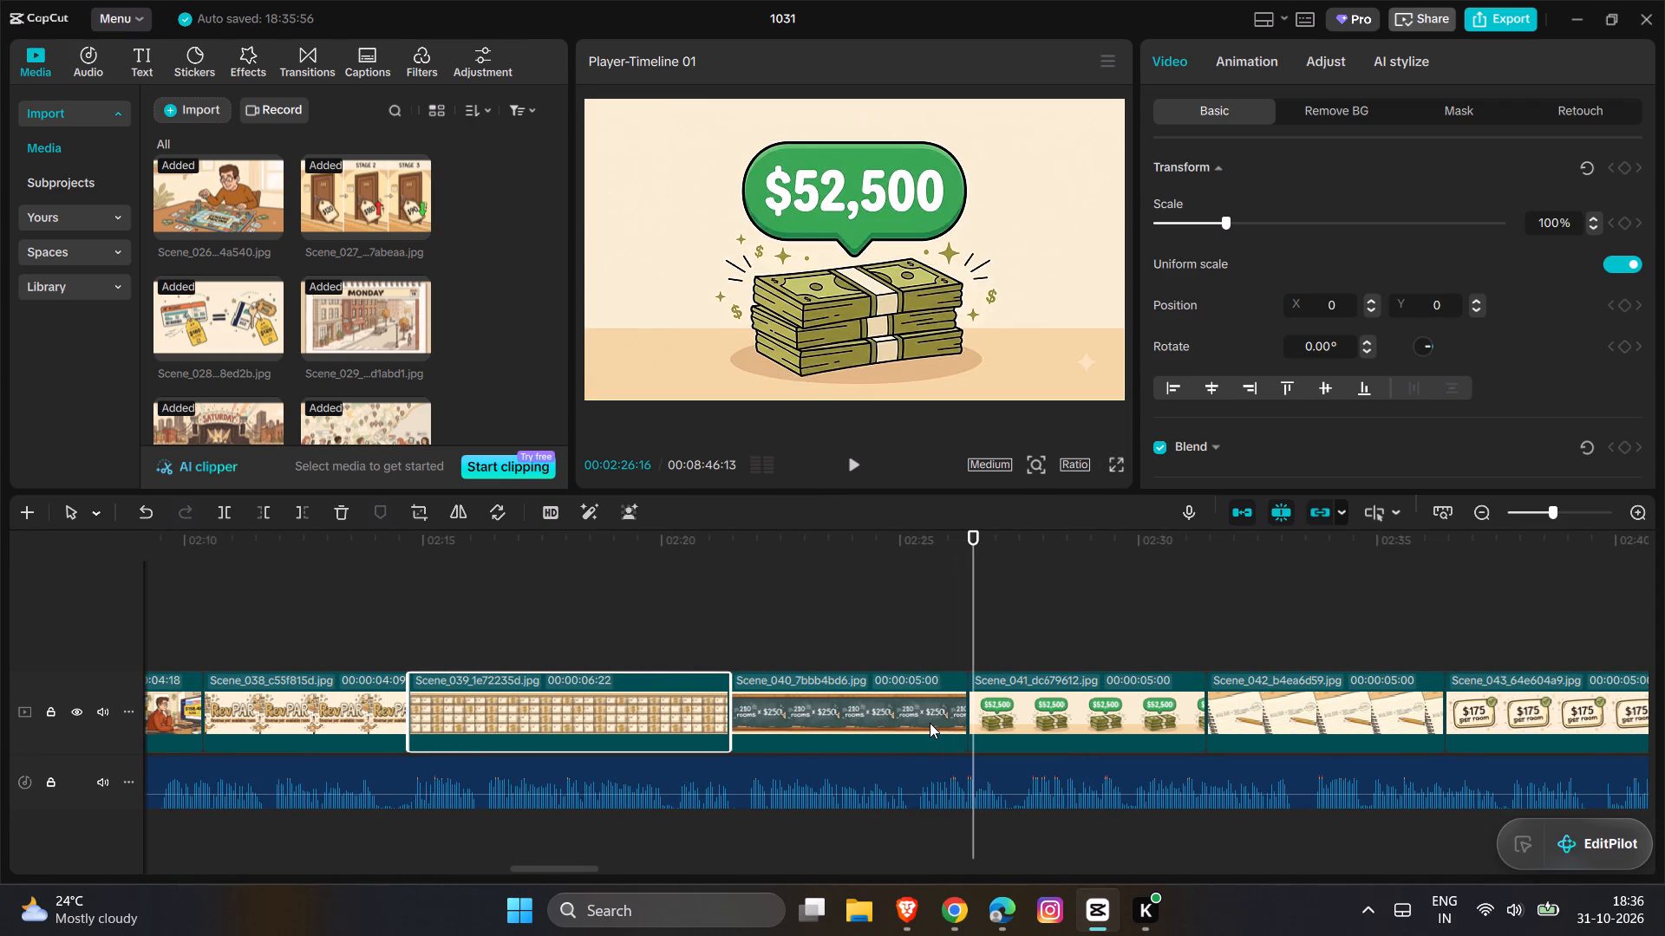
click(962, 715)
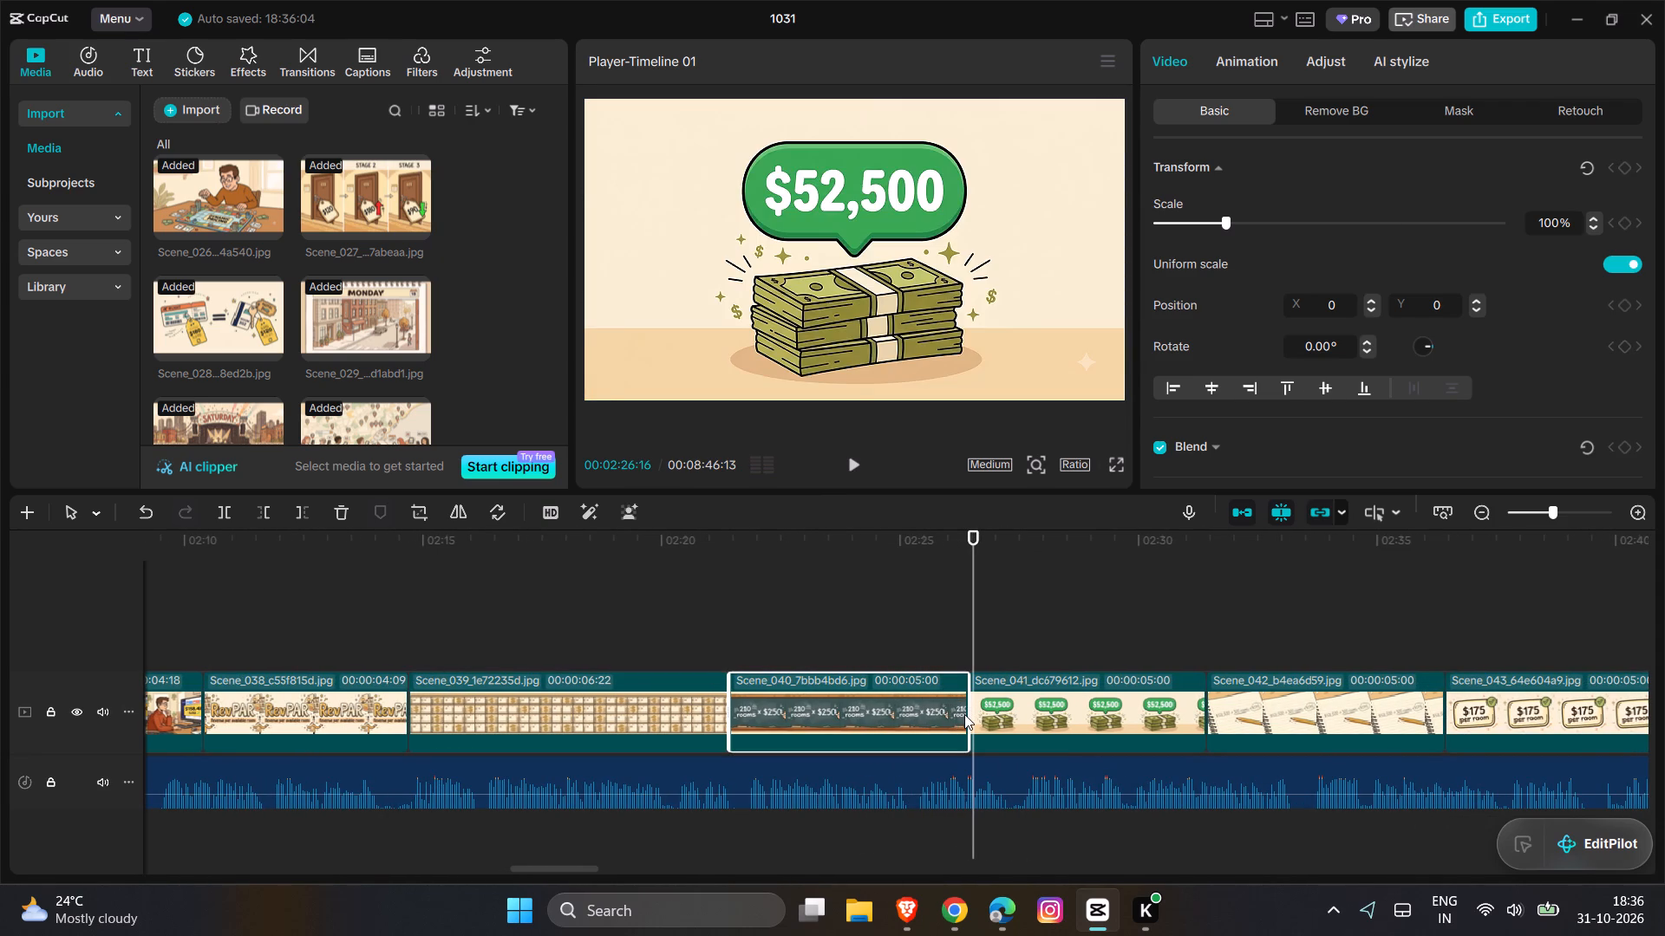
click(964, 714)
drag(967, 709, 936, 716)
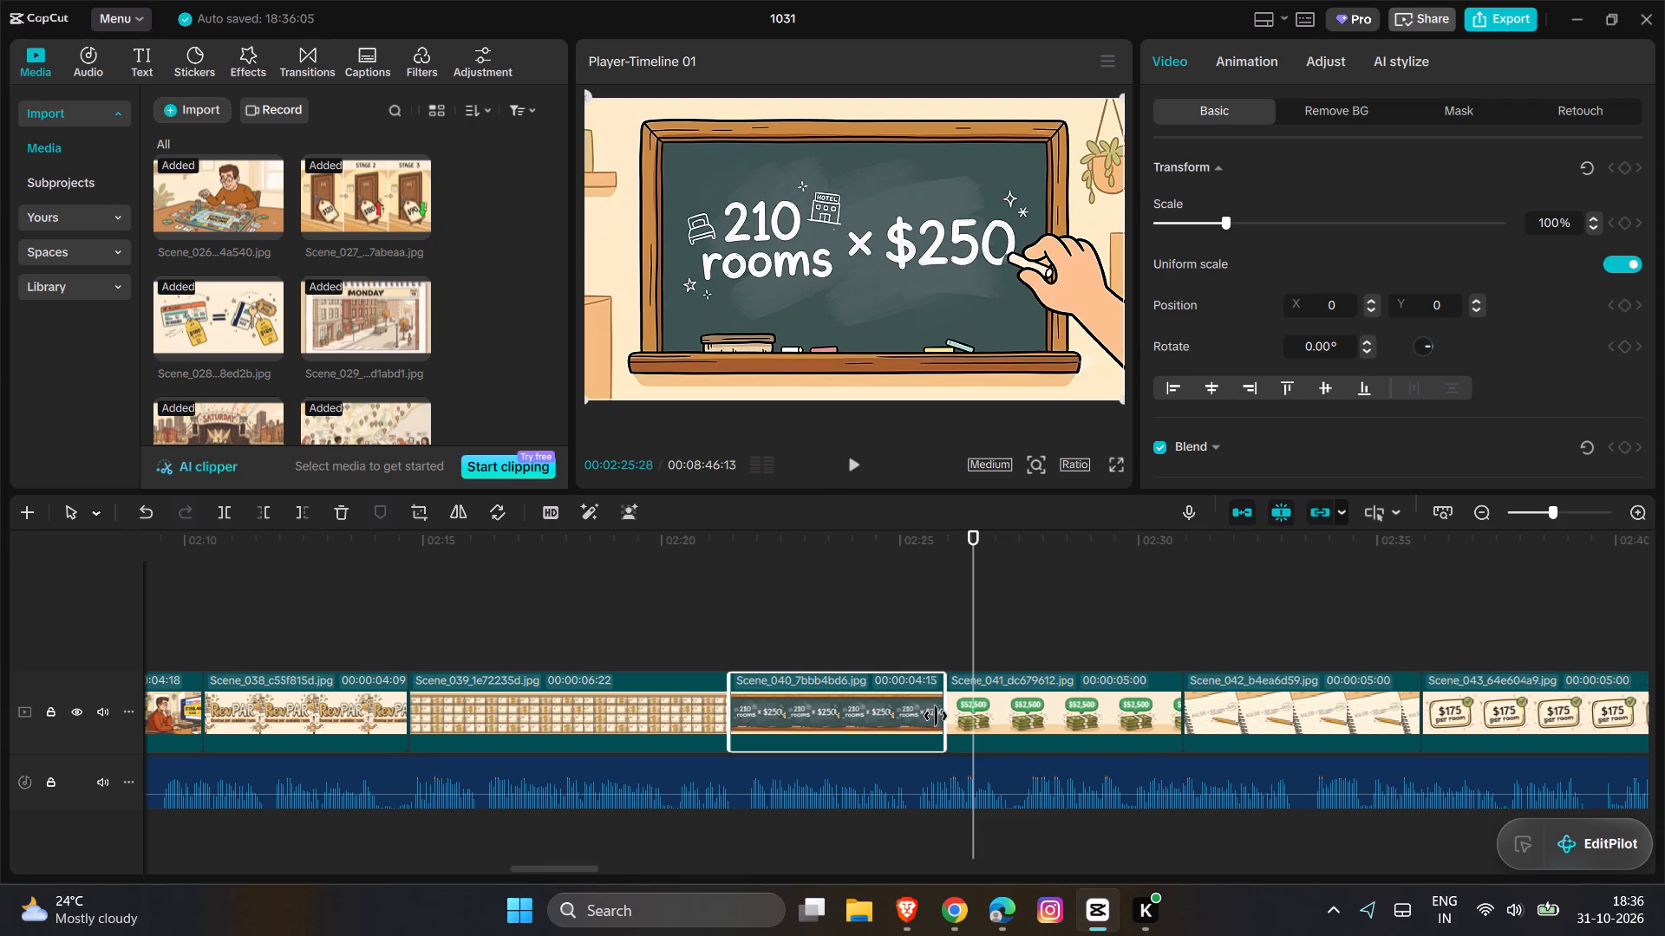
drag(936, 716, 928, 716)
Play the narration over Scene_041 and trim the end of Scene_041 to about 00:02:28:19.
click(898, 650)
key(space)
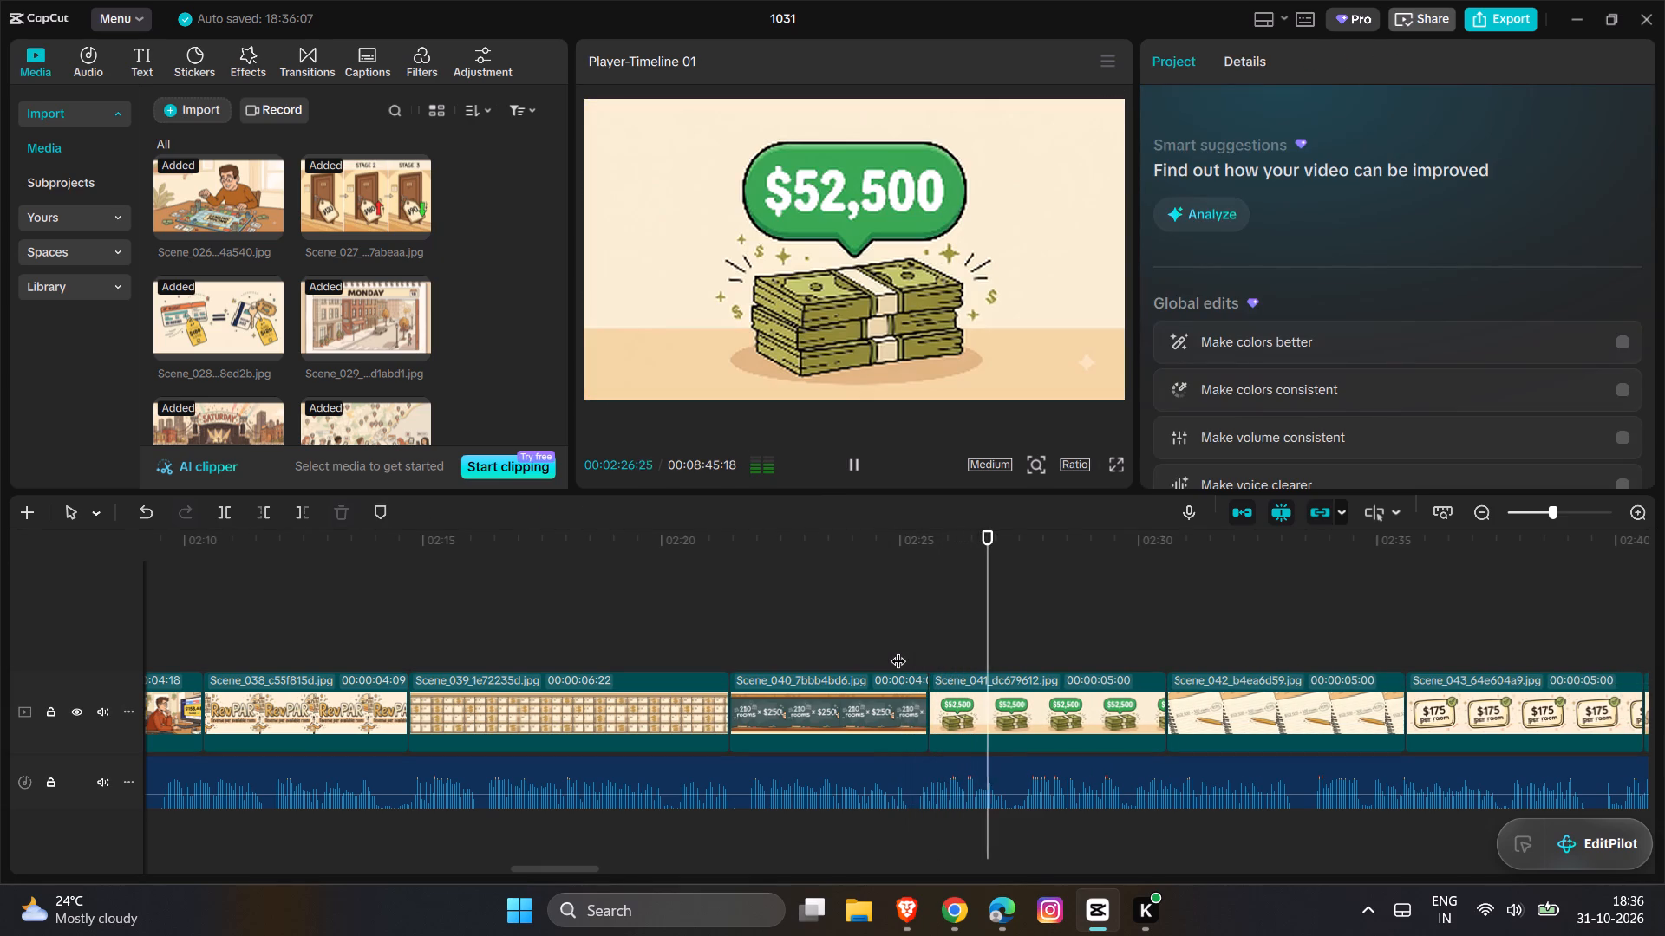
key(space)
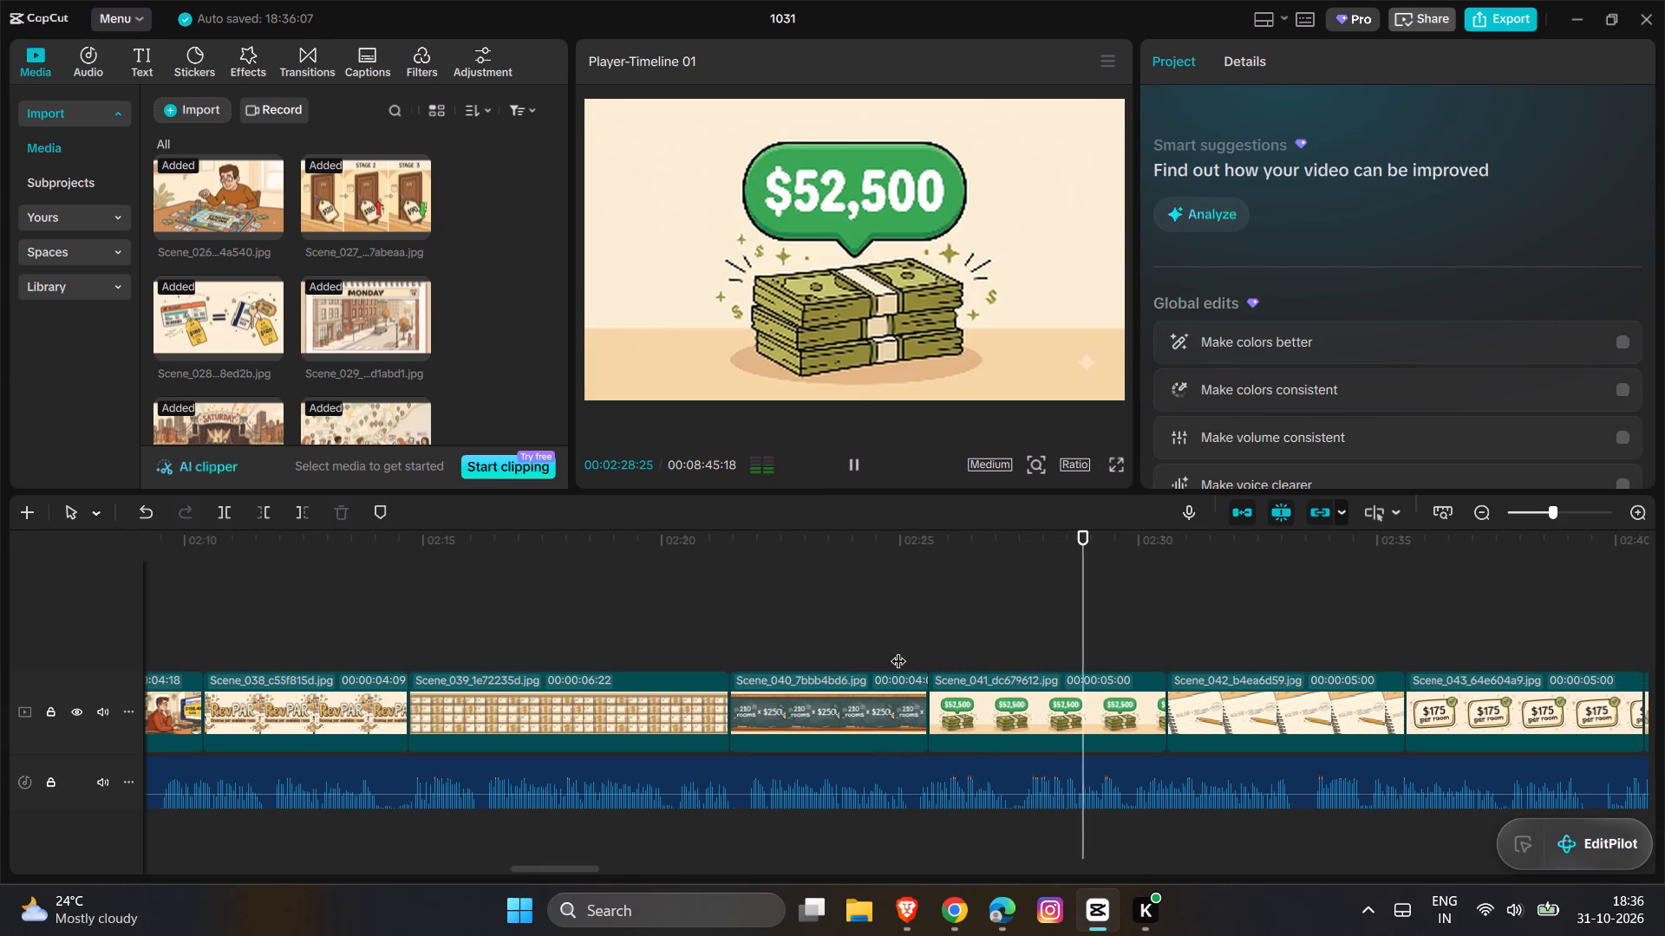
click(1119, 690)
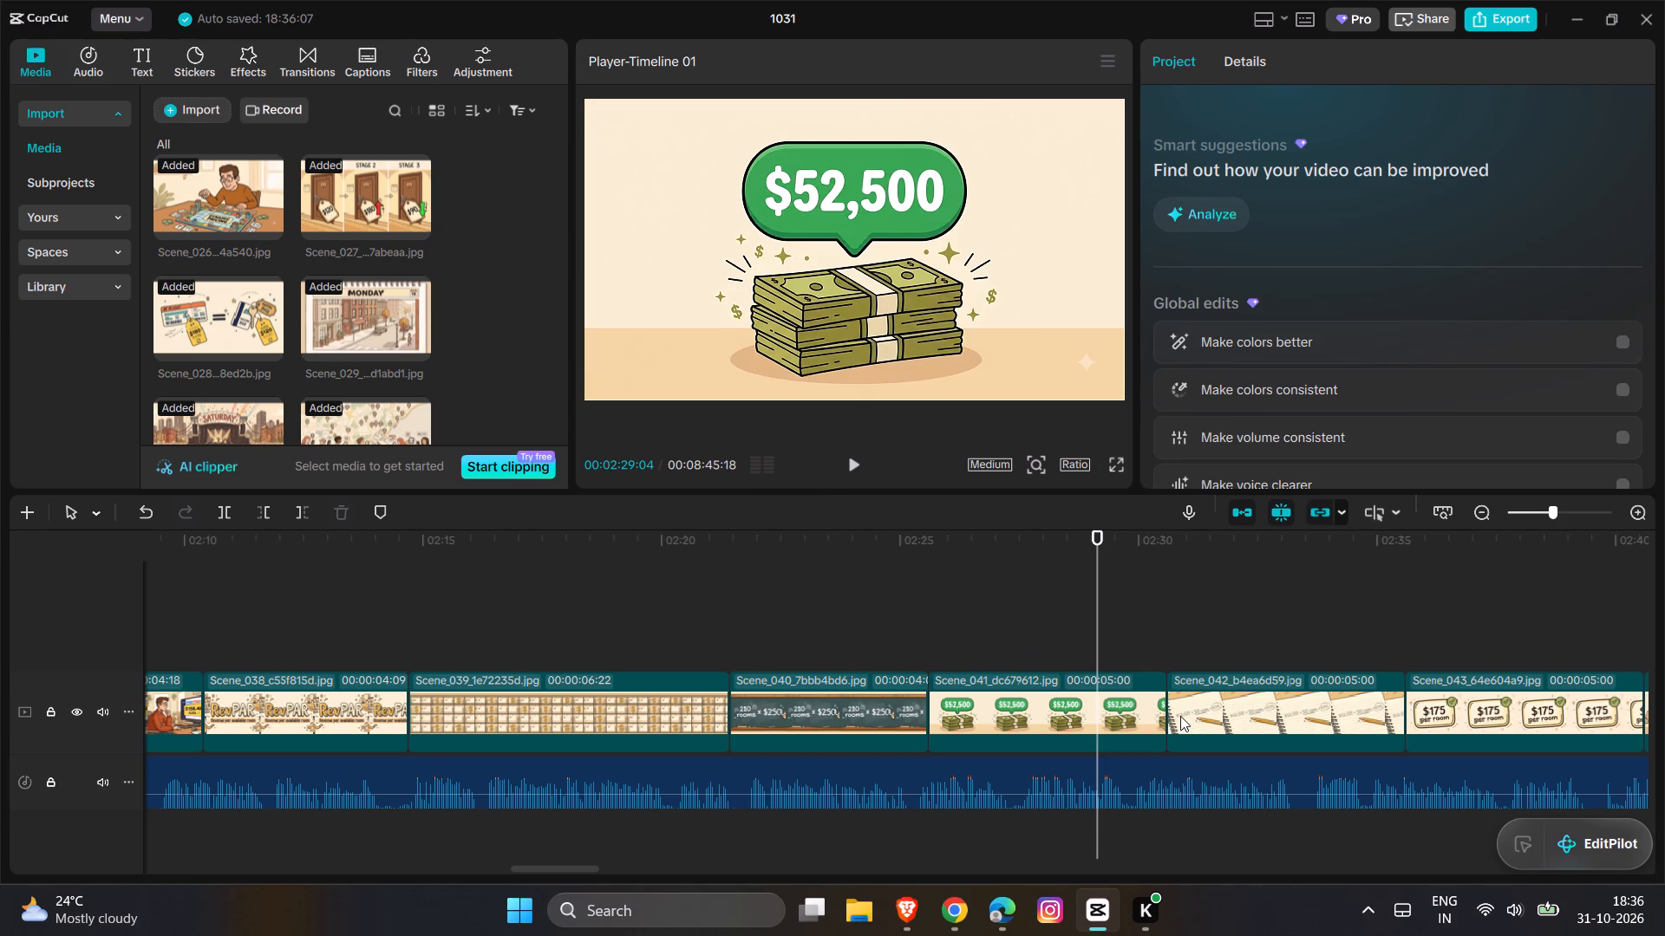
drag(1164, 710, 1069, 711)
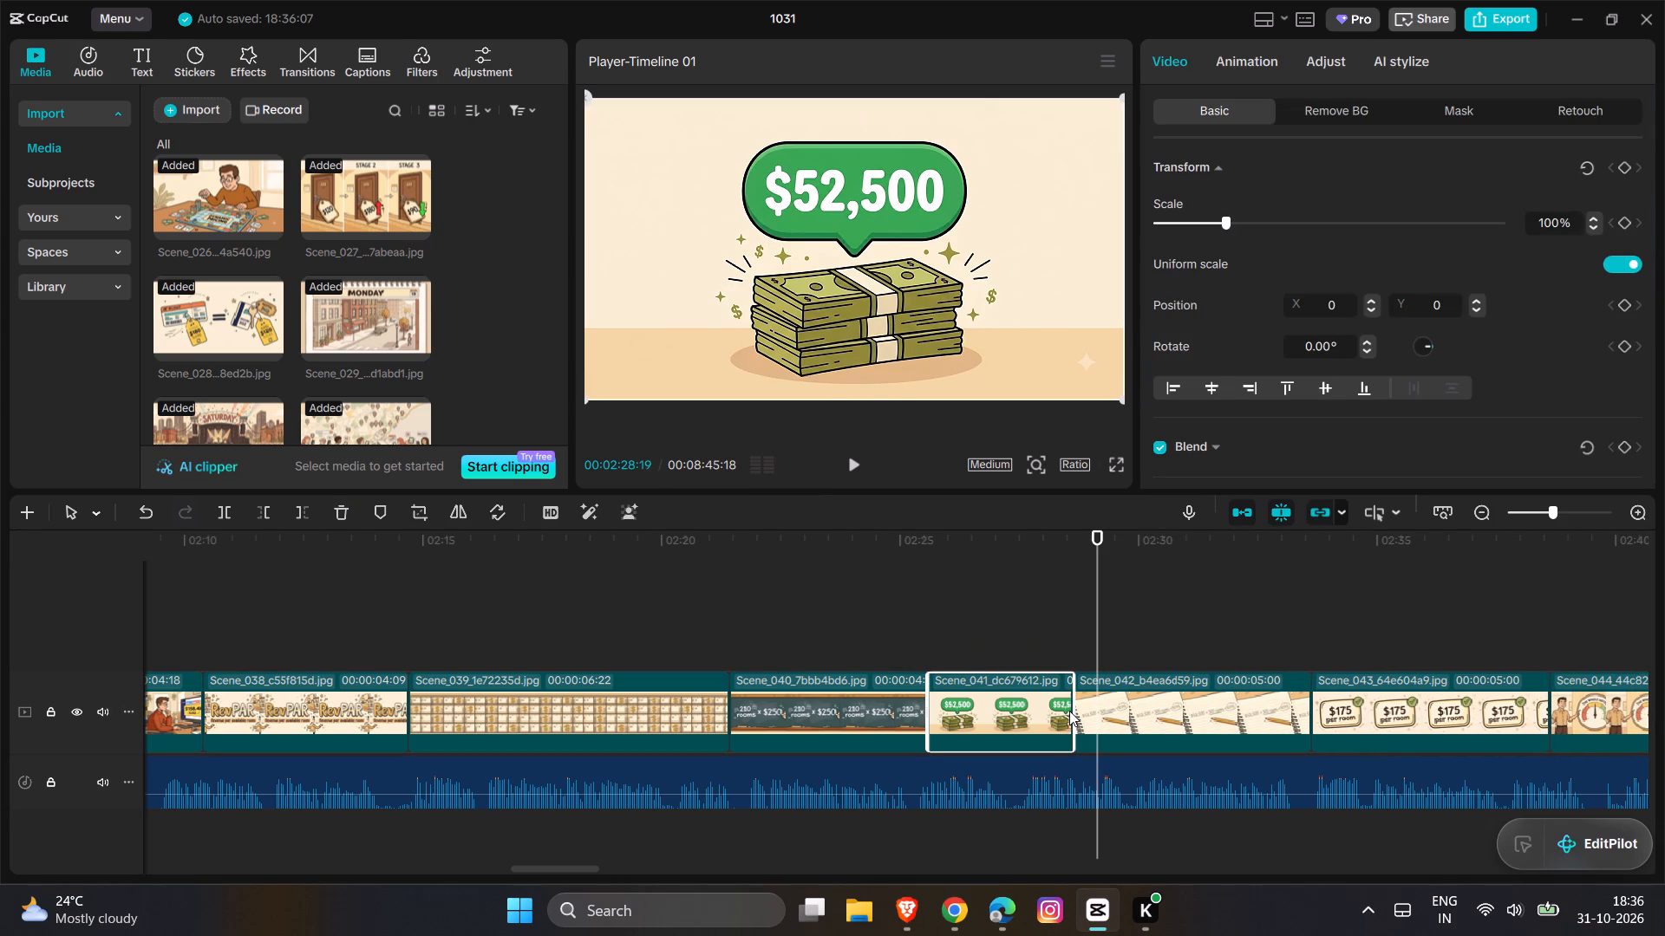
Play and replay the narration over Scene_042 and trim the end of Scene_042 to a duration of about 3 seconds.
click(979, 579)
key(space)
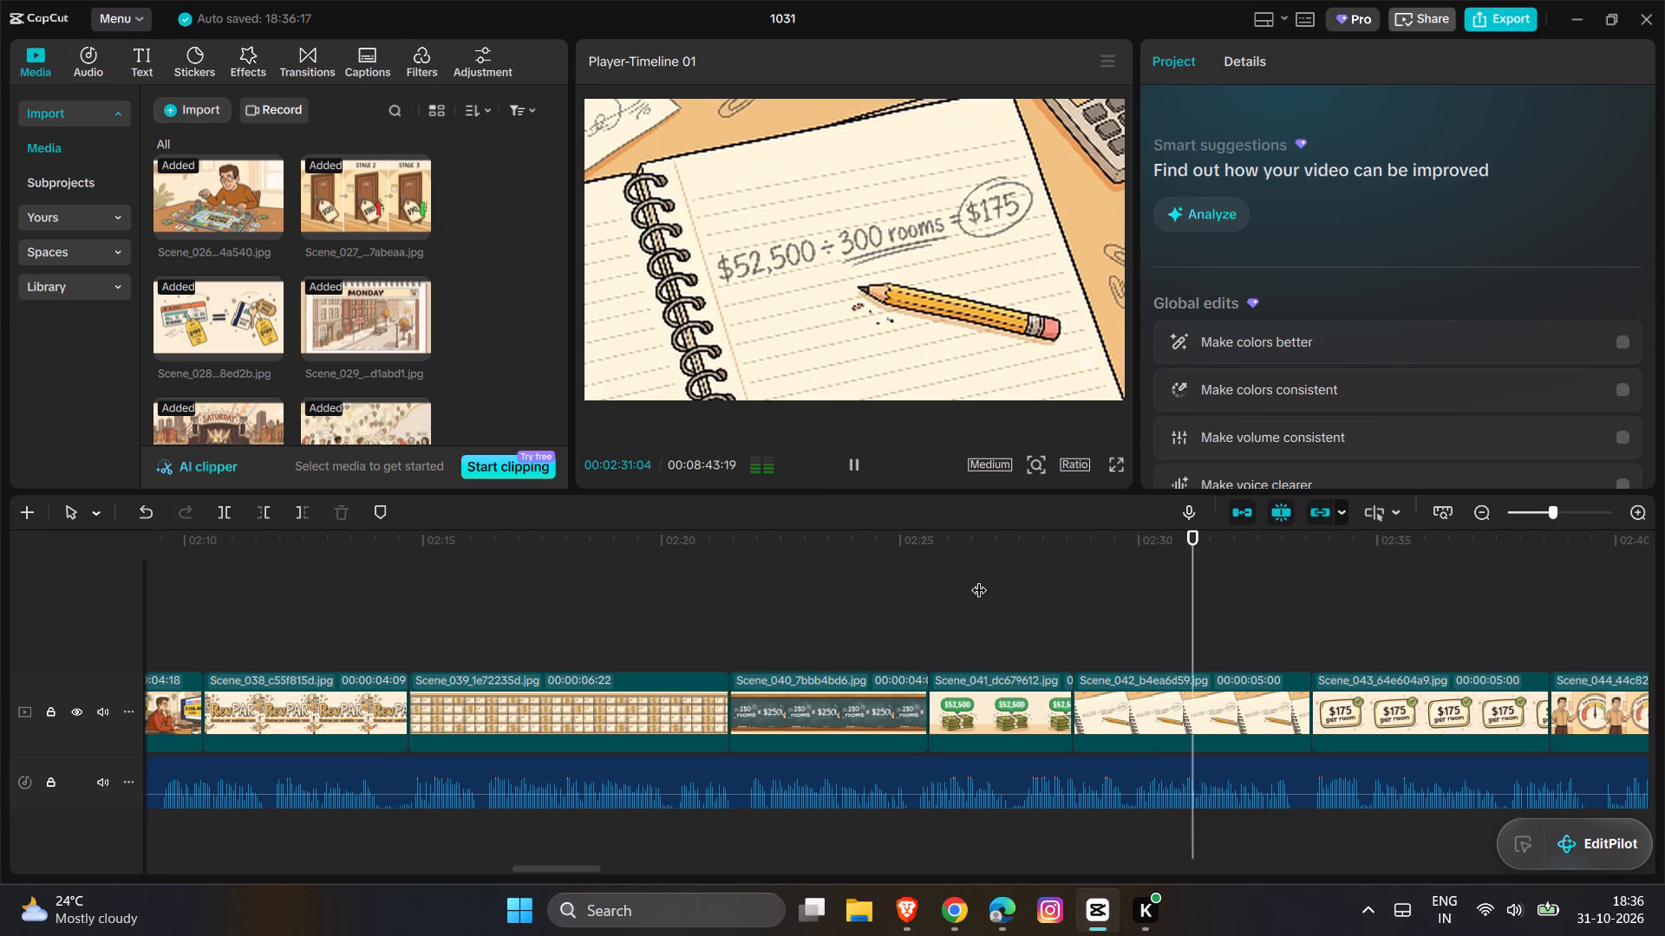
scroll(979, 579, left, 2)
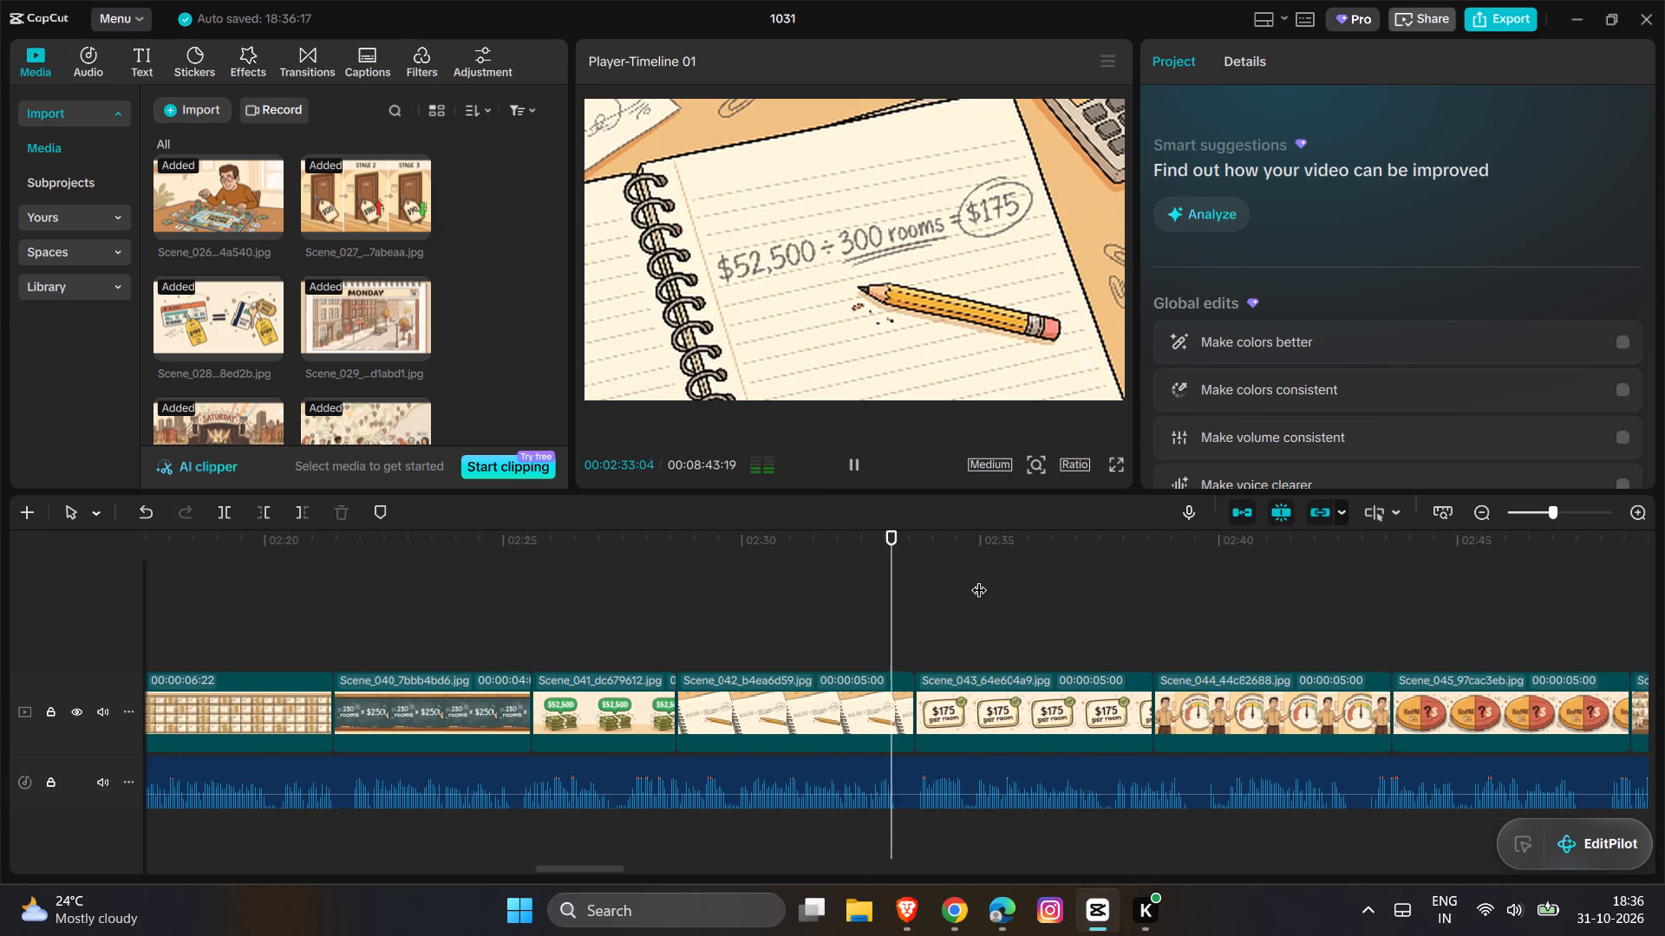
key(space)
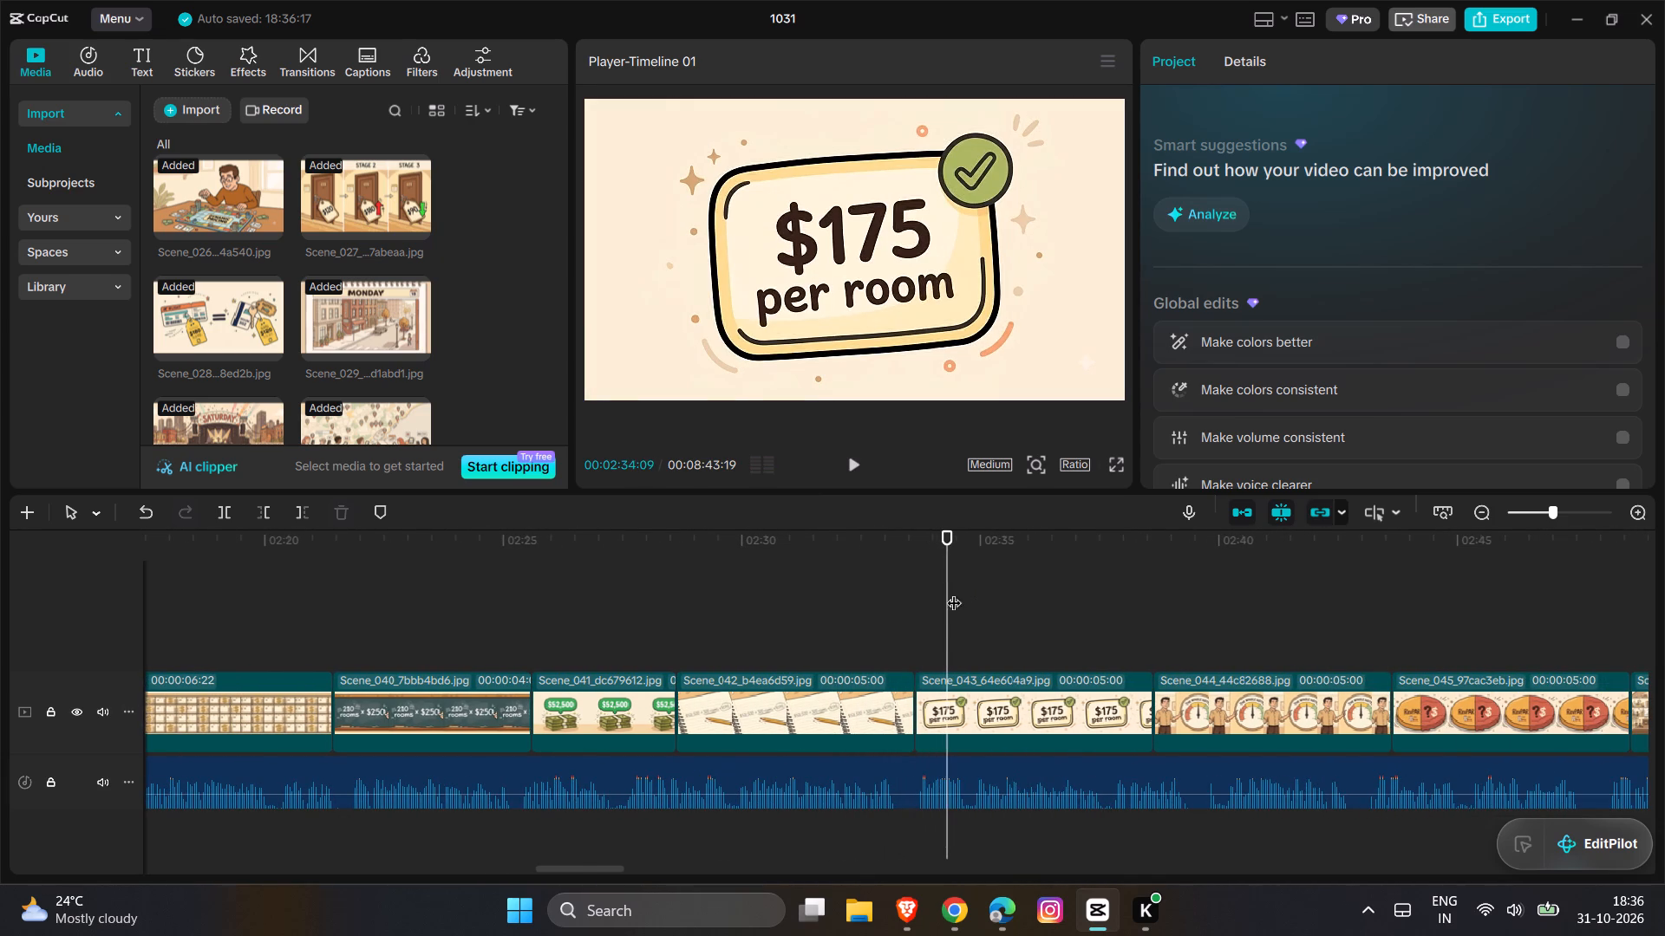
click(745, 620)
key(space)
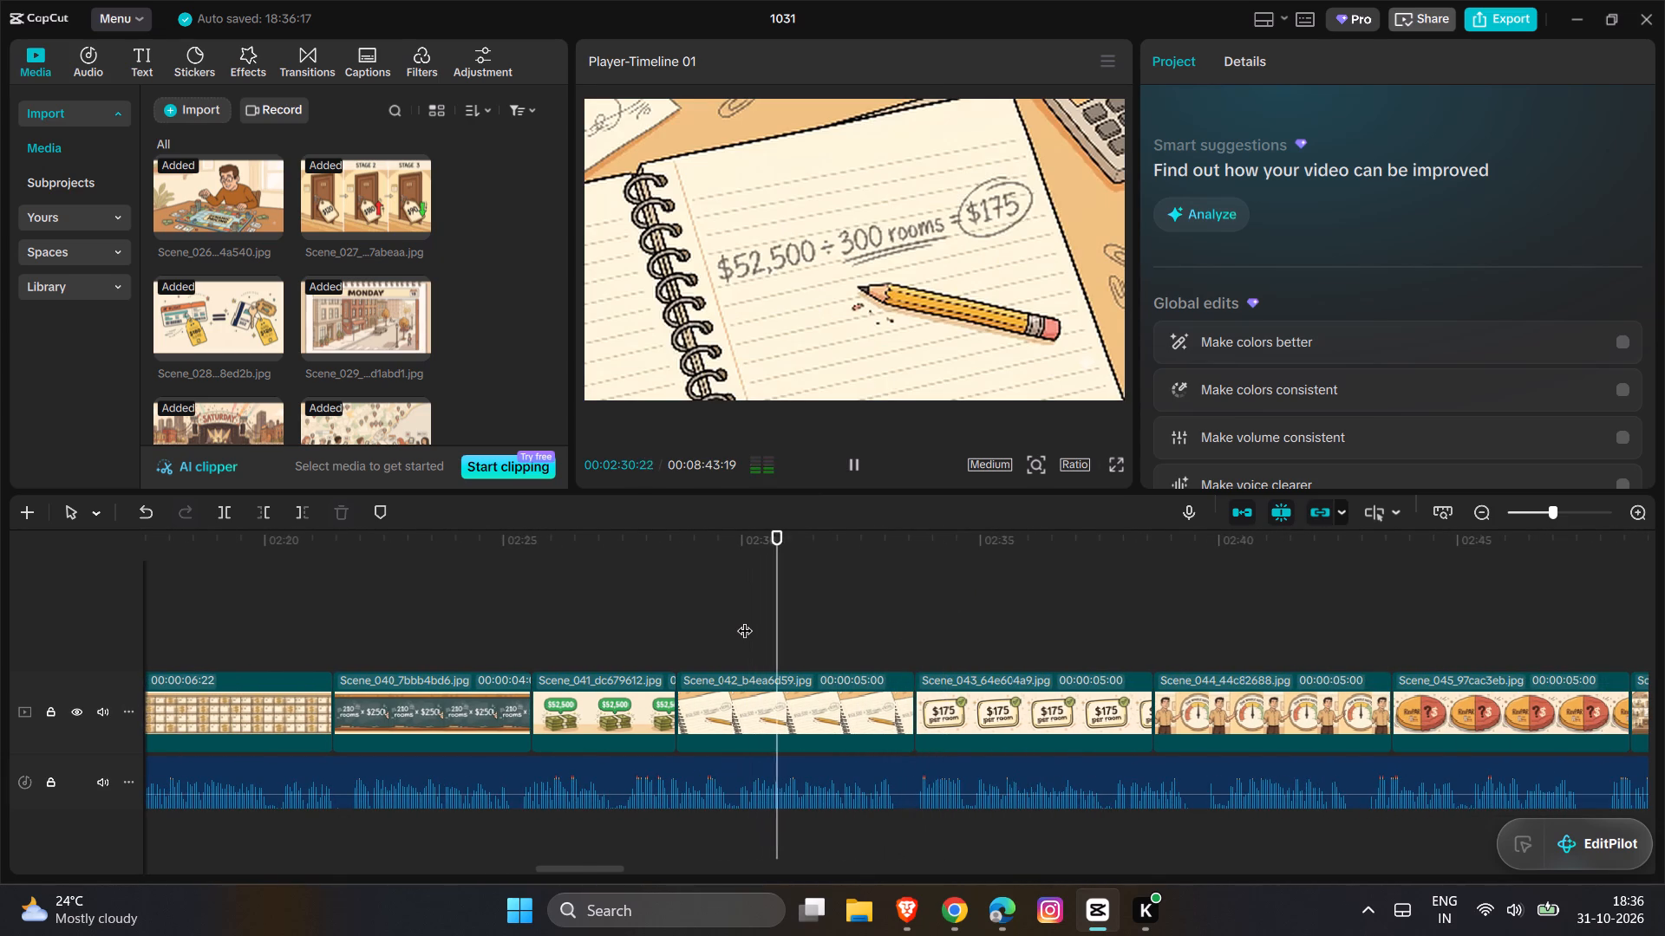
key(space)
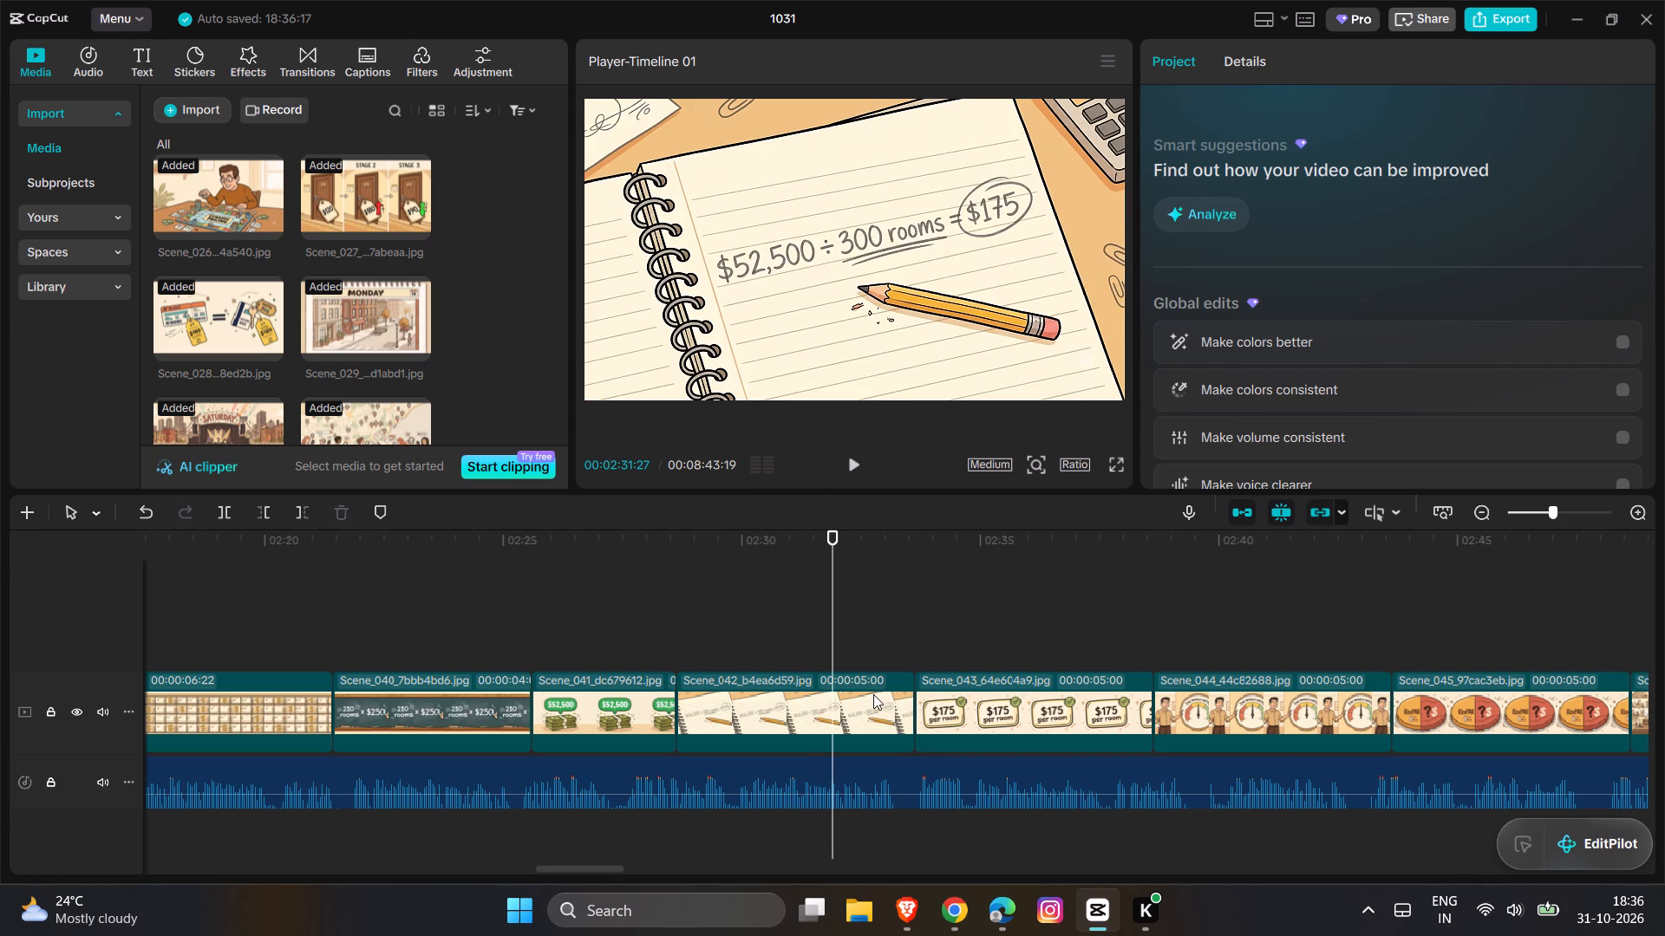
click(878, 699)
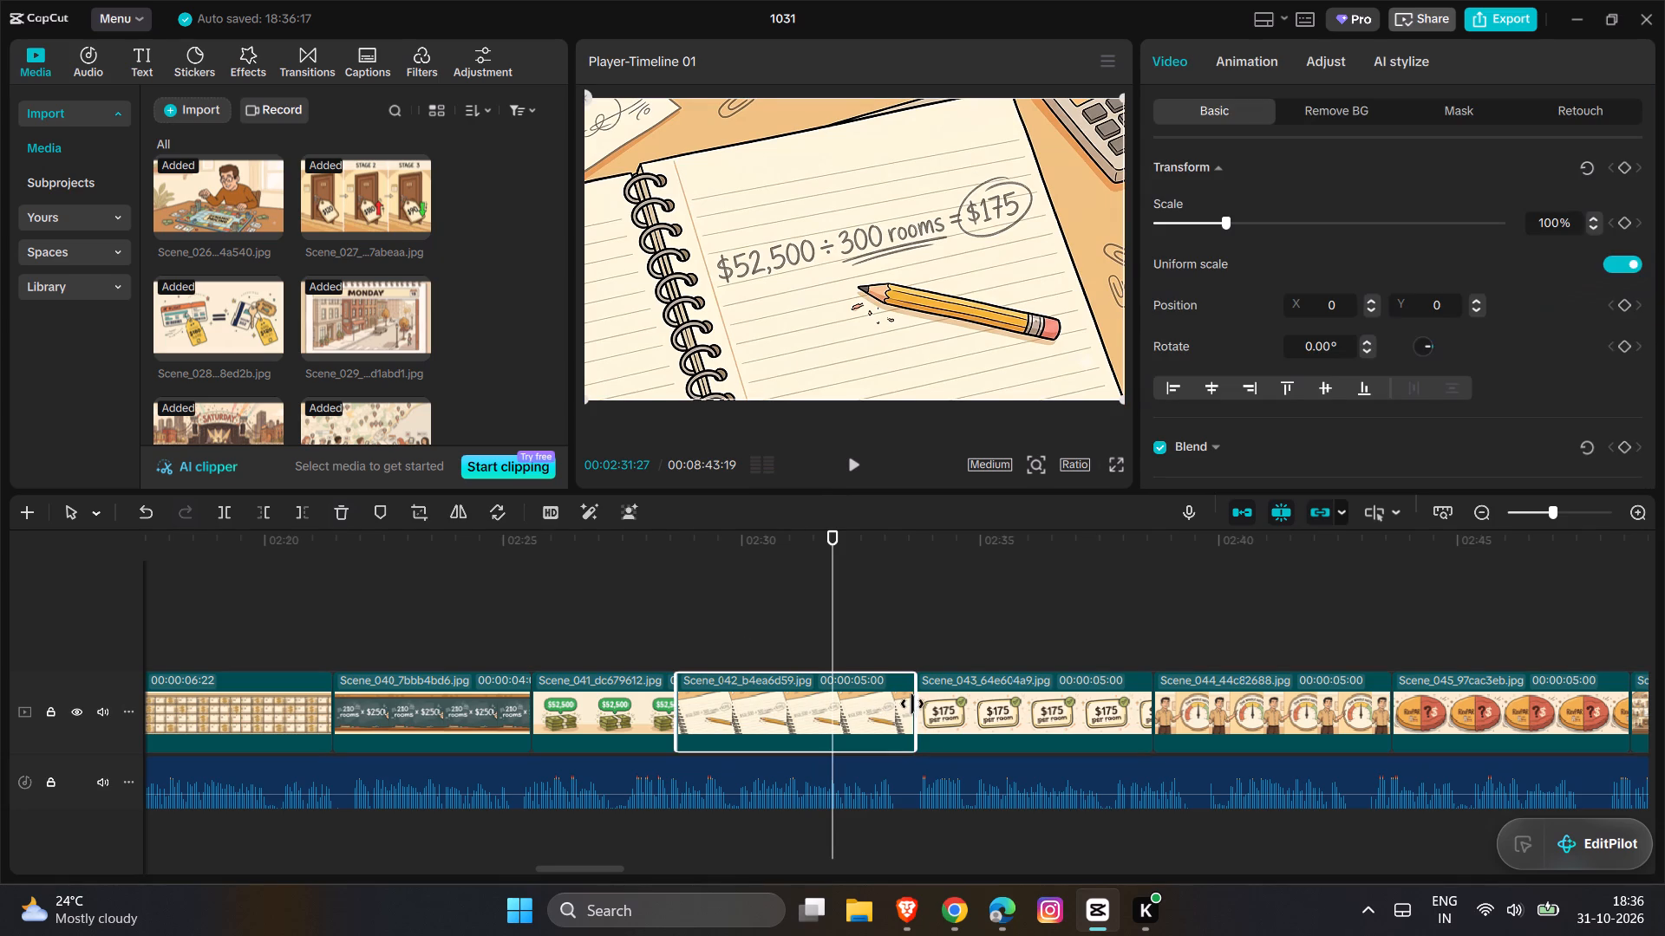
drag(912, 704, 815, 716)
Play the narration over Scene_043 and Scene_044 to check how their timing matches the voice-over.
key(space)
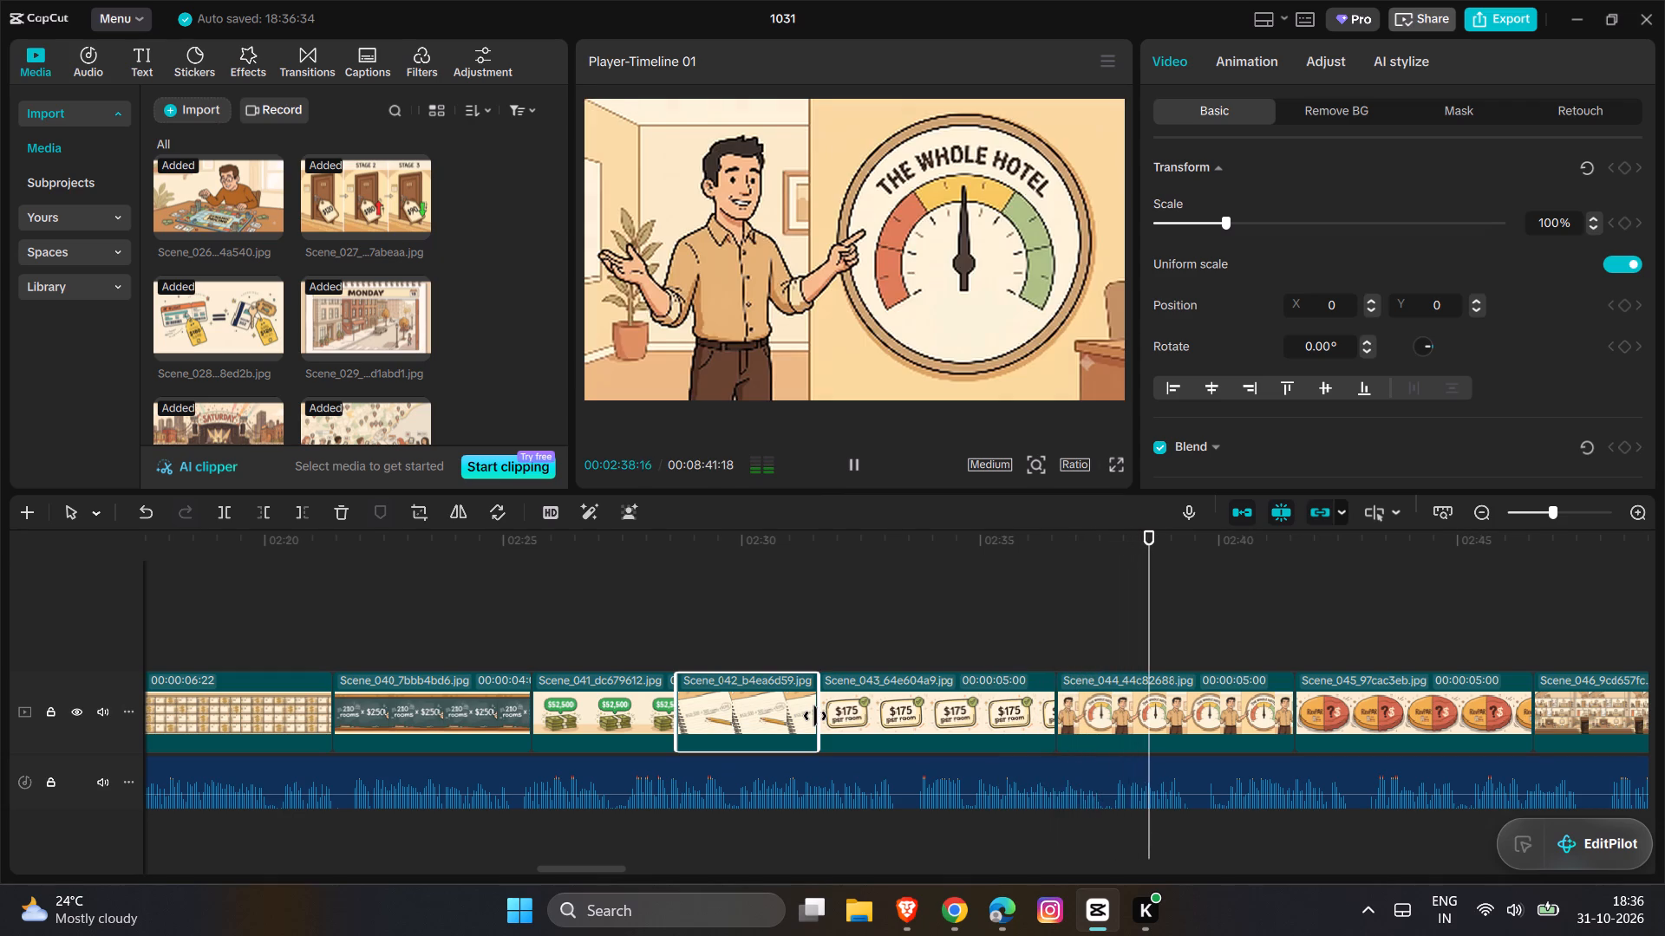
key(space)
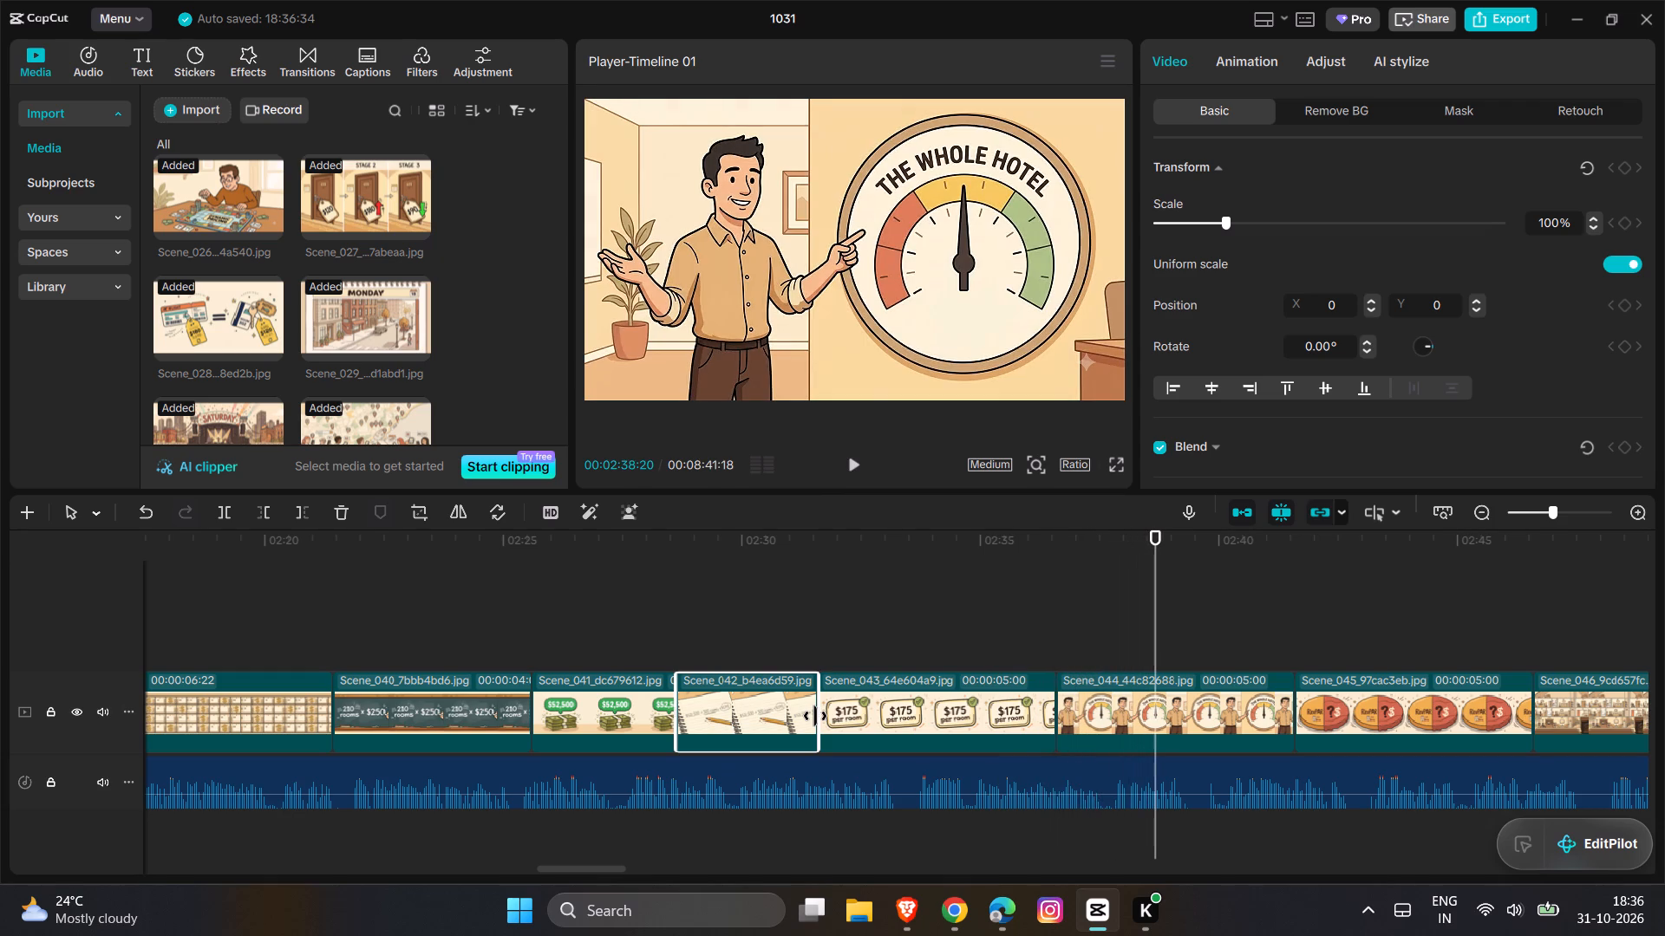
key(space)
scroll(815, 716, left, 1)
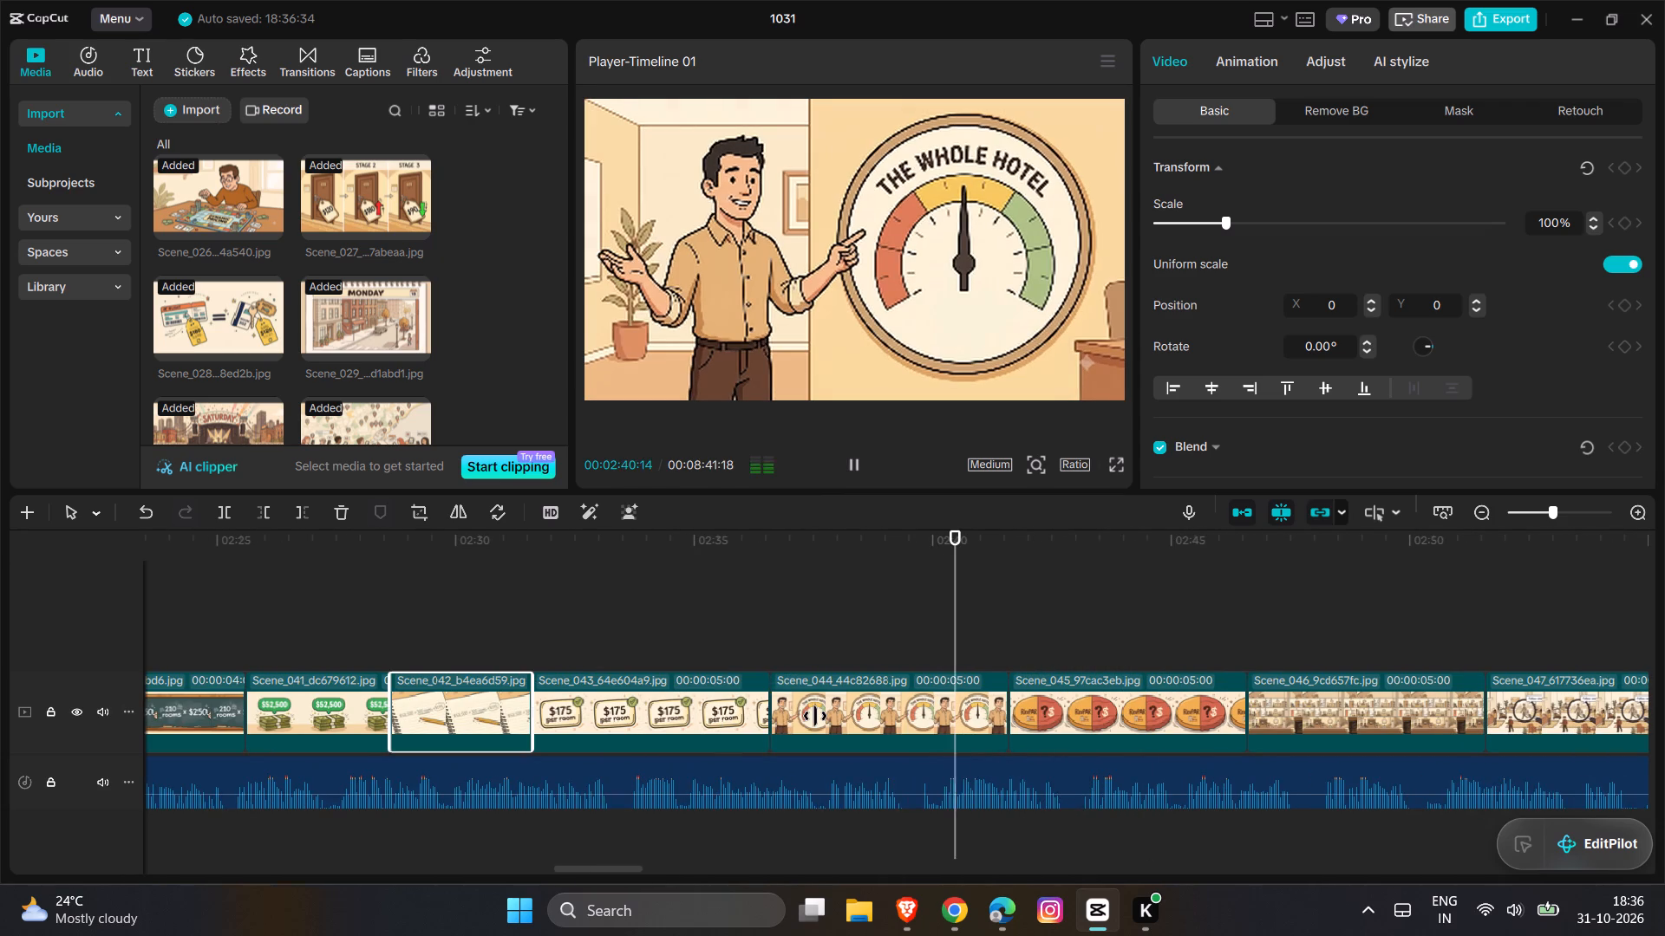
key(space)
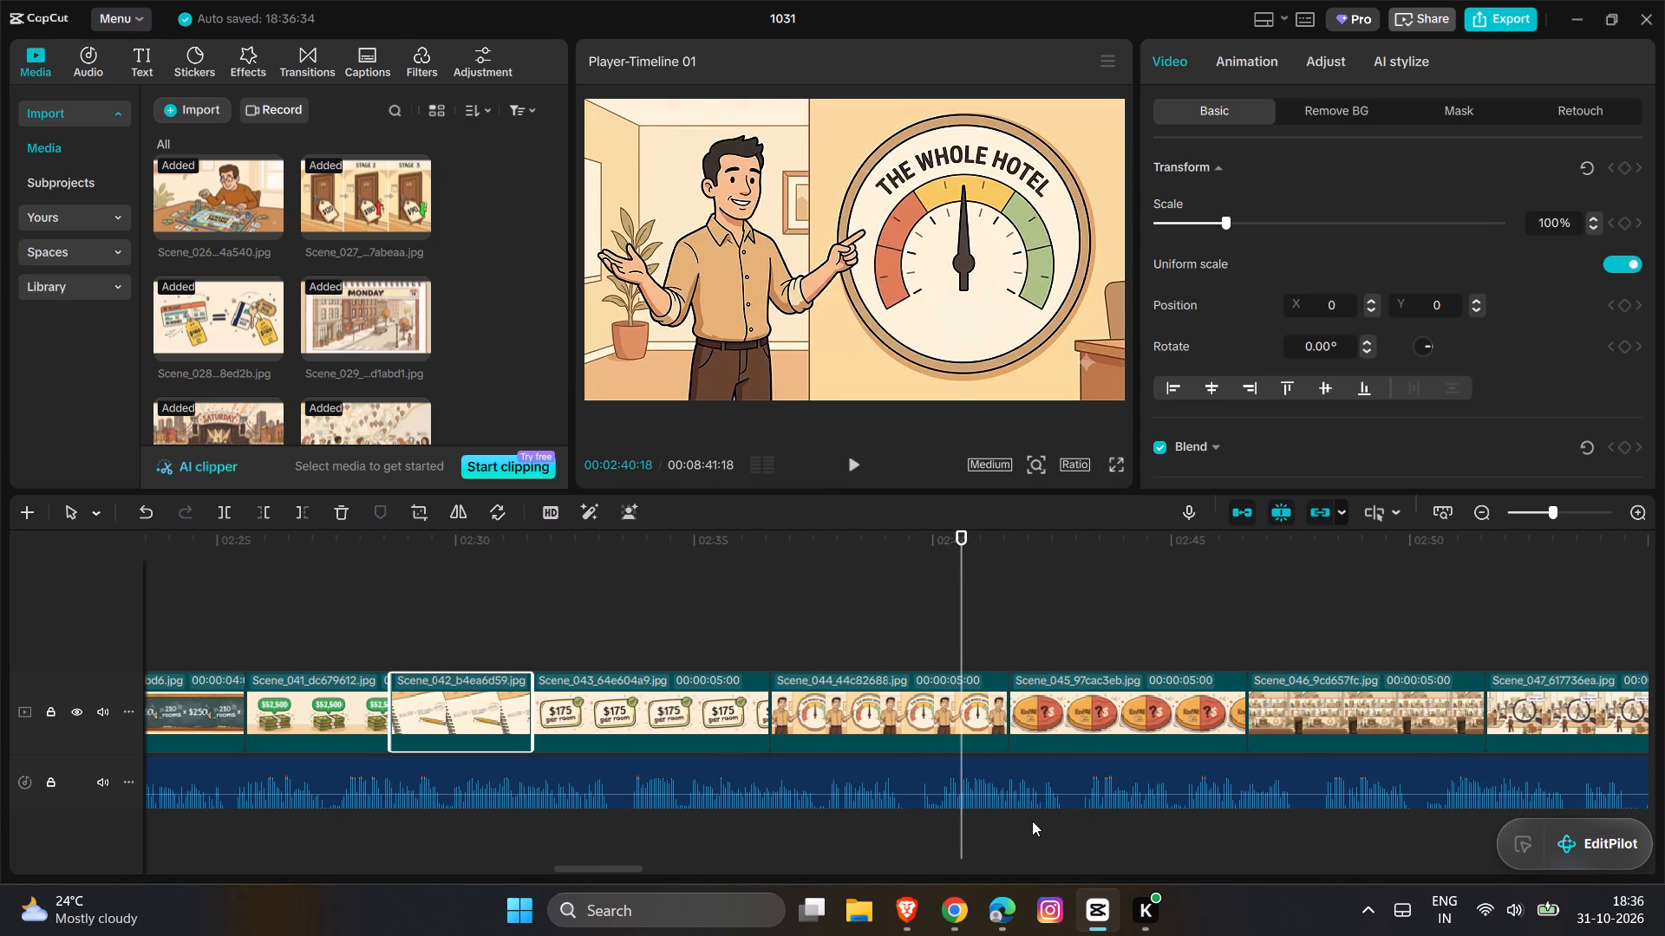
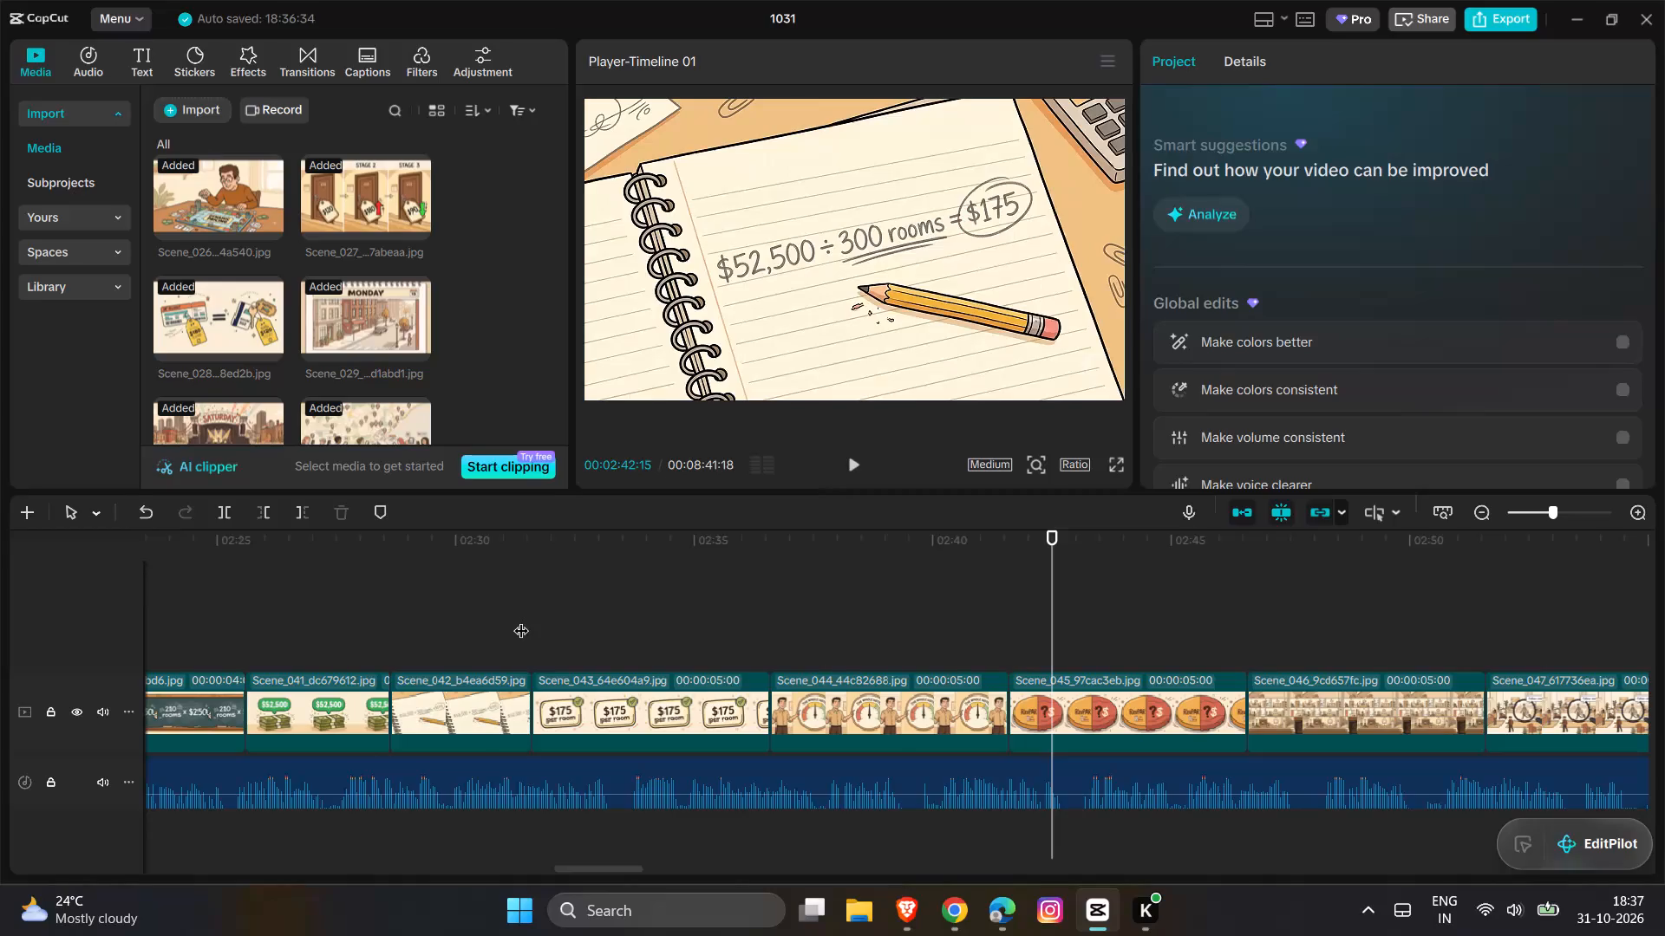
Play and replay the narration over Scene_045 to Scene_048 to check how the images match the voice-over.
key(space)
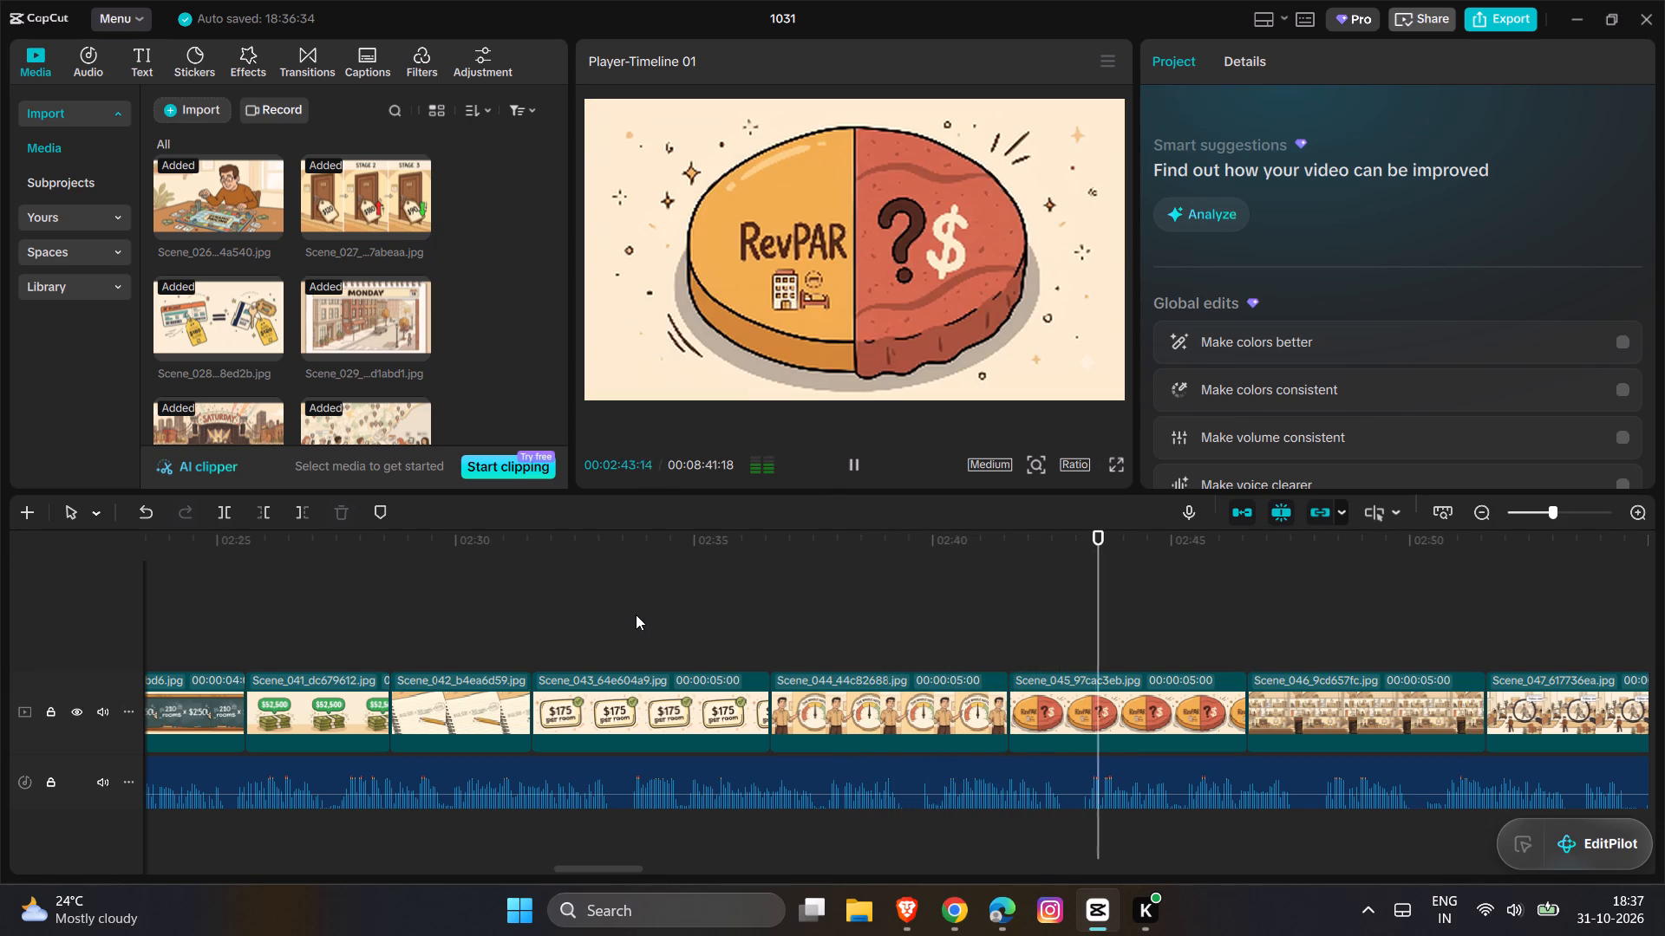
scroll(636, 614, left, 1)
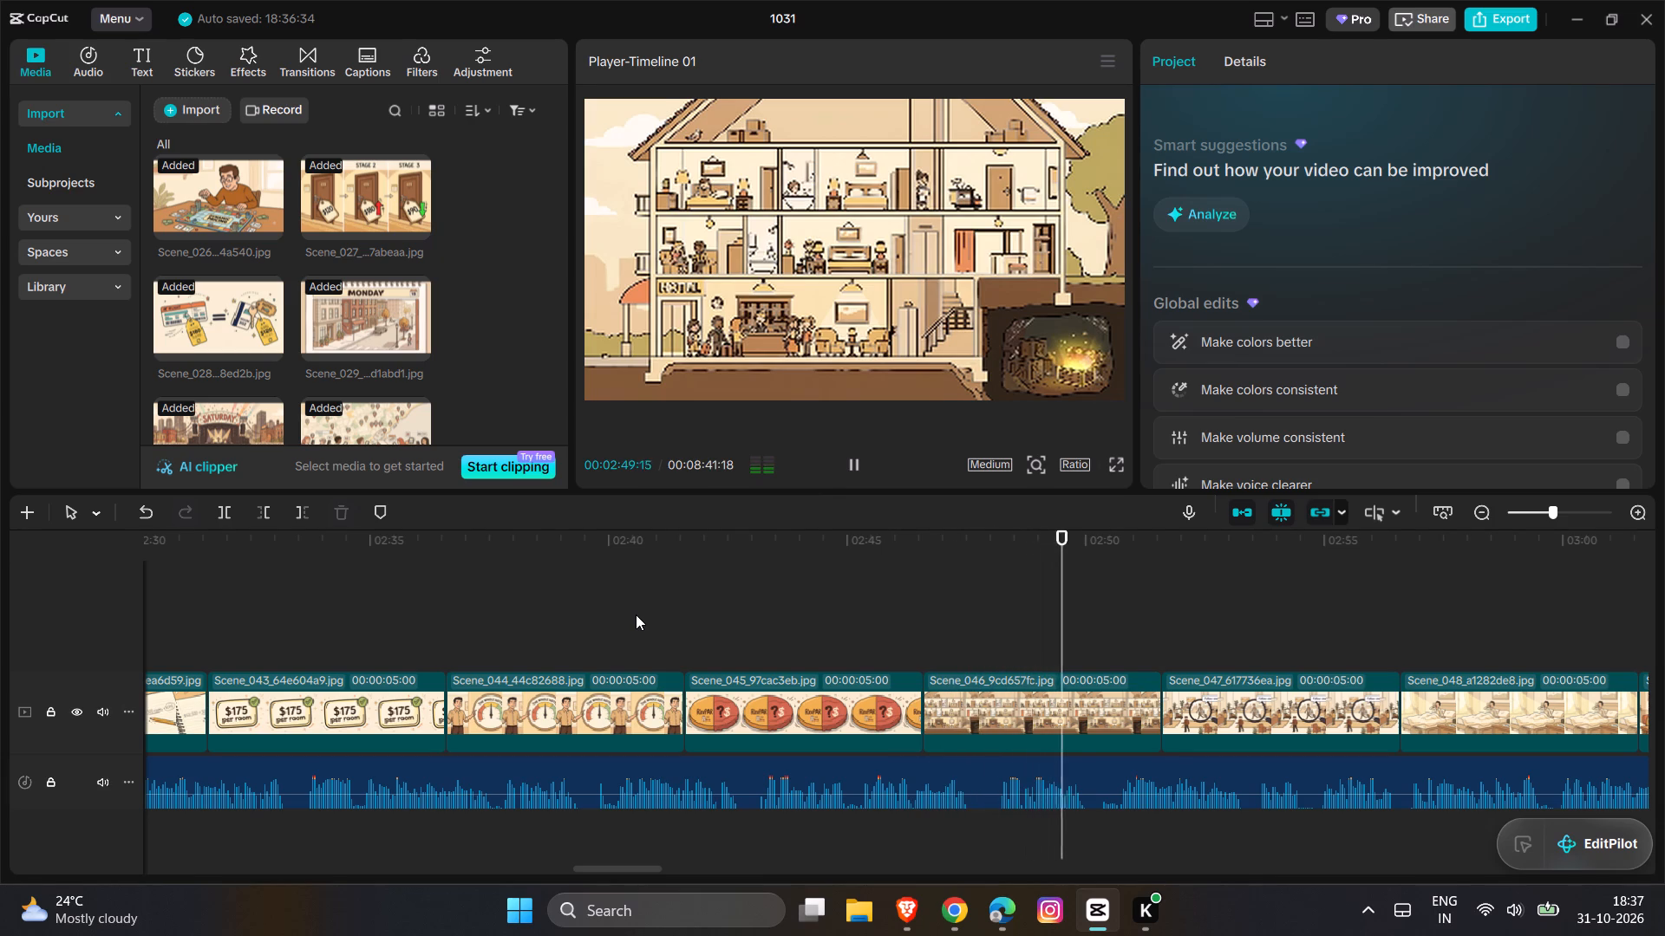
key(space)
key(space)
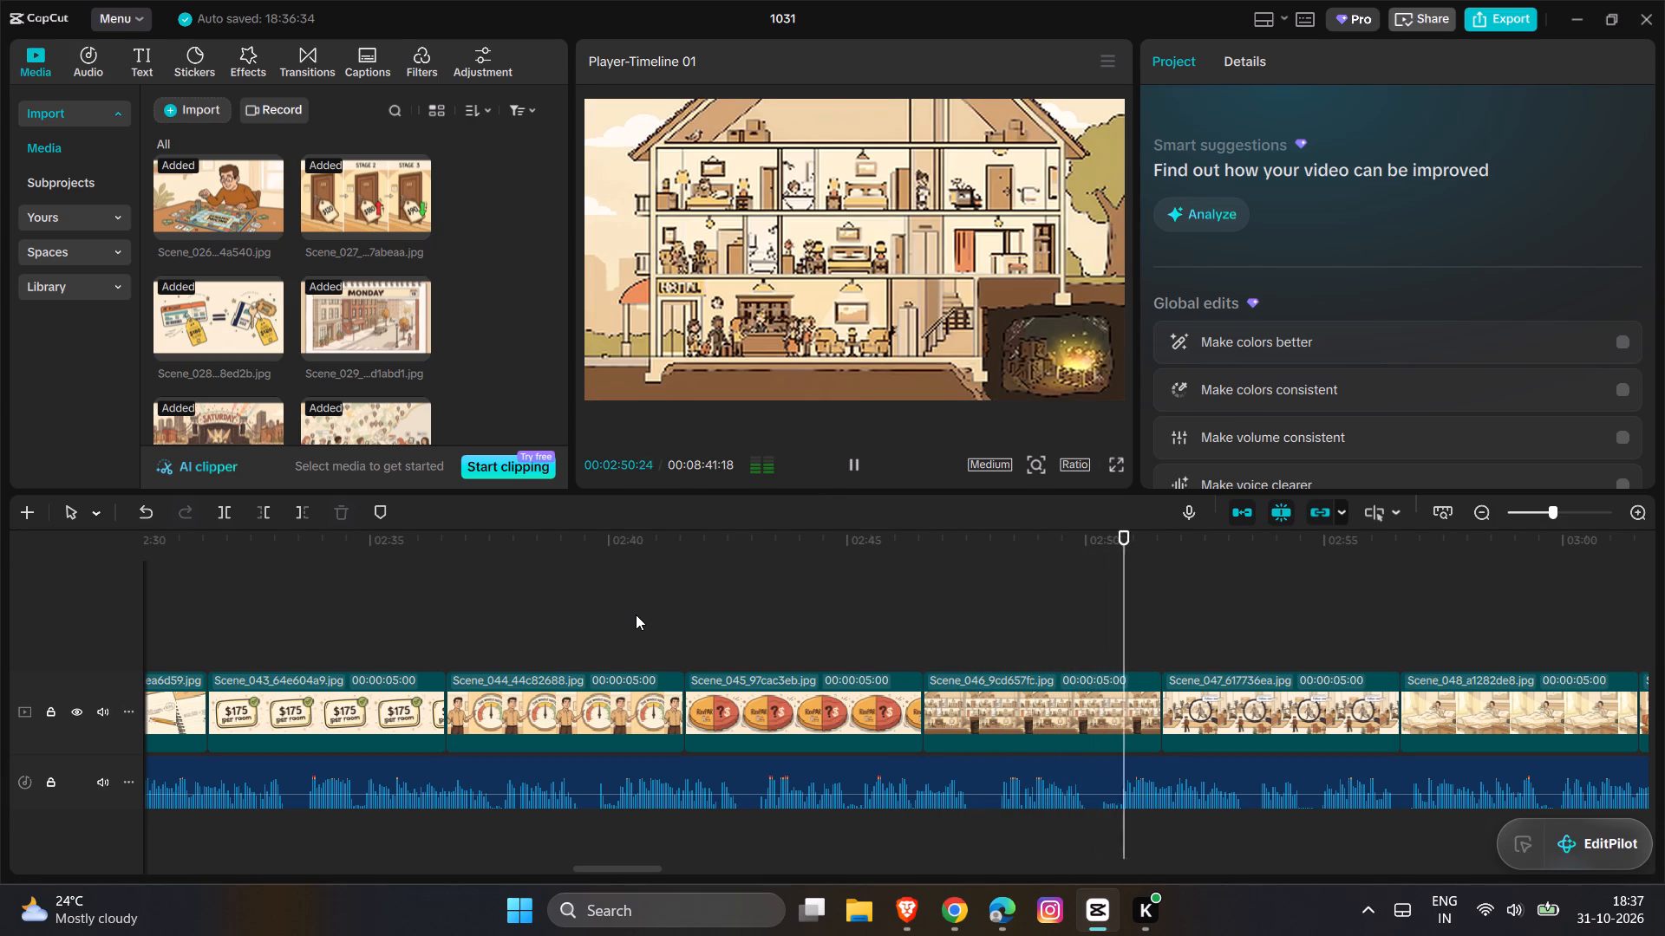
scroll(636, 614, left, 1)
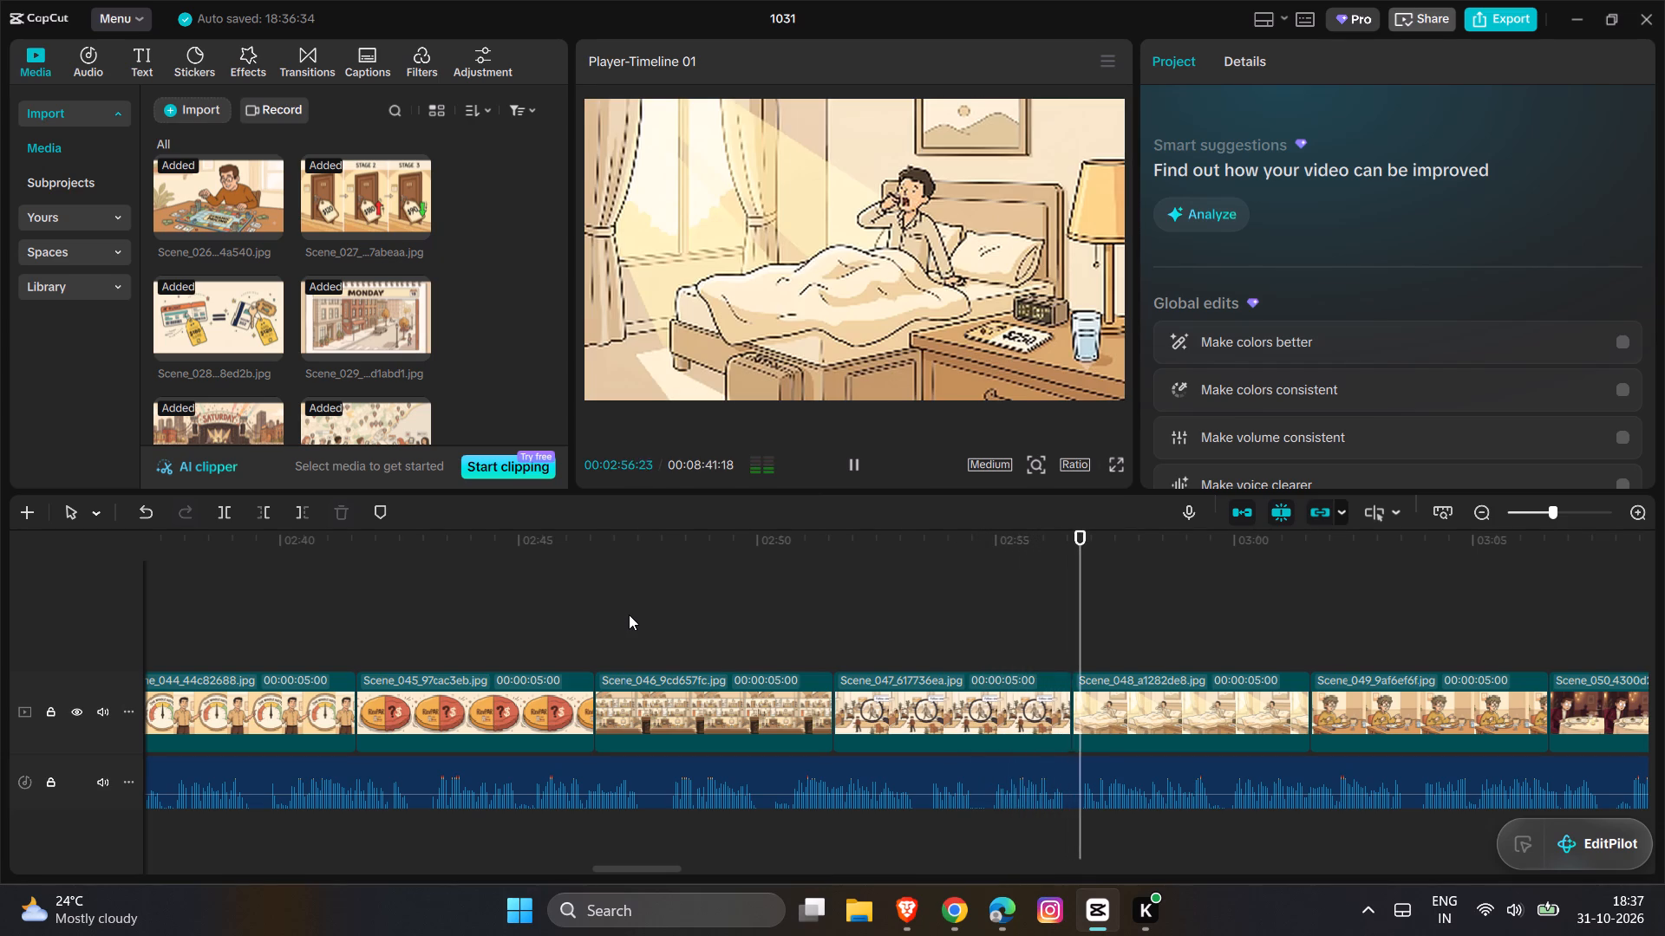
key(space)
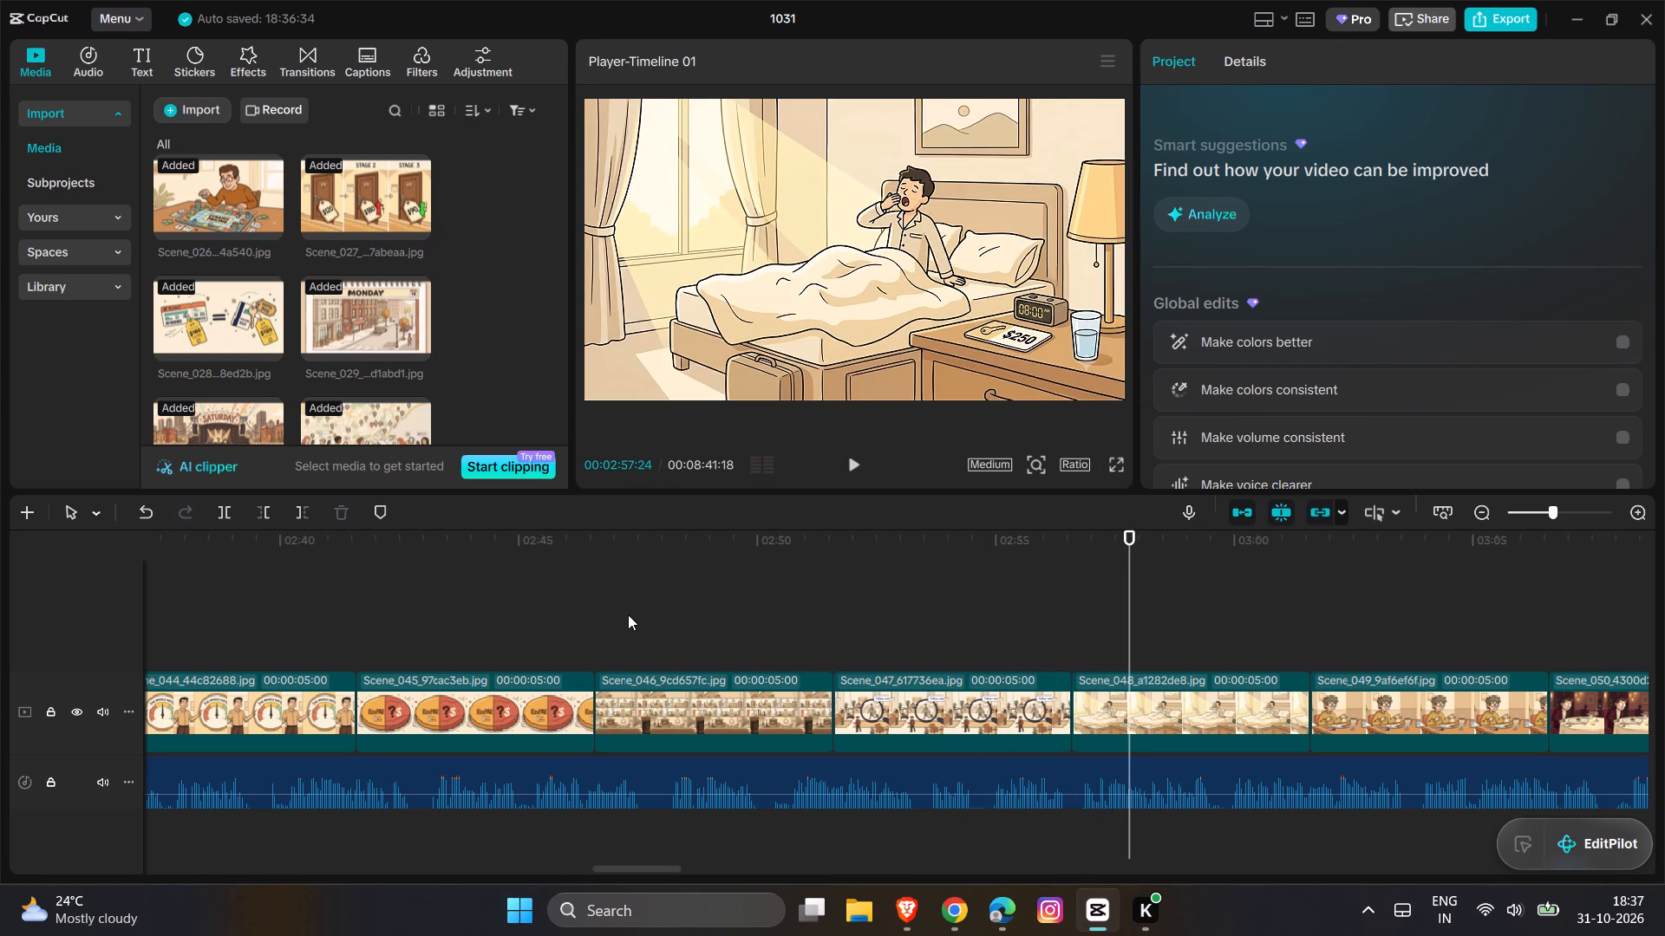
click(604, 613)
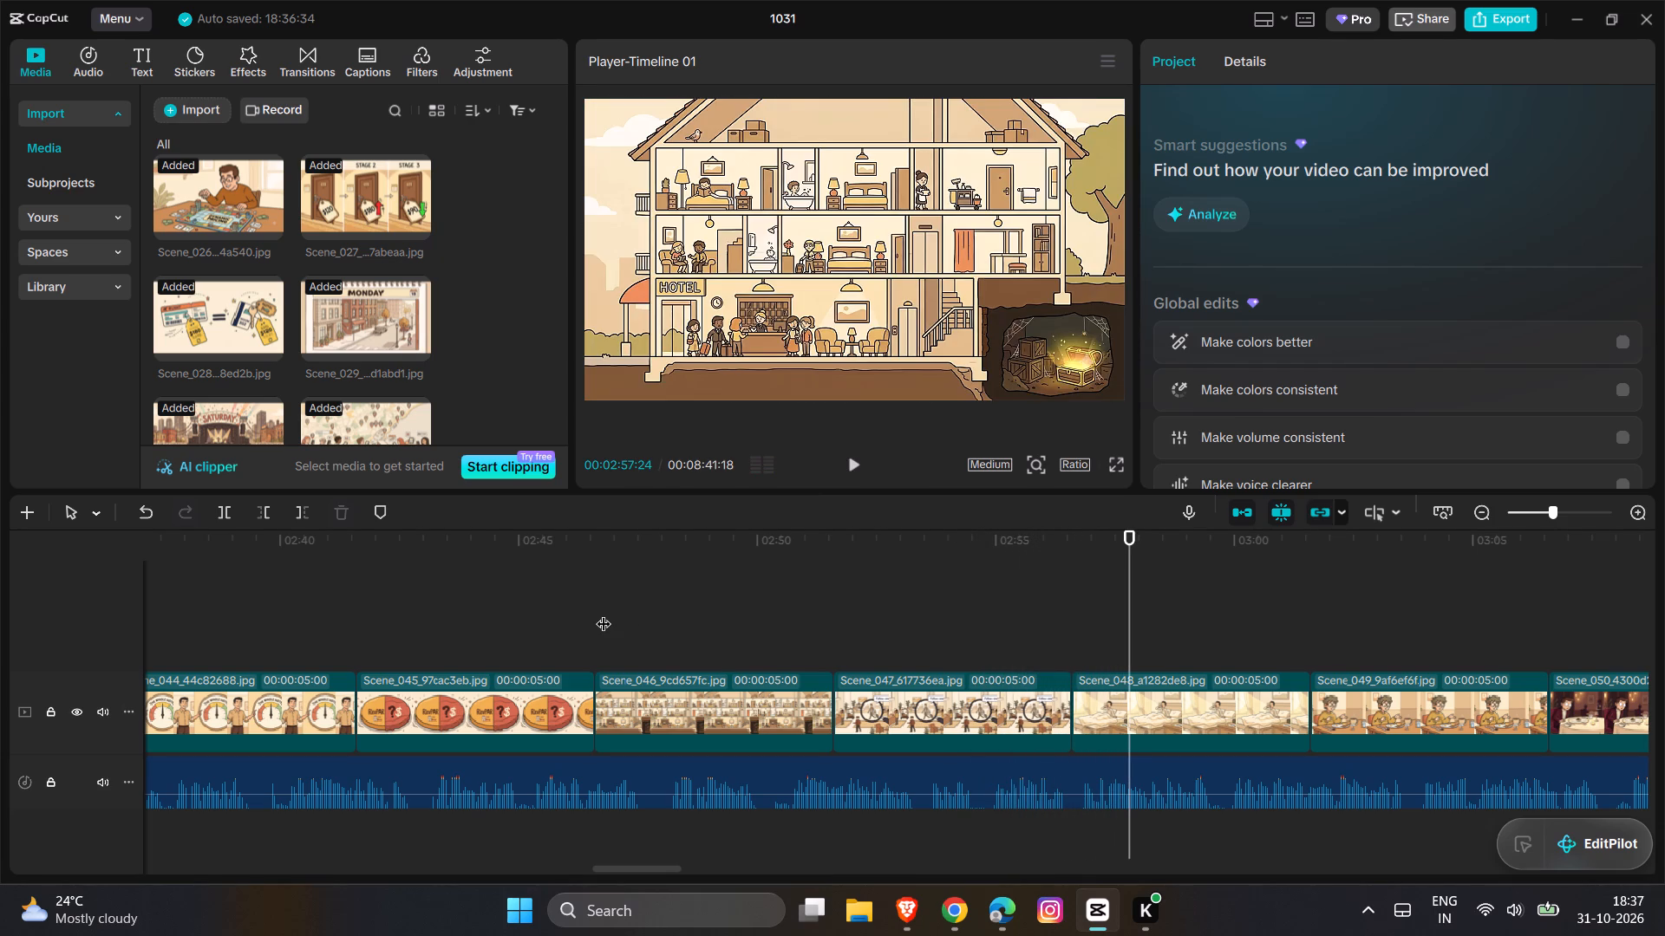
key(space)
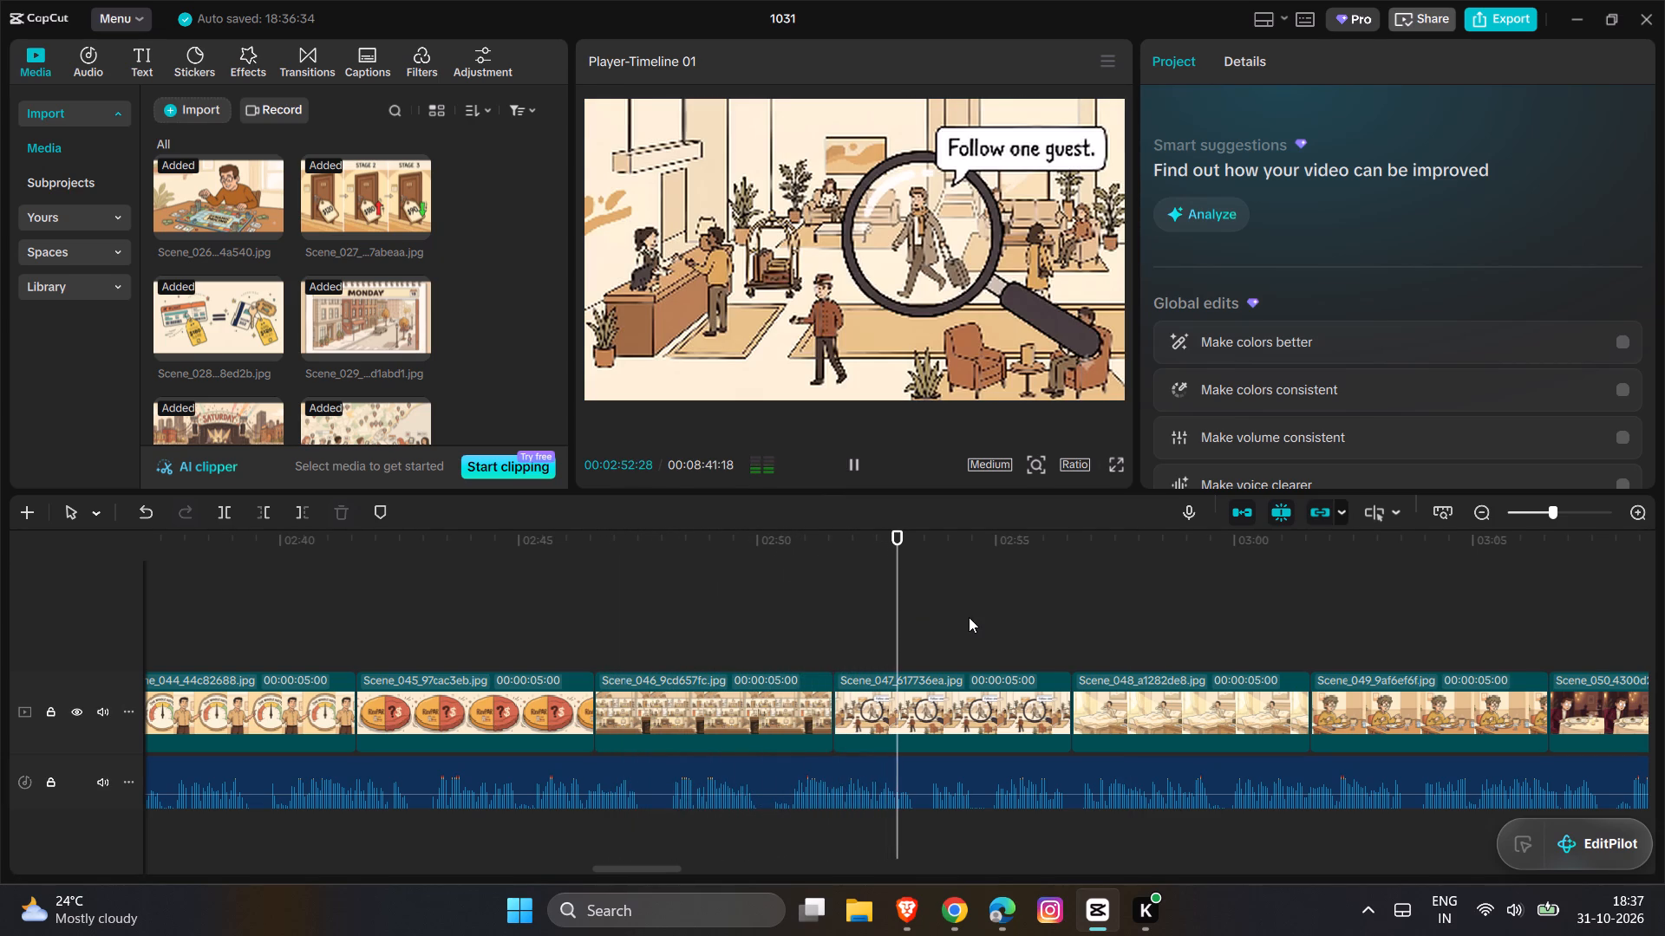
key(space)
click(1137, 604)
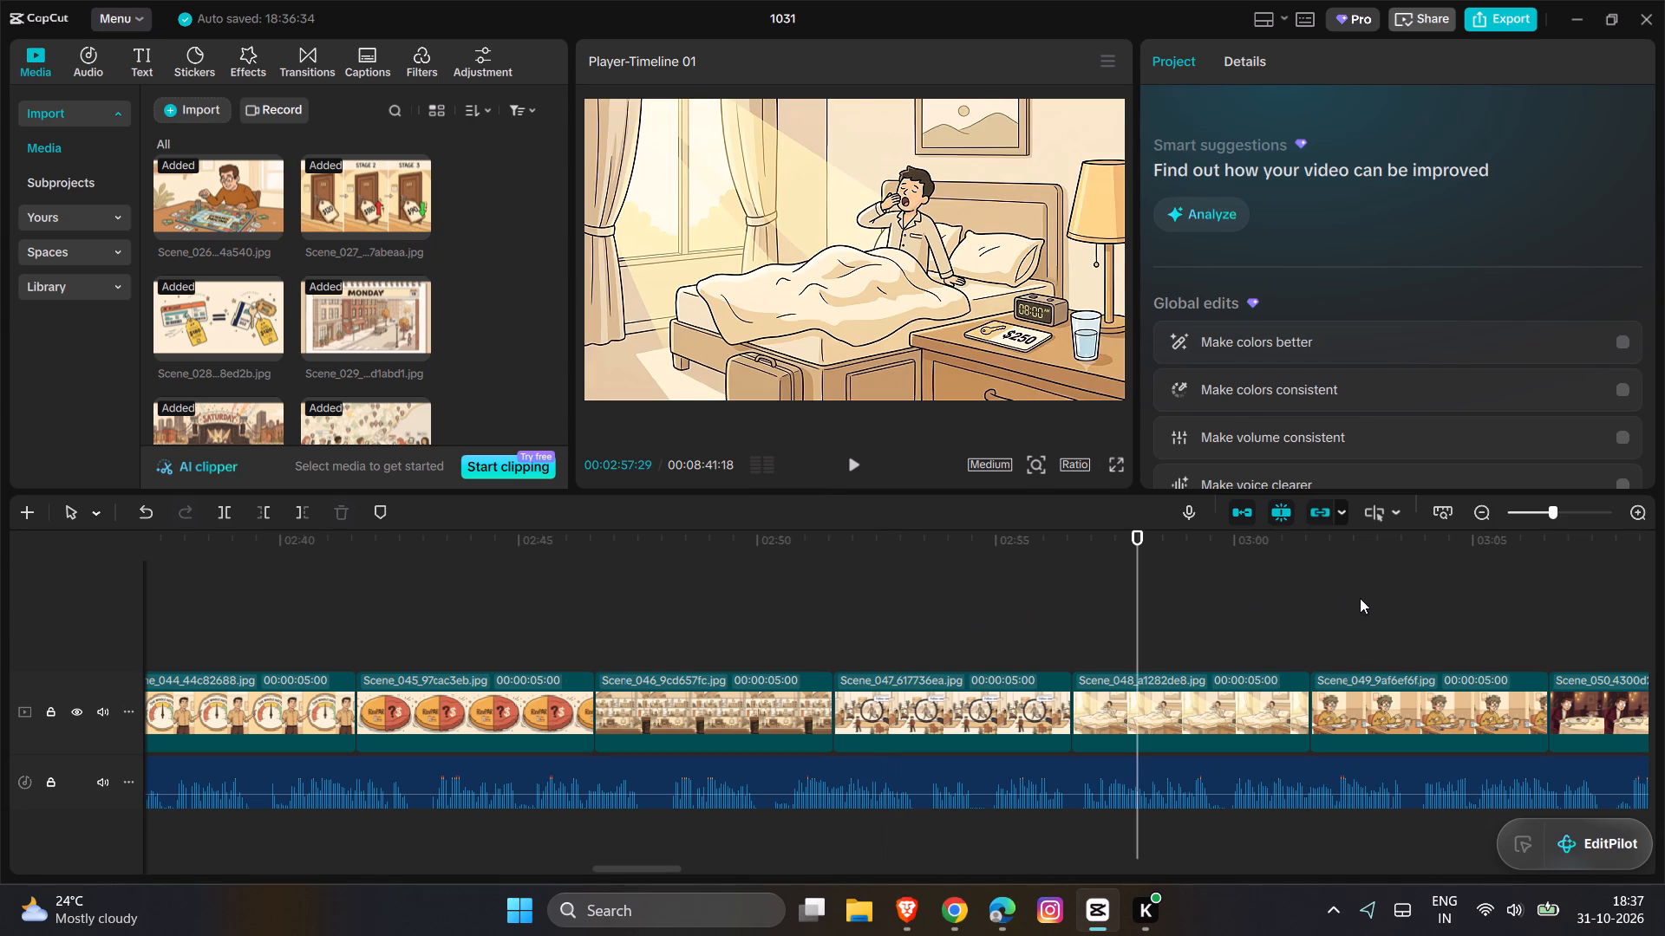
click(1360, 598)
click(867, 577)
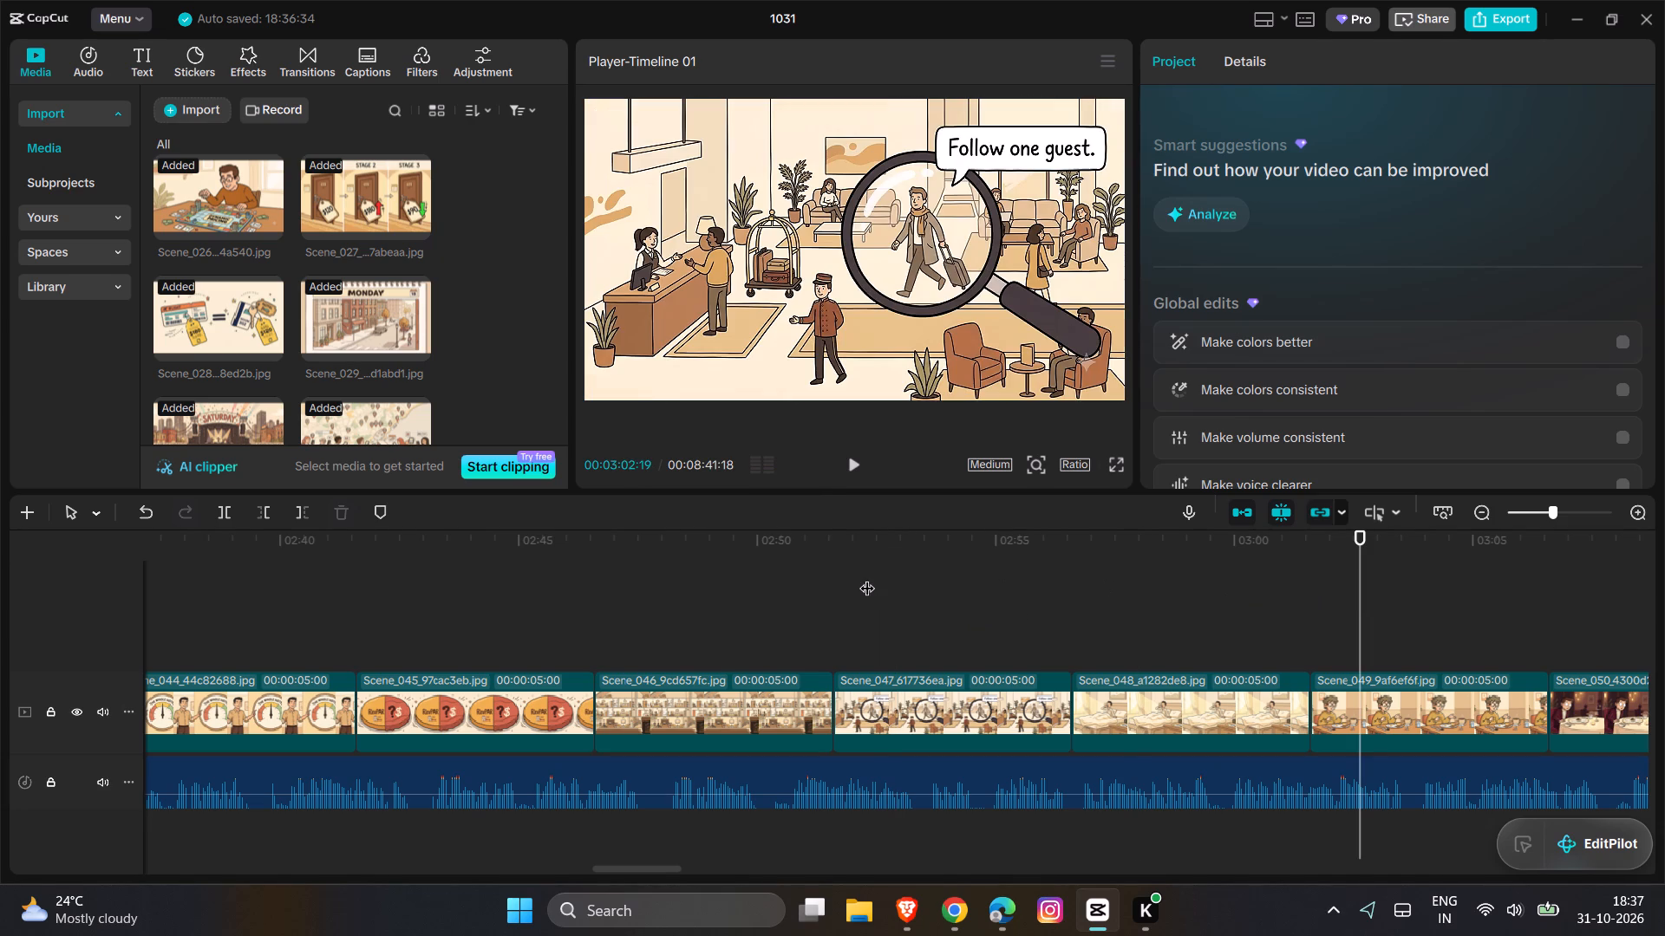
click(688, 598)
key(space)
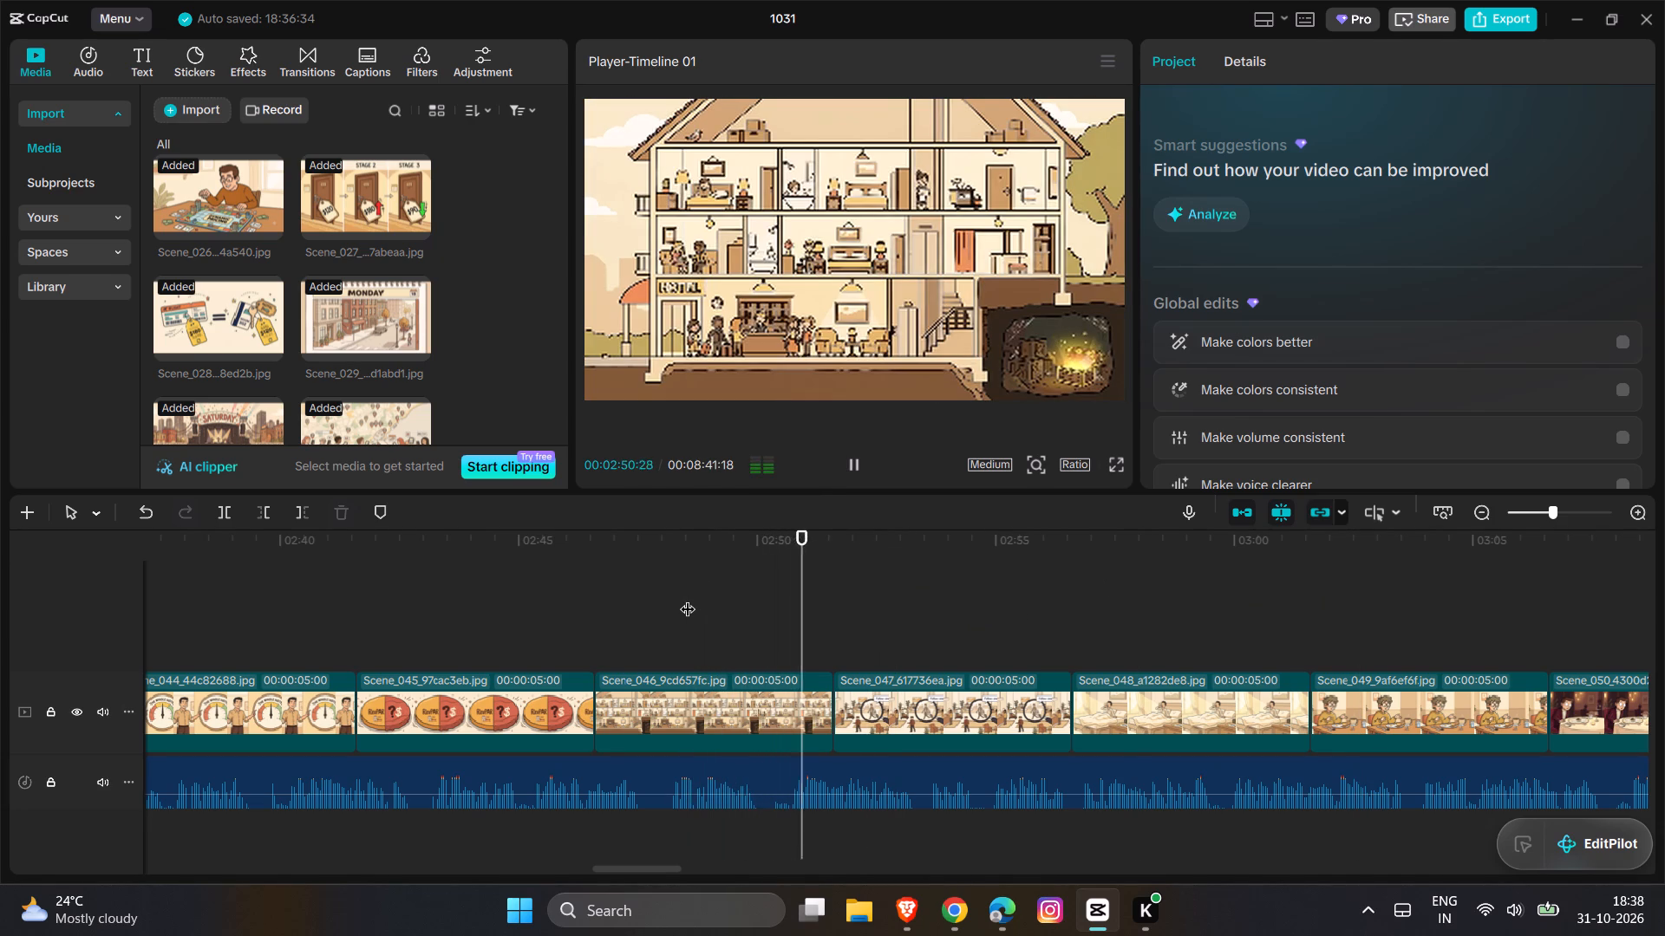
key(space)
Replay the narration from Scene_045 into Scene_046 and trim the end of Scene_046 to about 00:02:48:04.
click(435, 607)
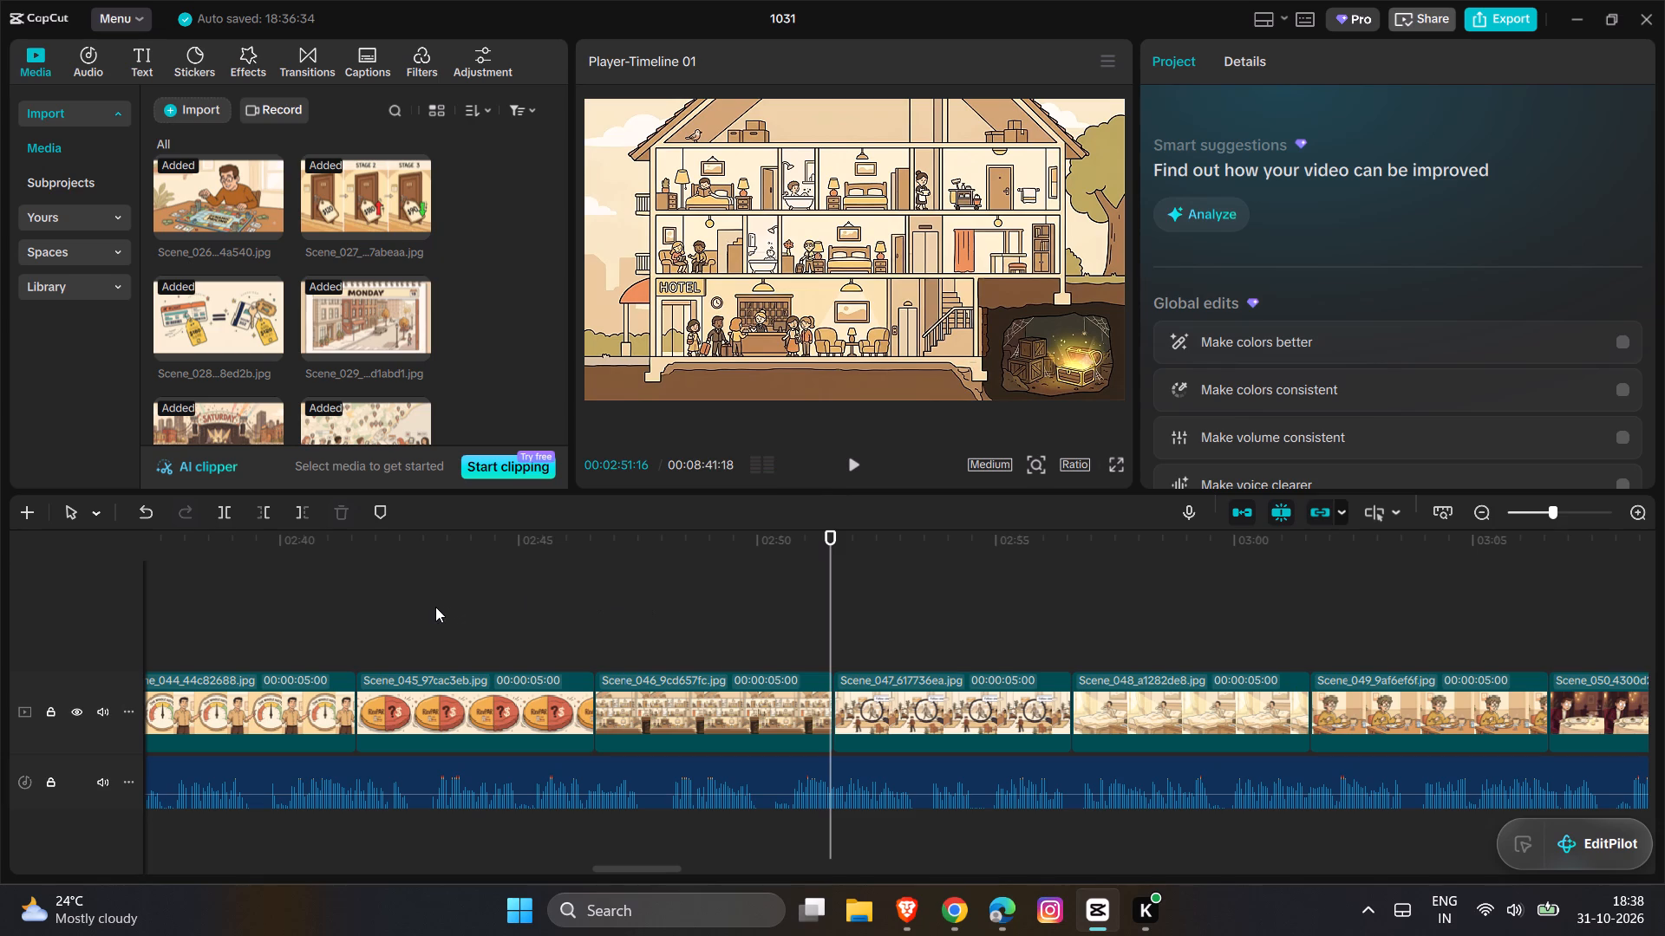
key(space)
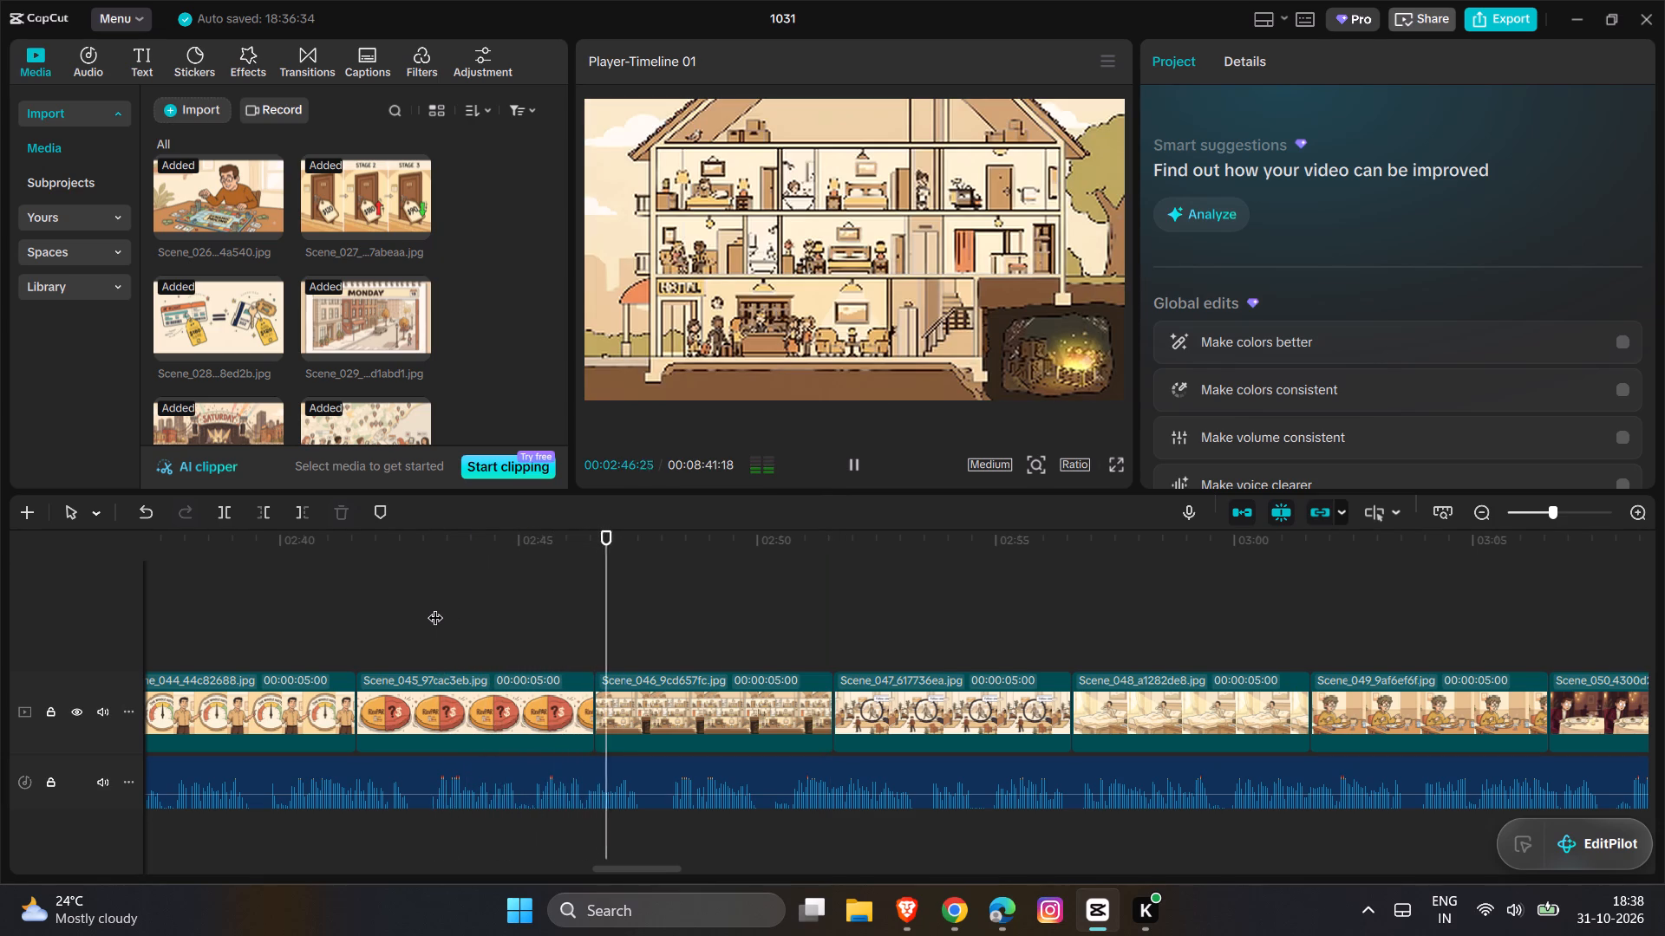
key(space)
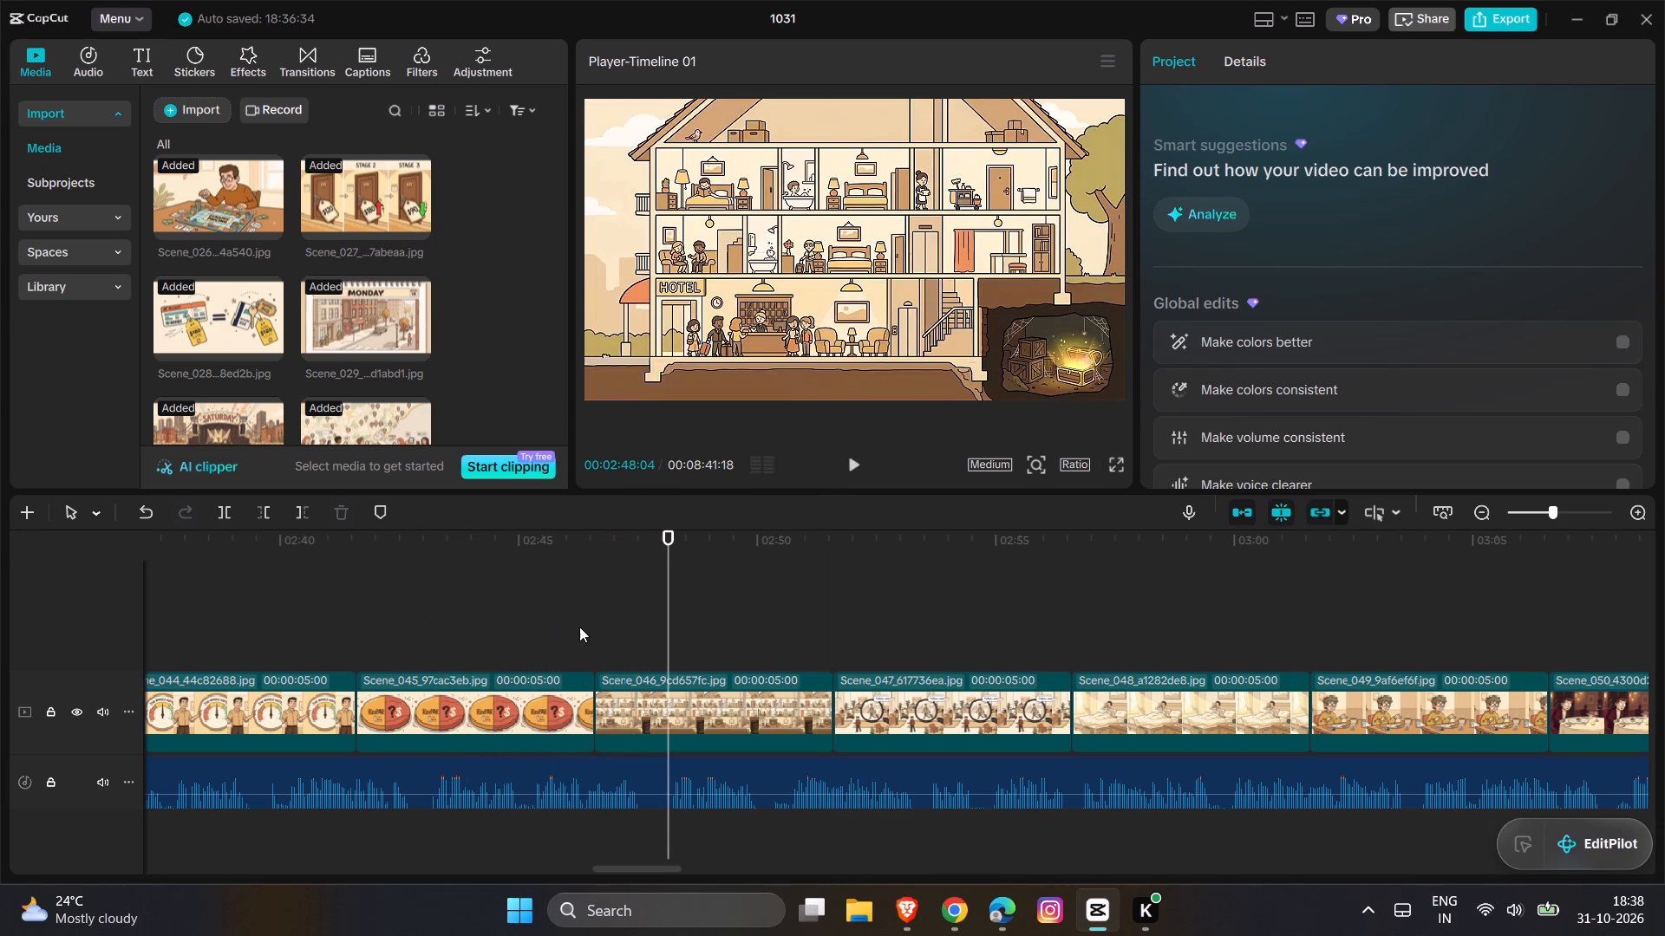
click(780, 708)
drag(834, 708, 764, 710)
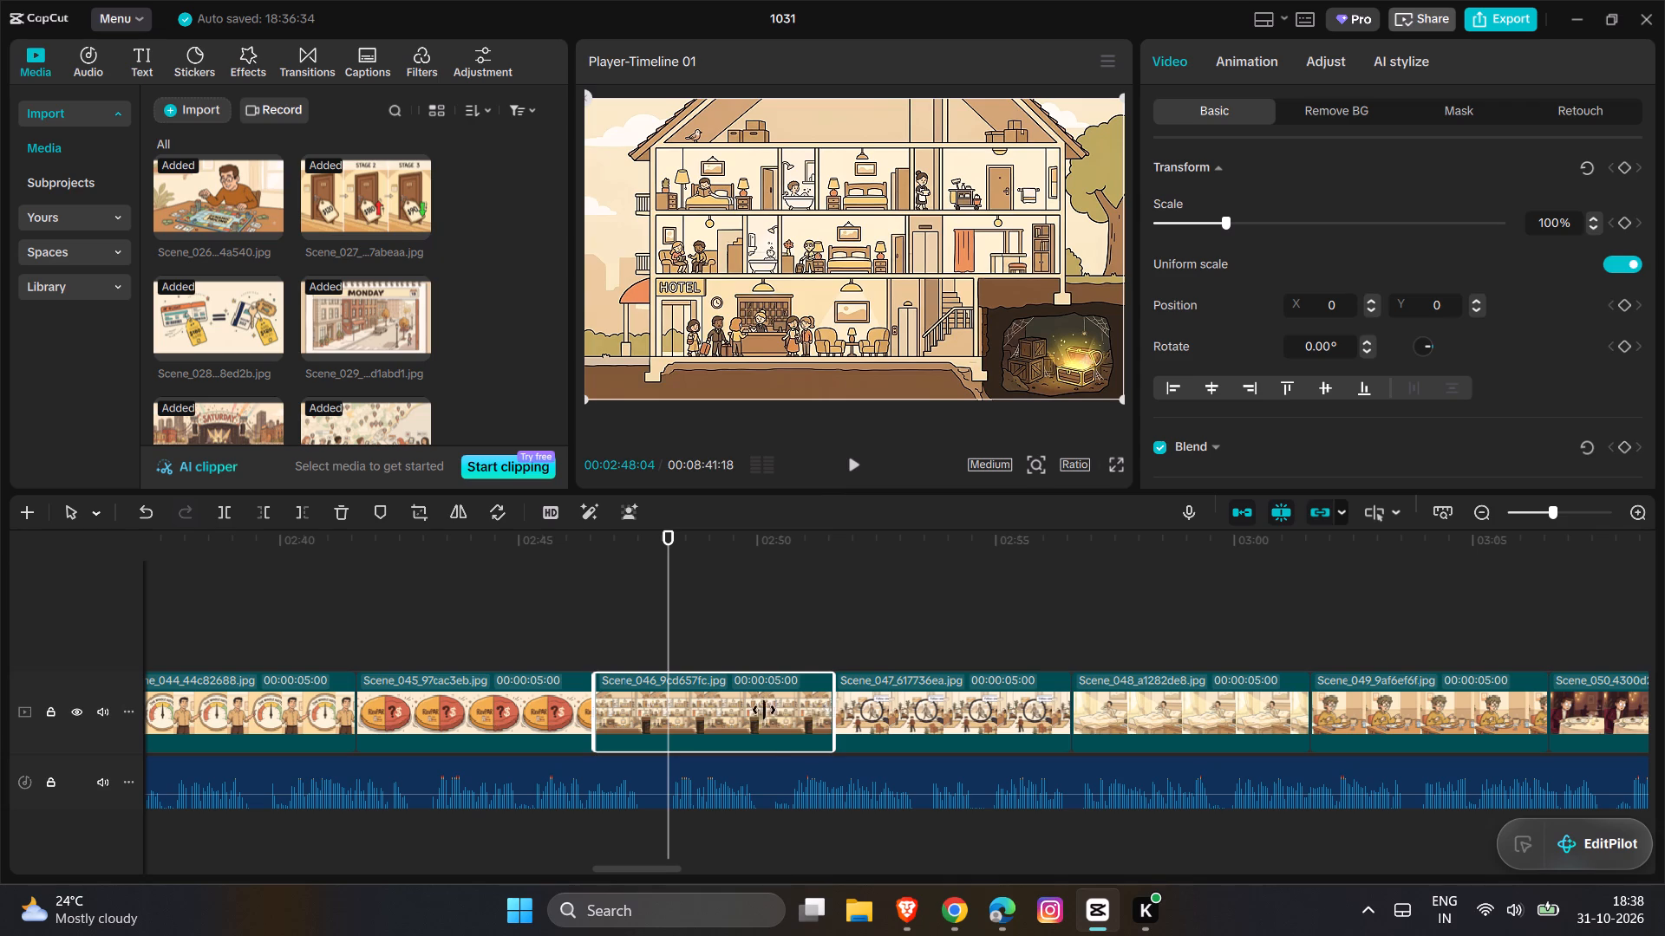
drag(764, 710, 664, 731)
Play the narration over Scene_047 and trim the end of Scene_047 to about 00:02:50:23.
key(space)
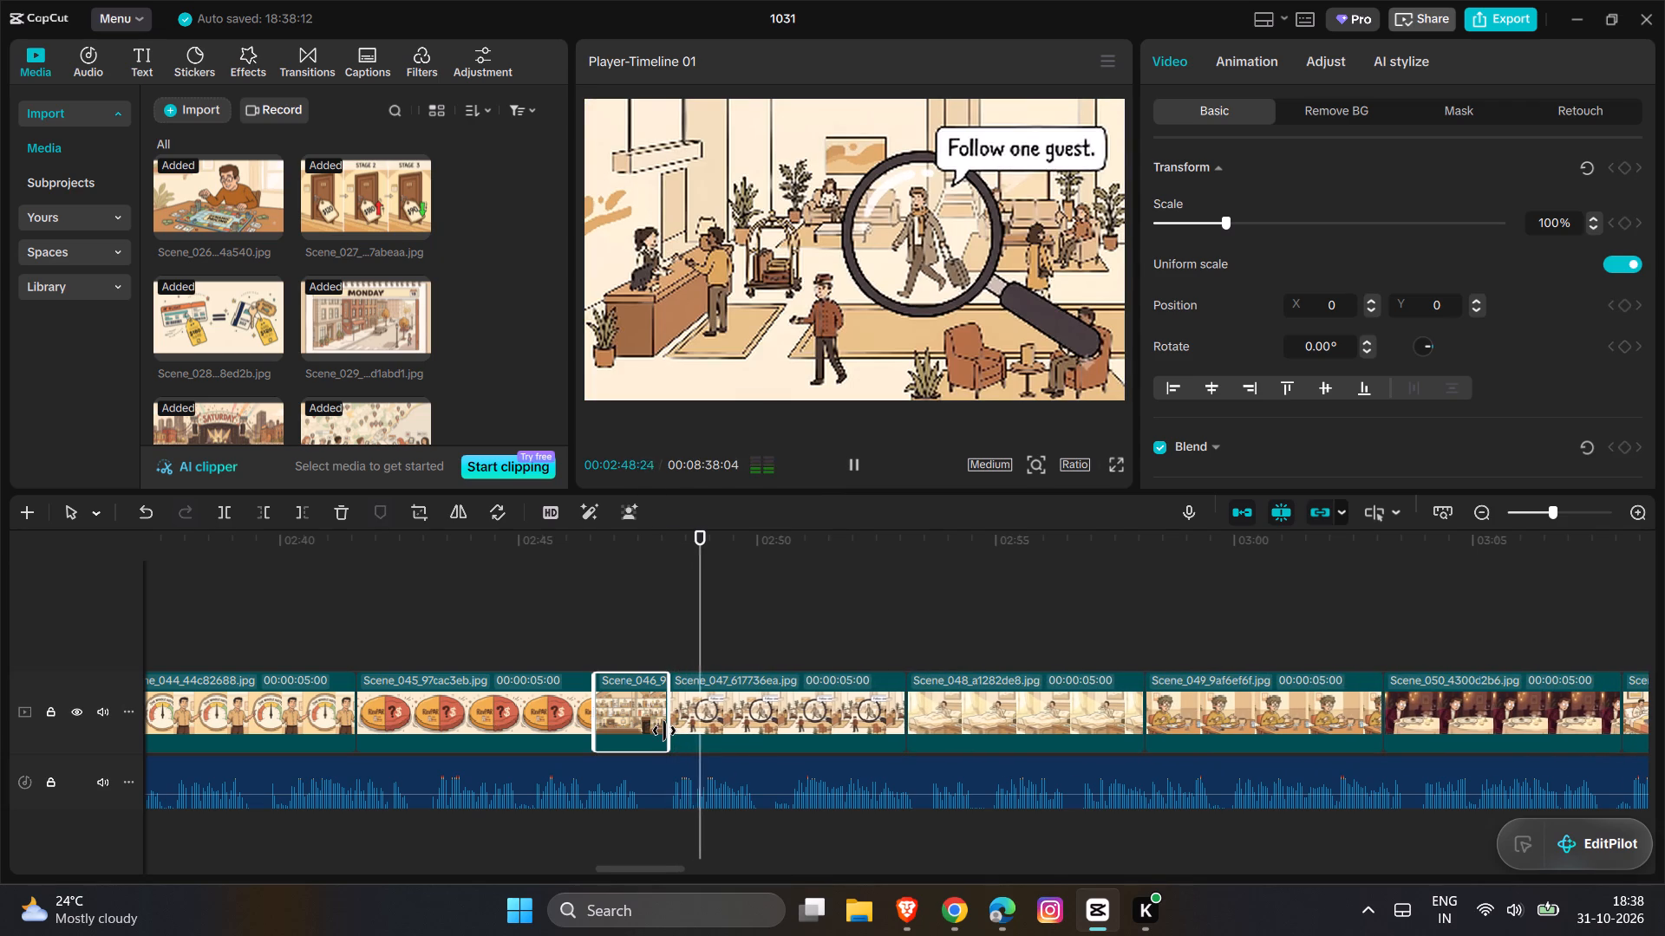
key(space)
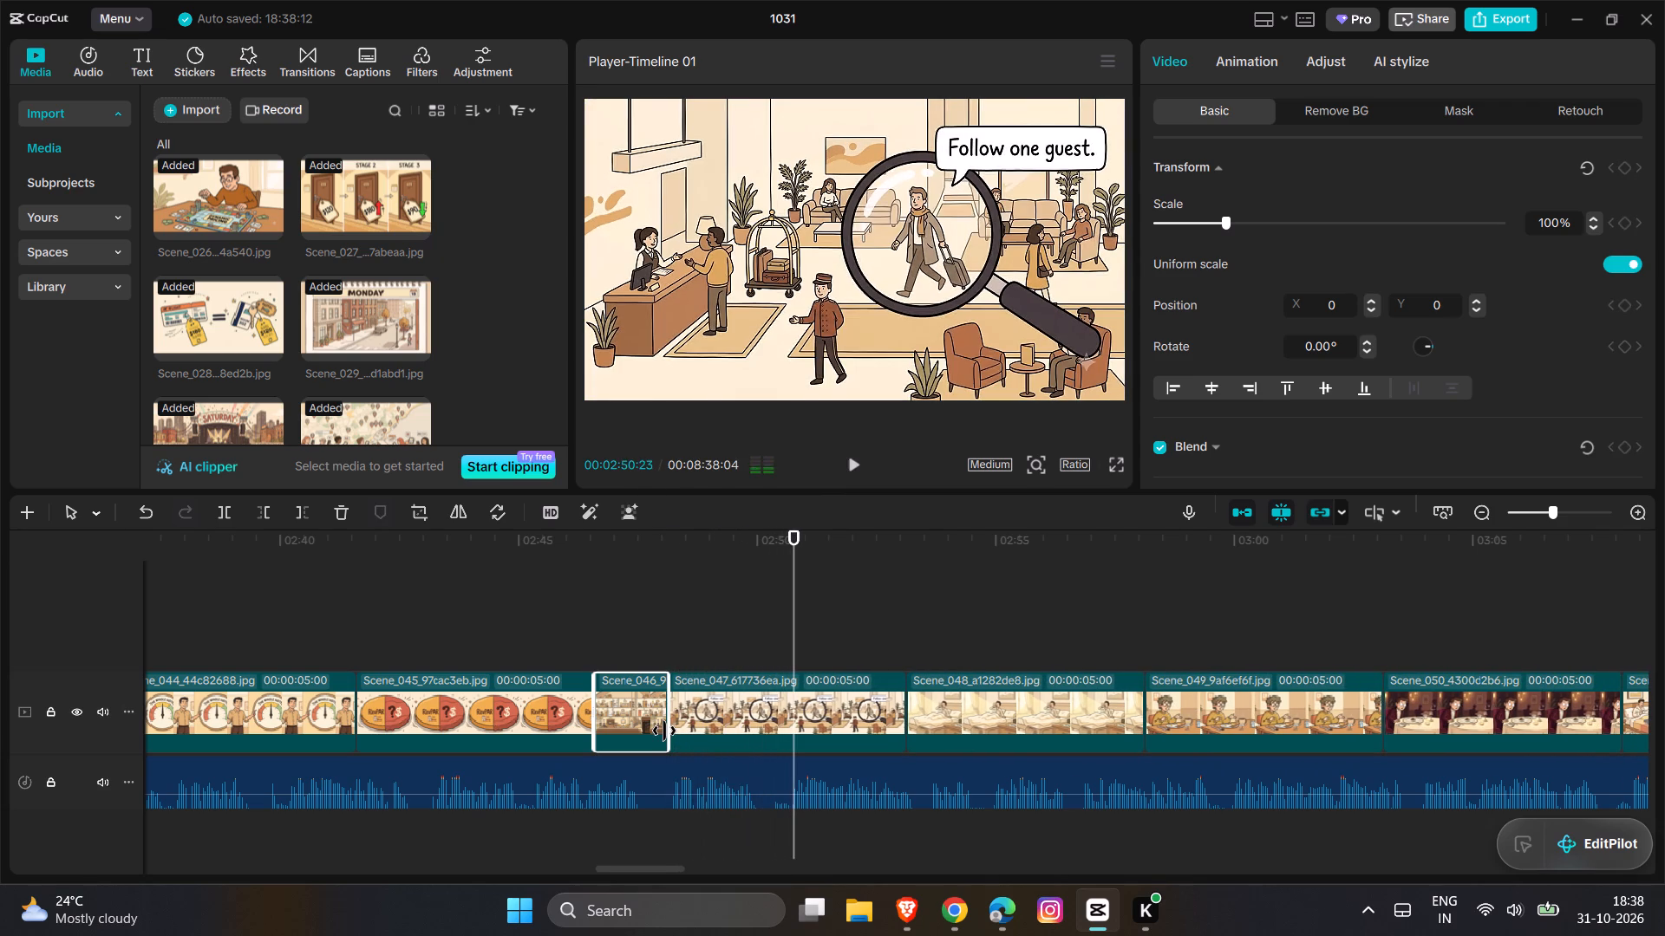
click(865, 712)
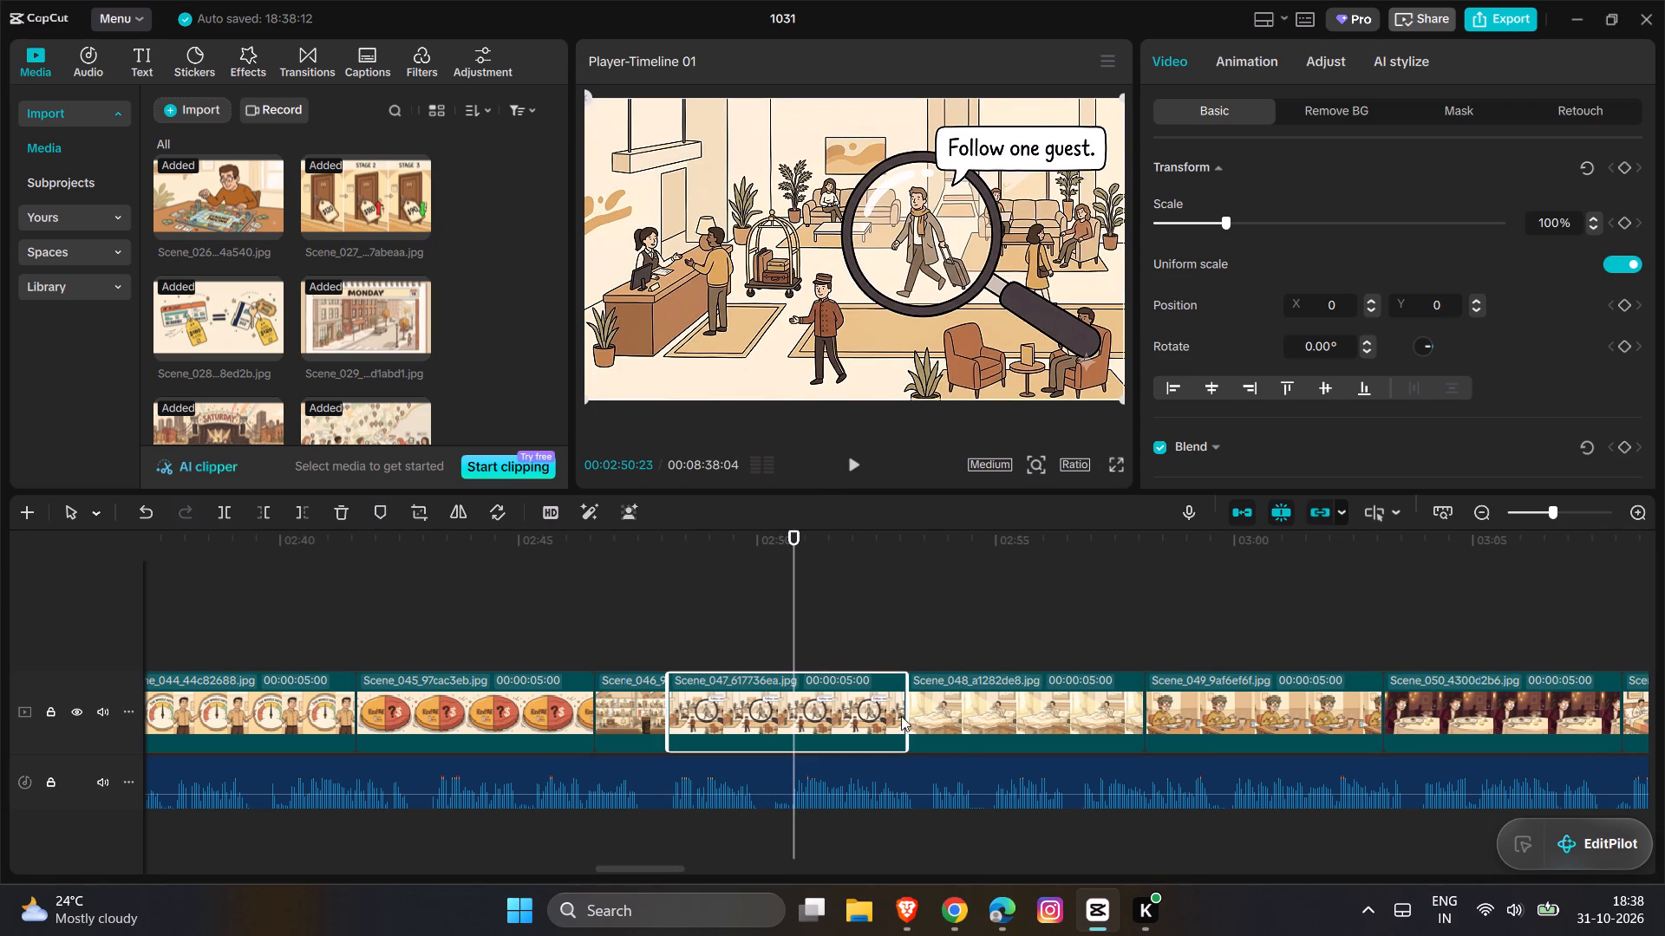
drag(907, 716, 792, 729)
Play the narration over Scene_048 and trim its end to about 00:02:55:04, a duration of 00:00:04:11.
key(space)
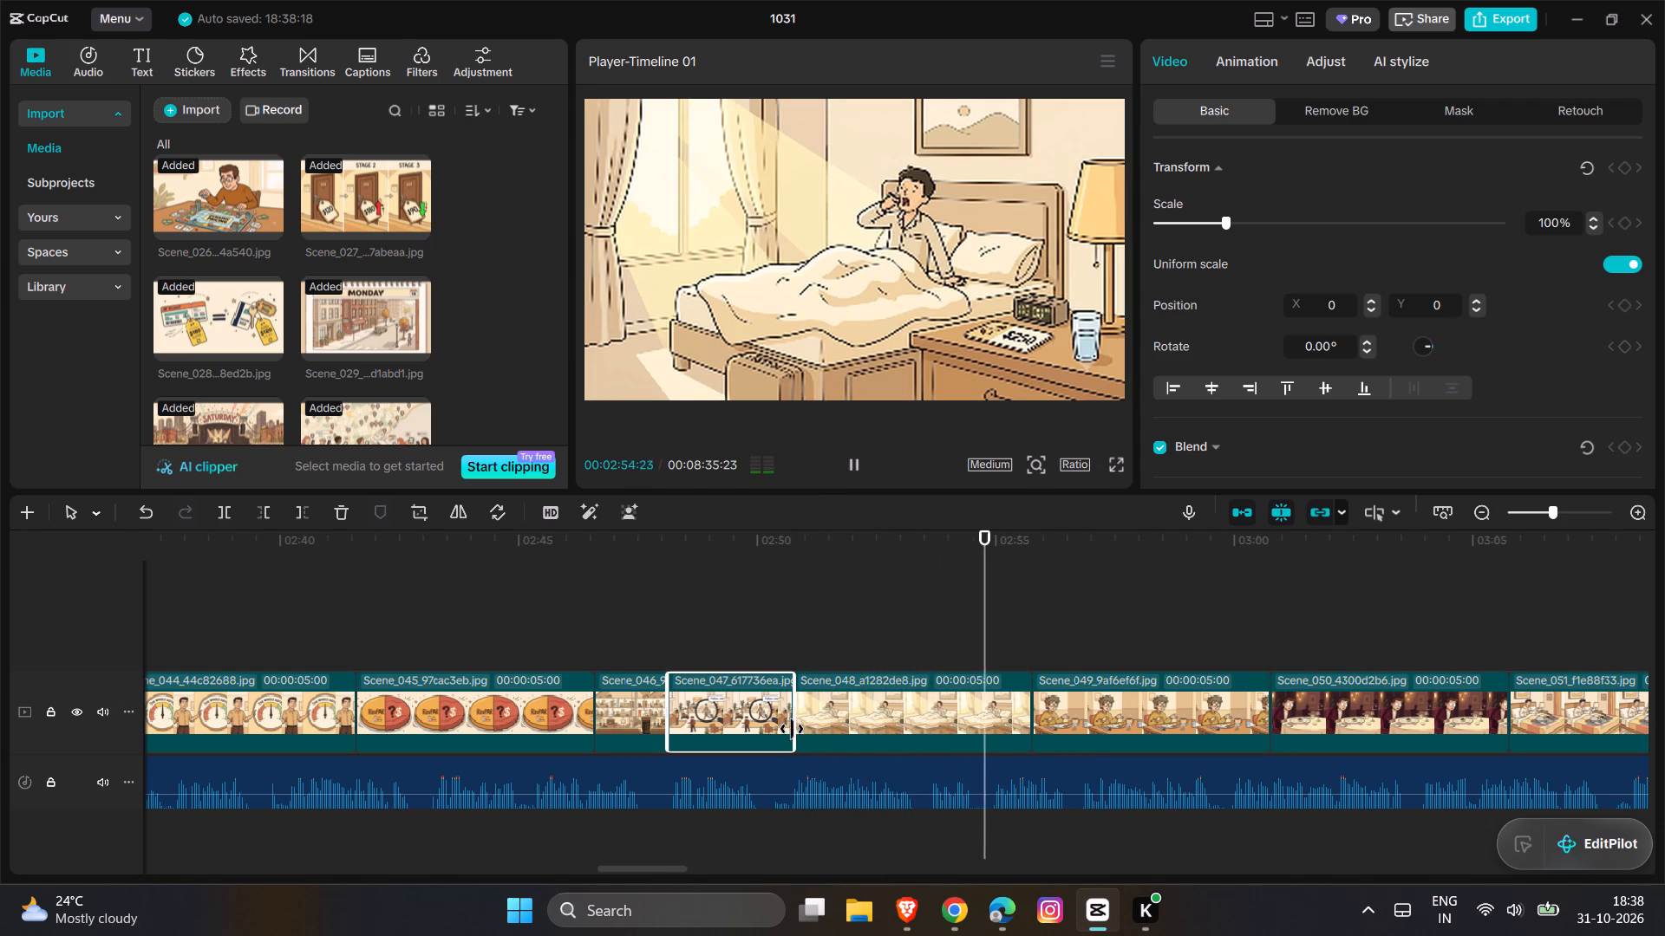
key(space)
click(1022, 717)
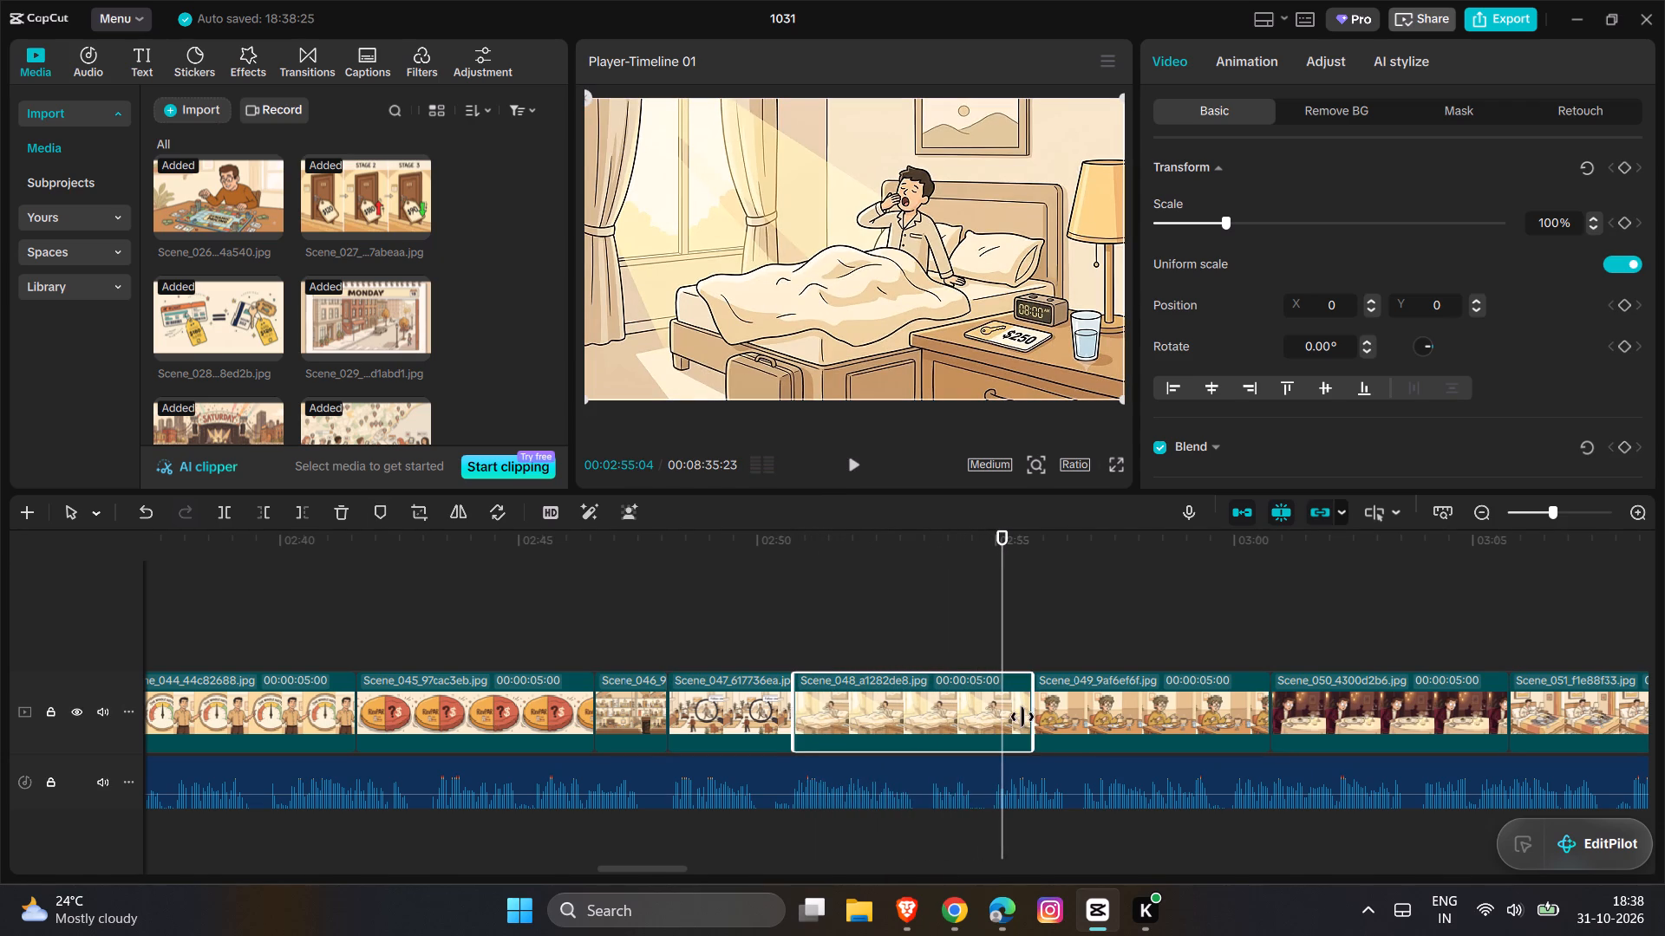
drag(1032, 714, 998, 722)
Play the narration over Scene_049 and trim the end of Scene_049 to about 00:02:57:10.
key(space)
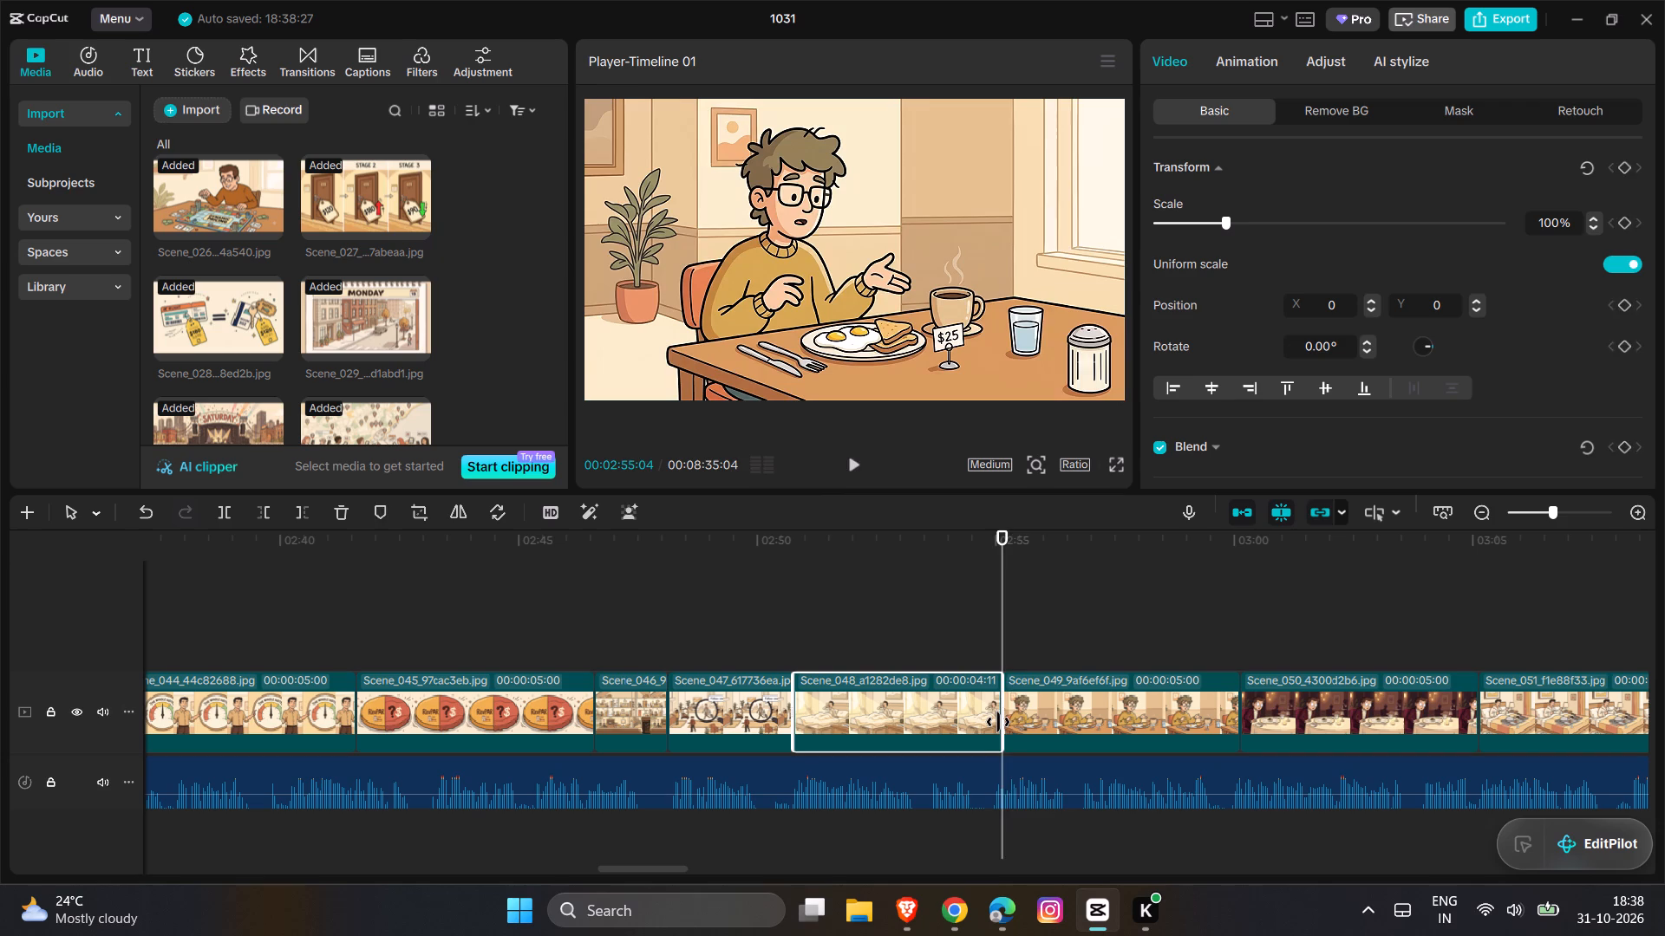
scroll(998, 722, left, 1)
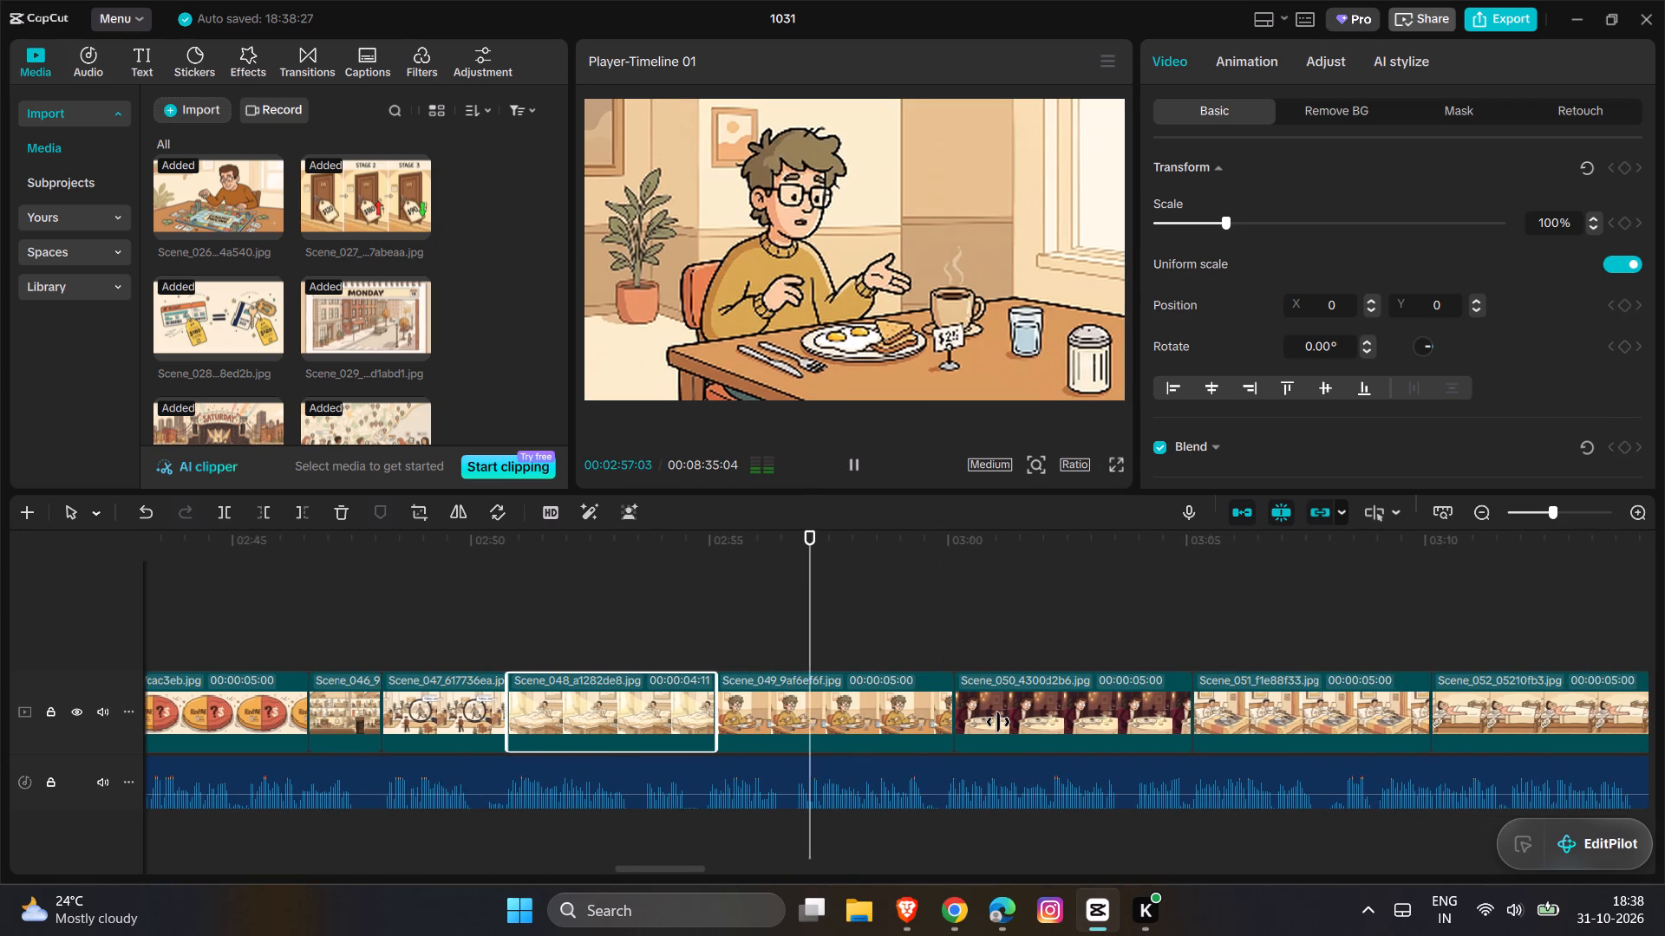
key(space)
click(924, 720)
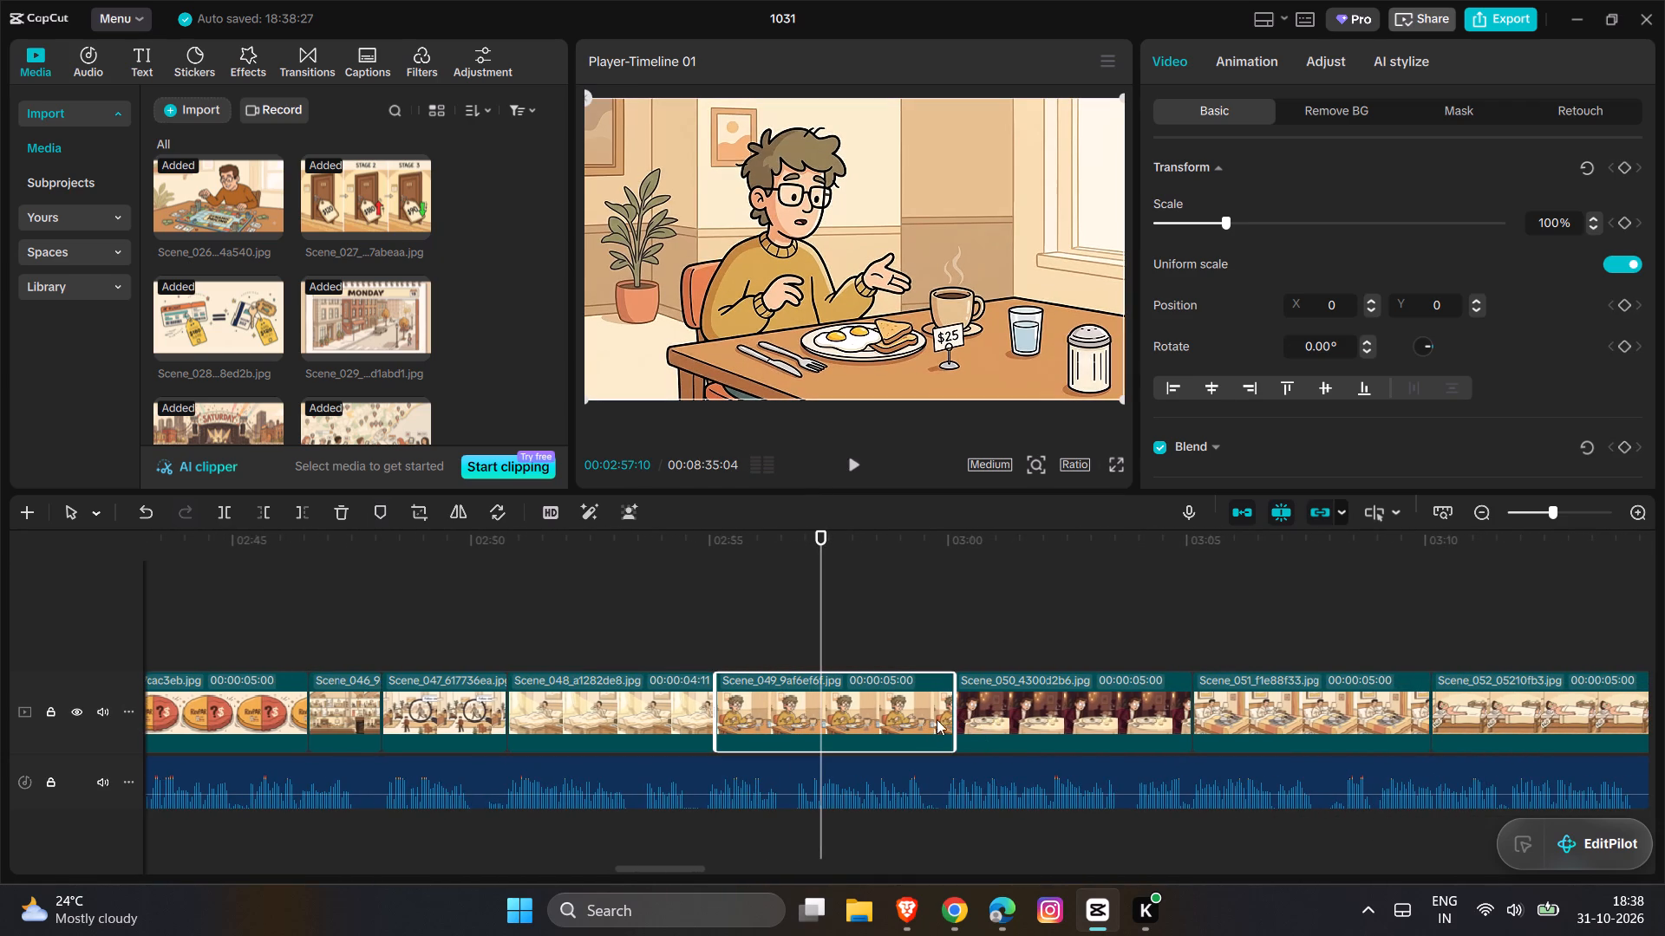
drag(954, 713, 813, 726)
Play the narration over Scene_050 and trim the end of Scene_050 to about 00:03:01.
key(space)
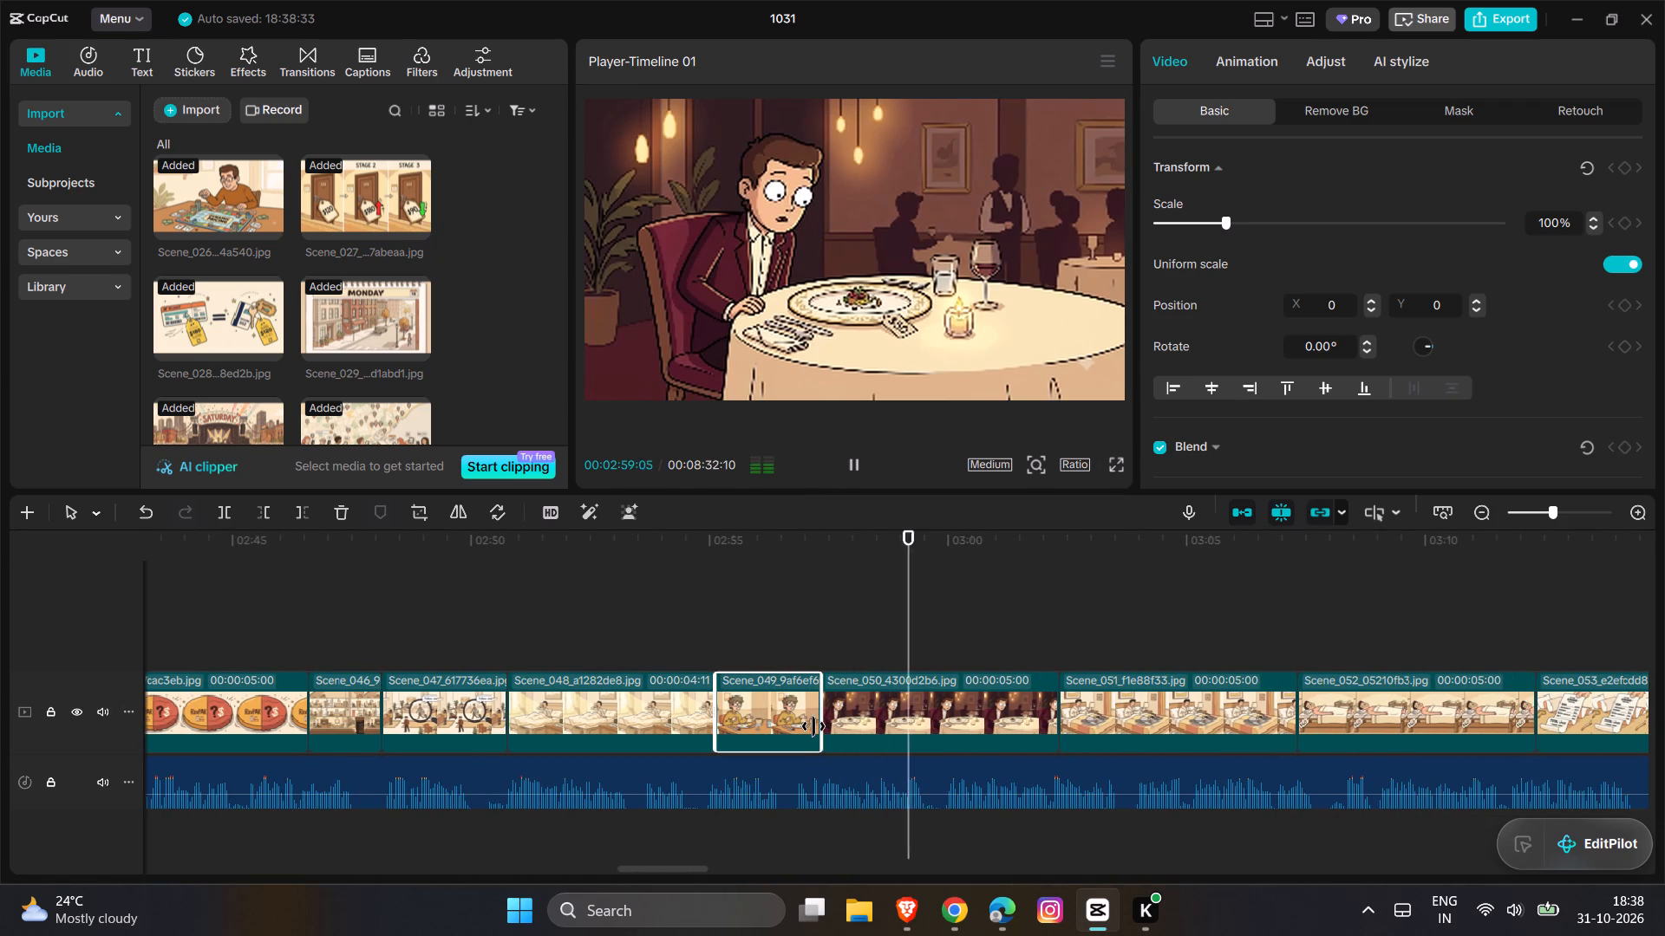
key(space)
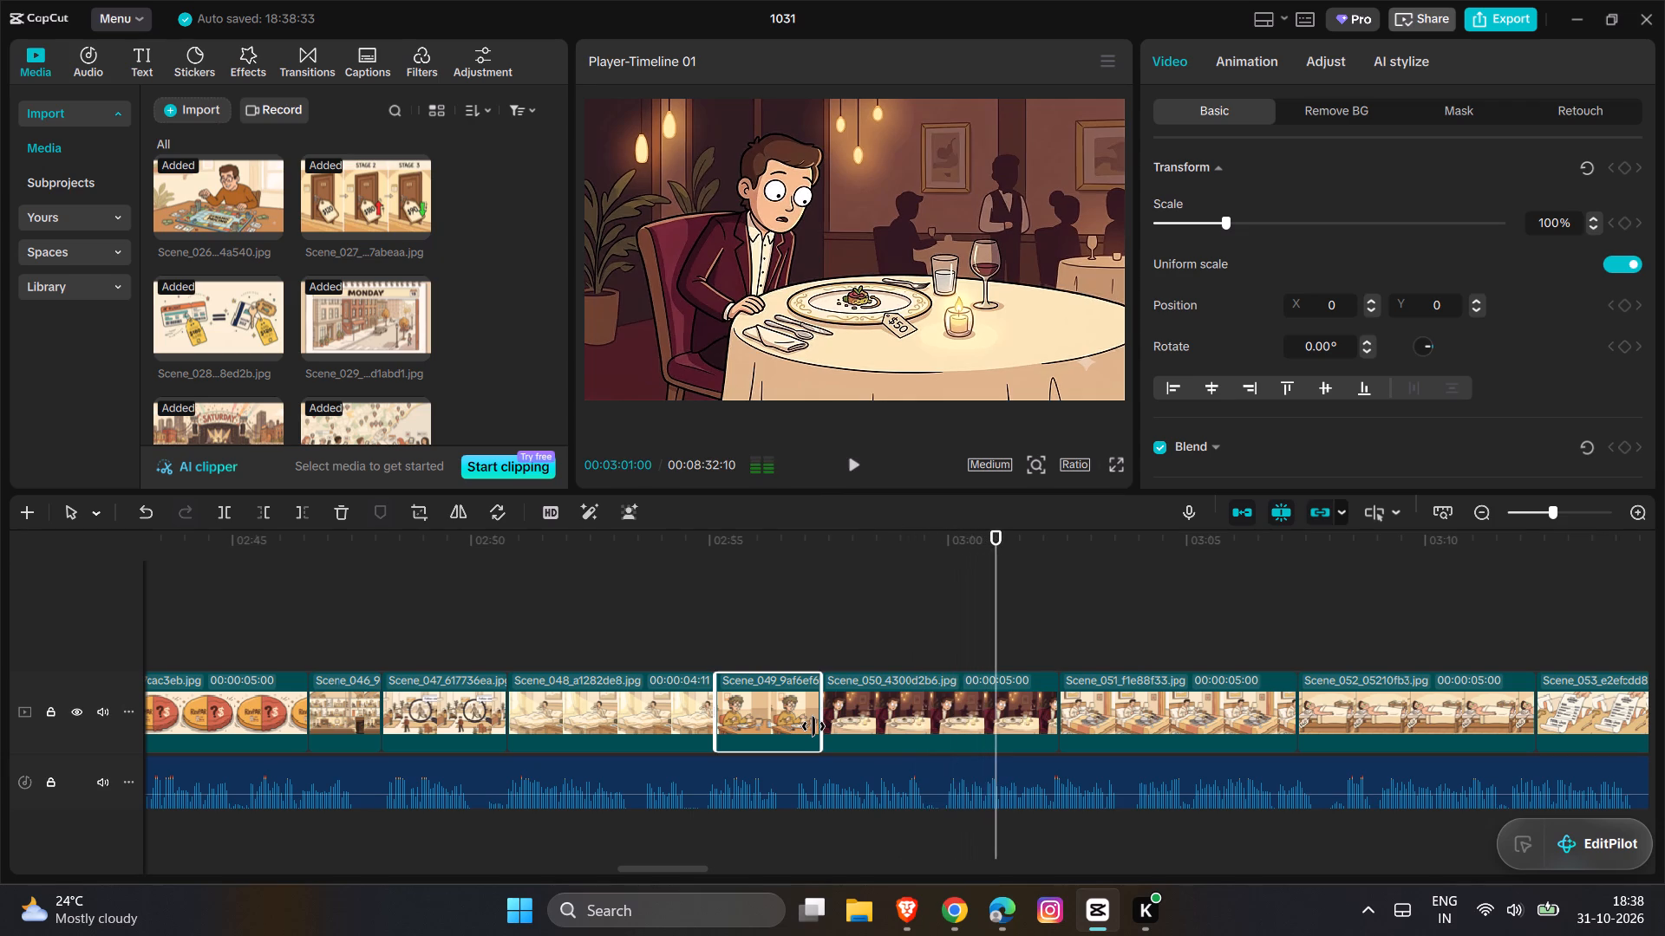
click(1003, 712)
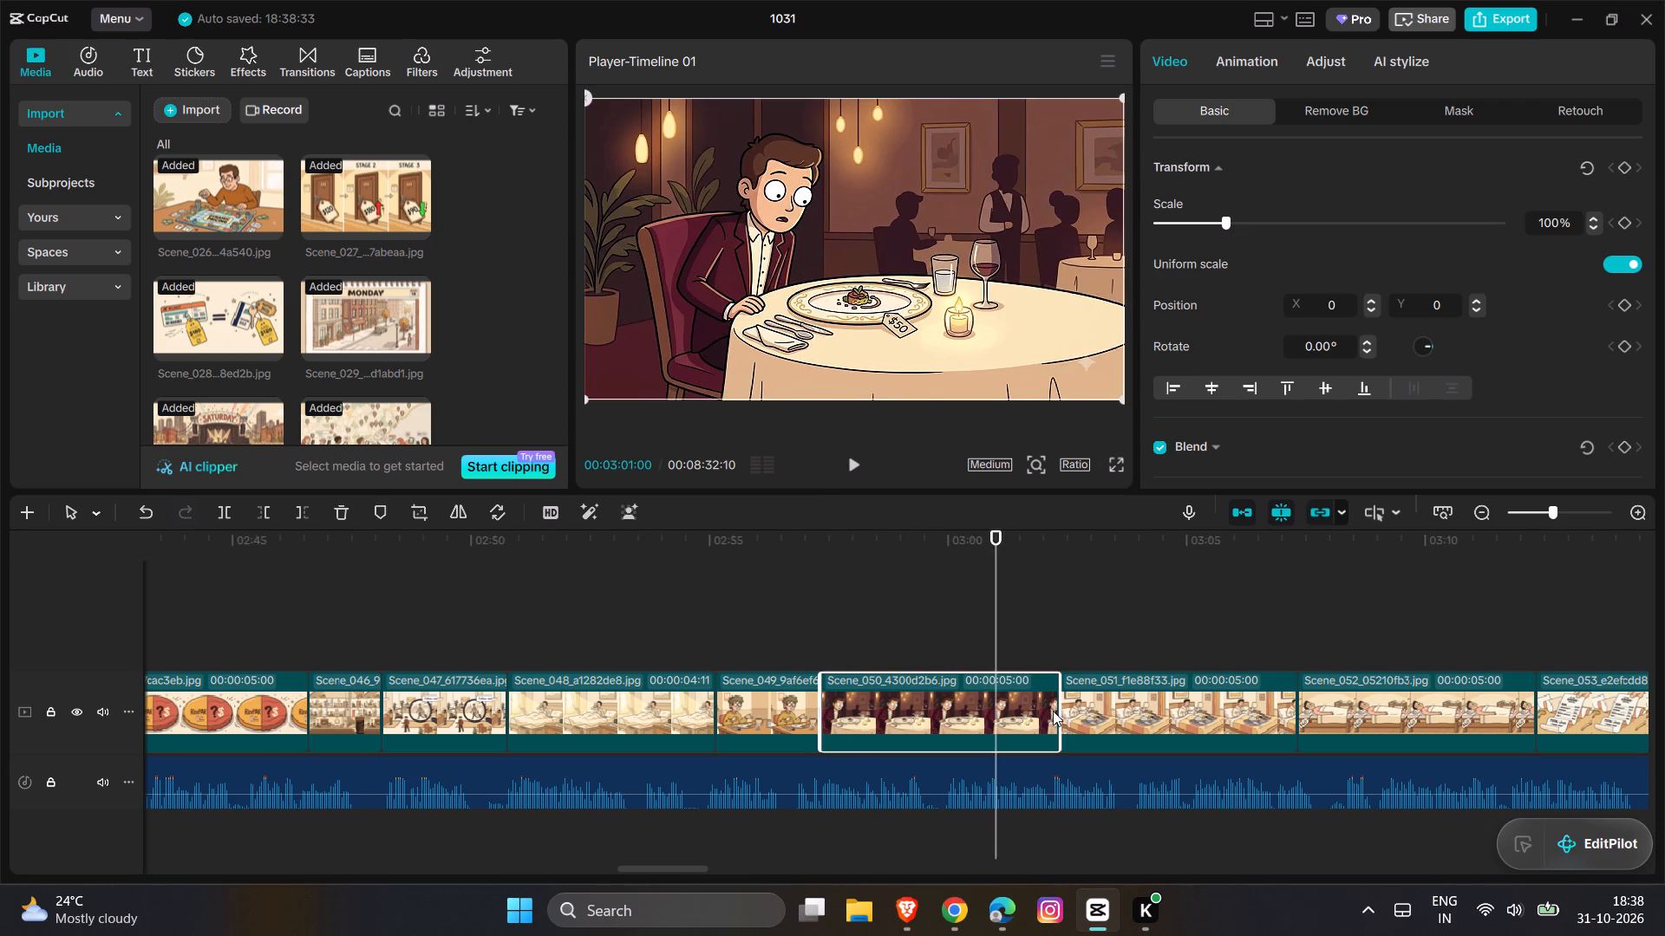
drag(1060, 709, 983, 736)
Play the narration from Scene_051 through to Scene_056 to check how the images match the voice-over.
key(space)
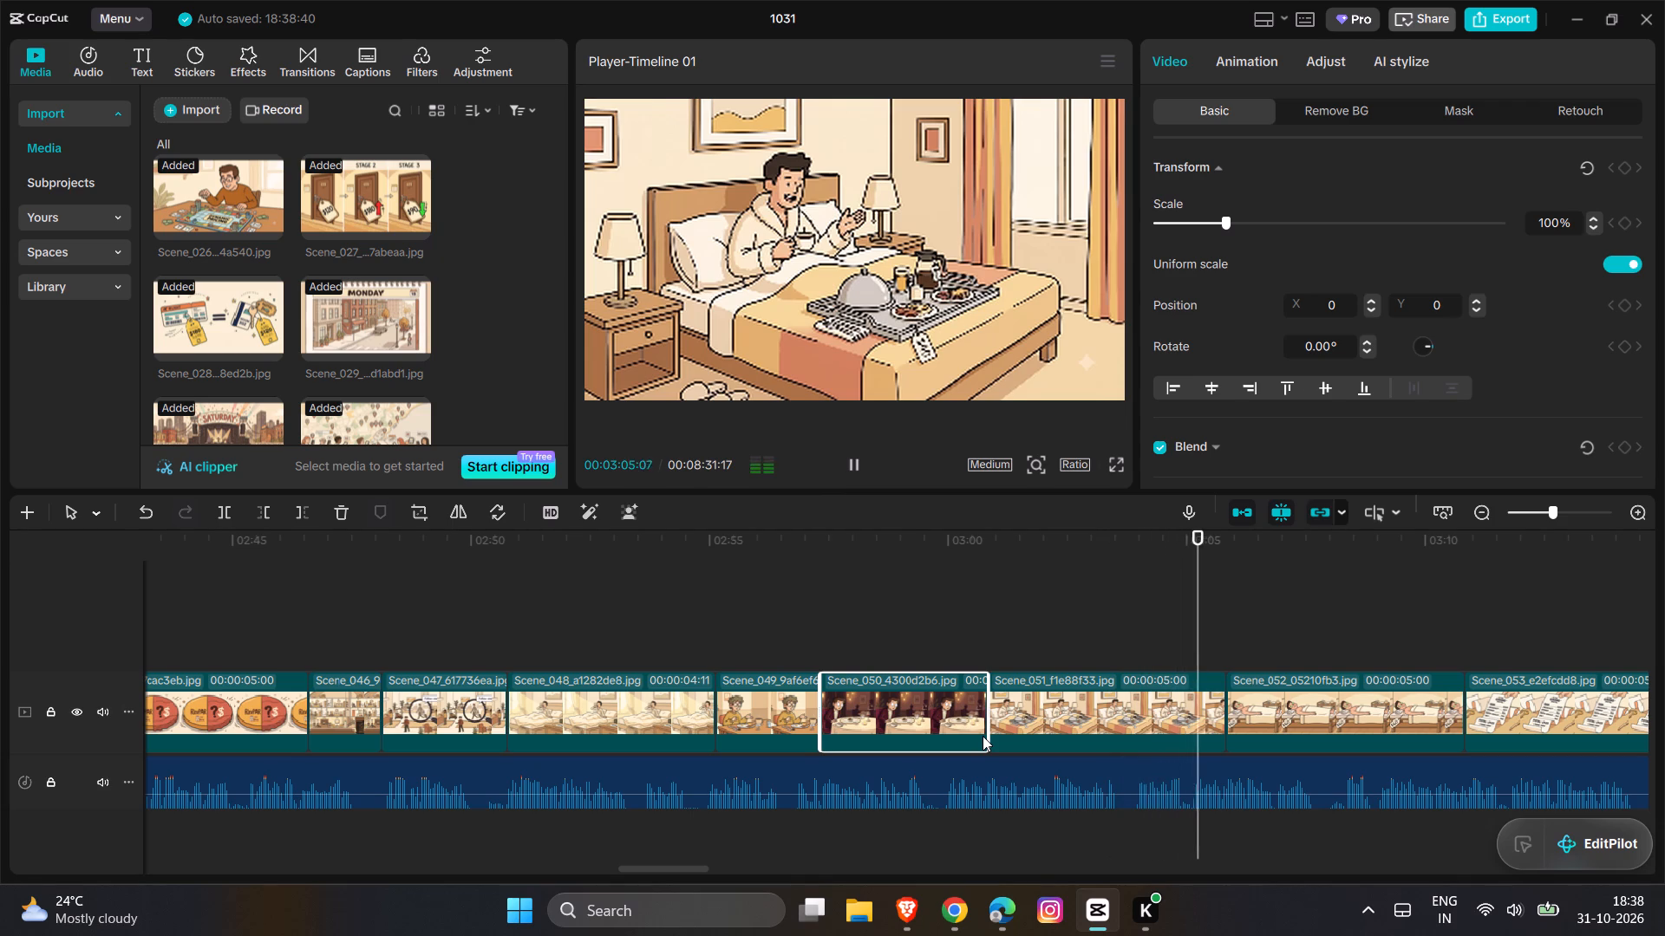
scroll(983, 736, left, 1)
key(space)
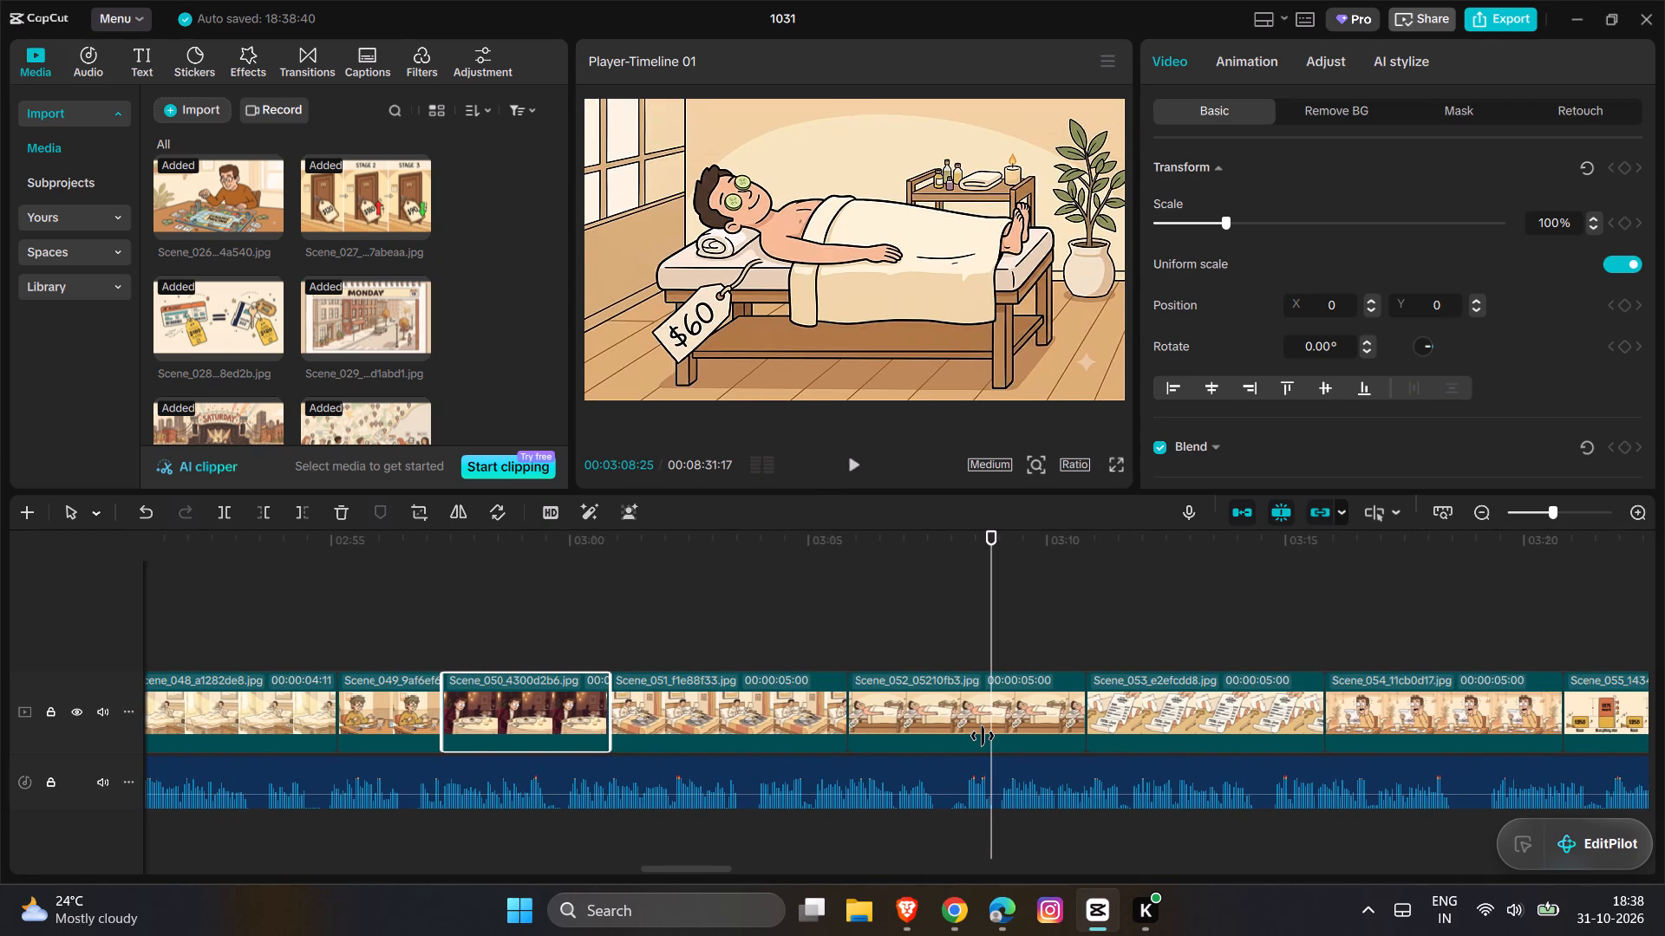
key(space)
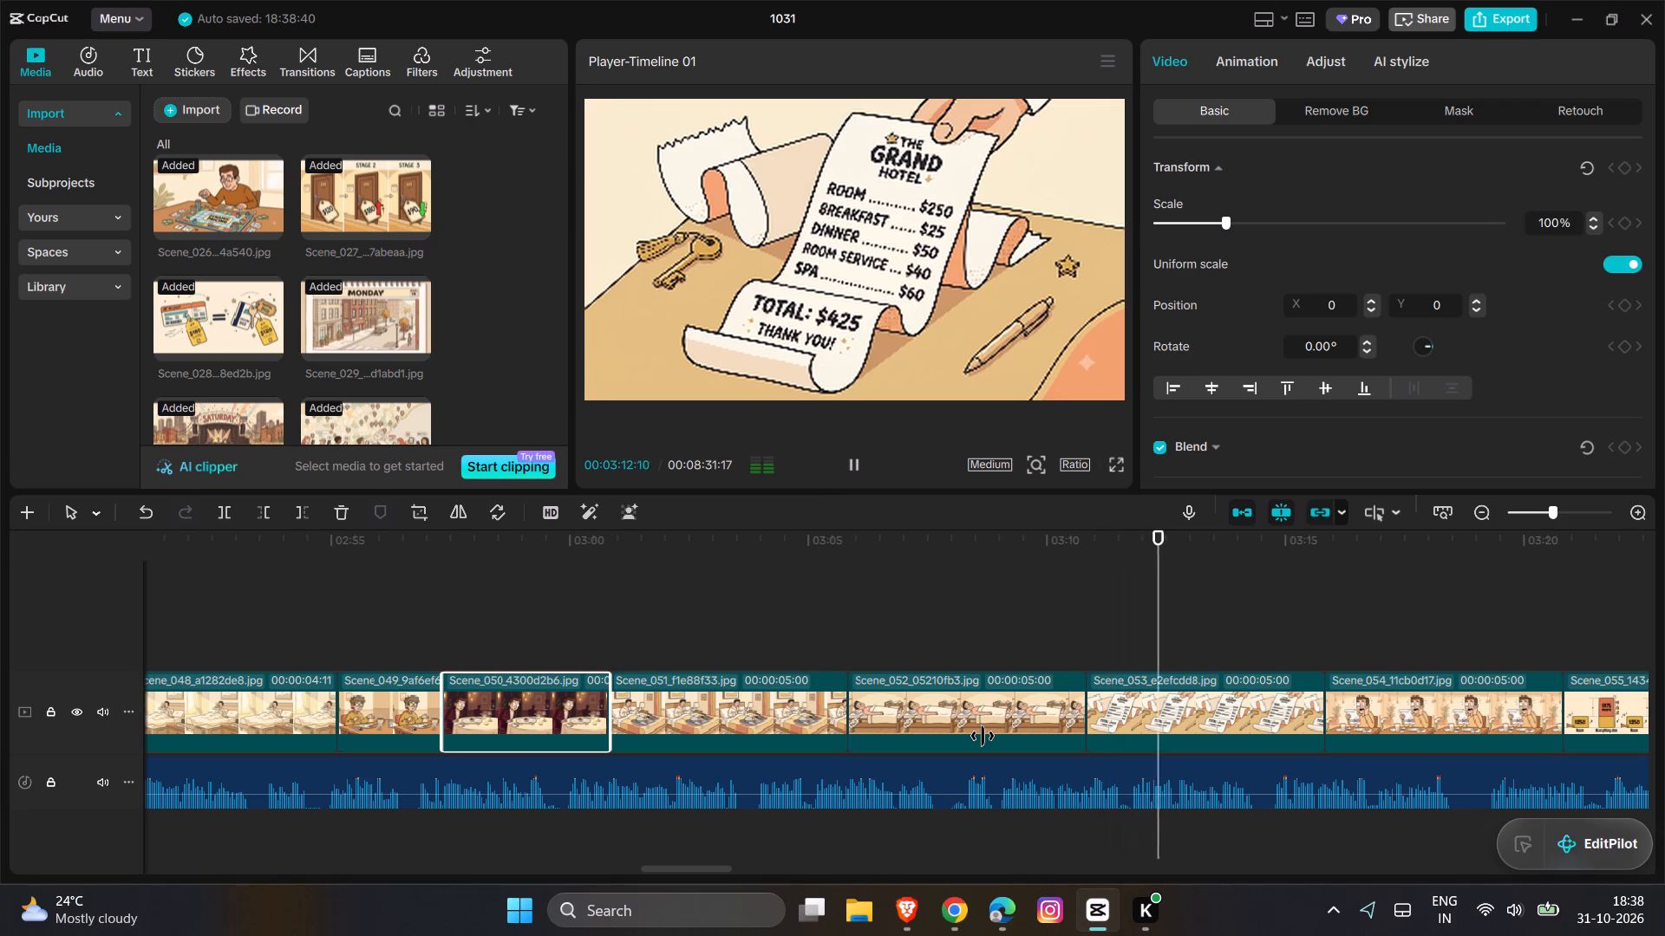
scroll(983, 736, left, 1)
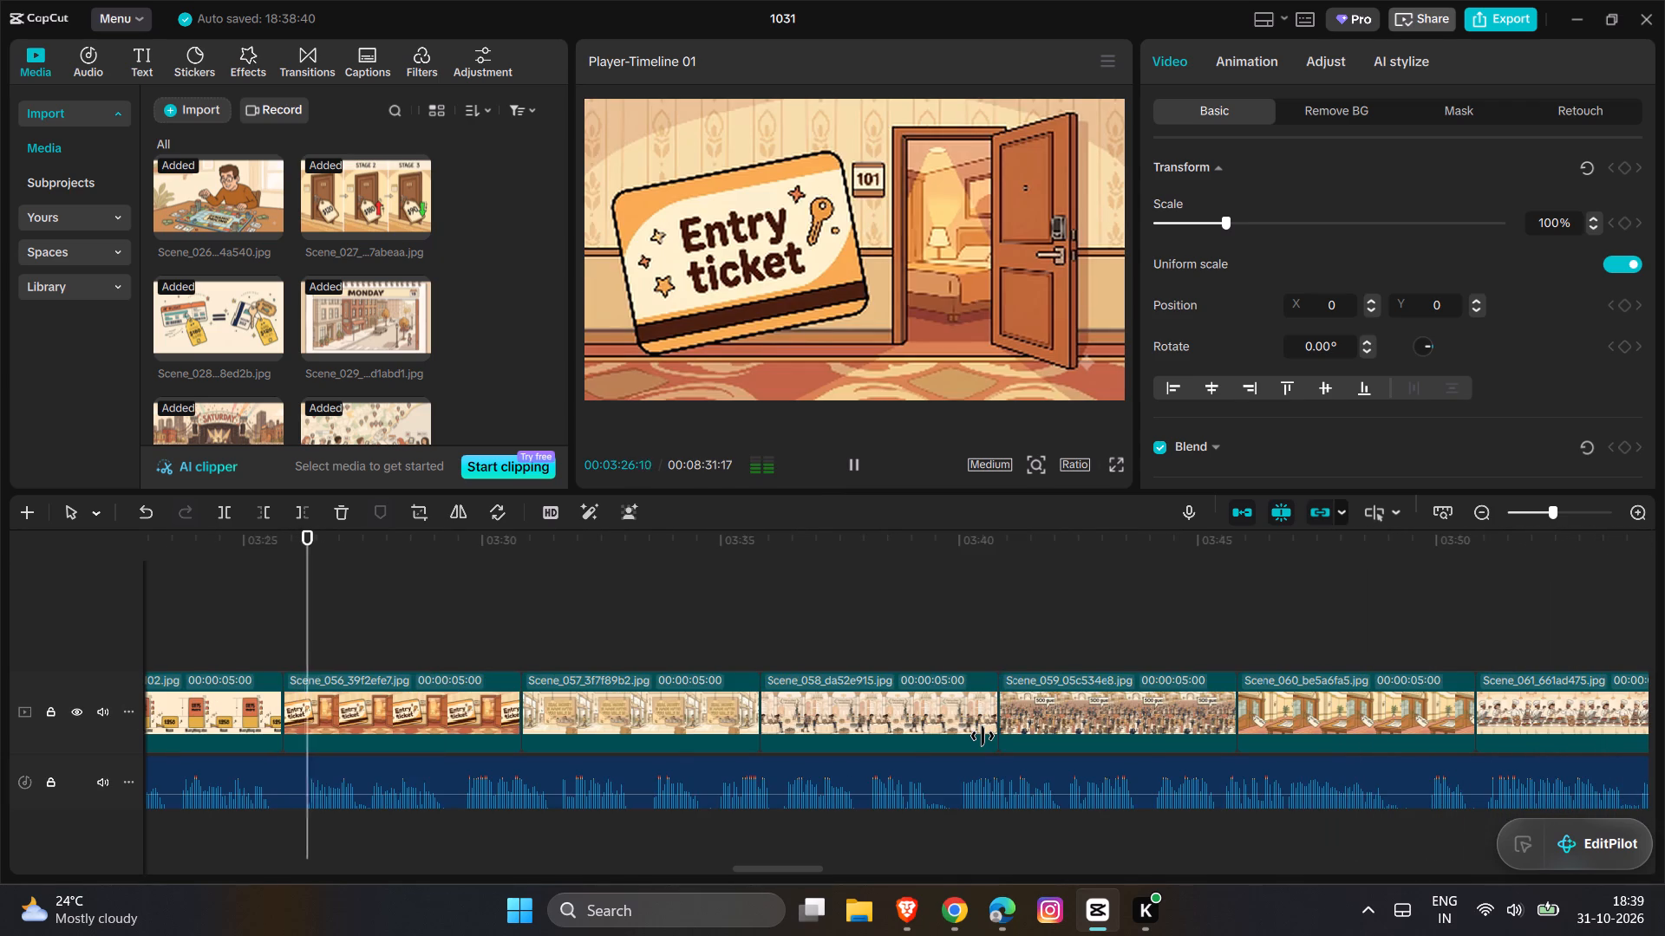
key(space)
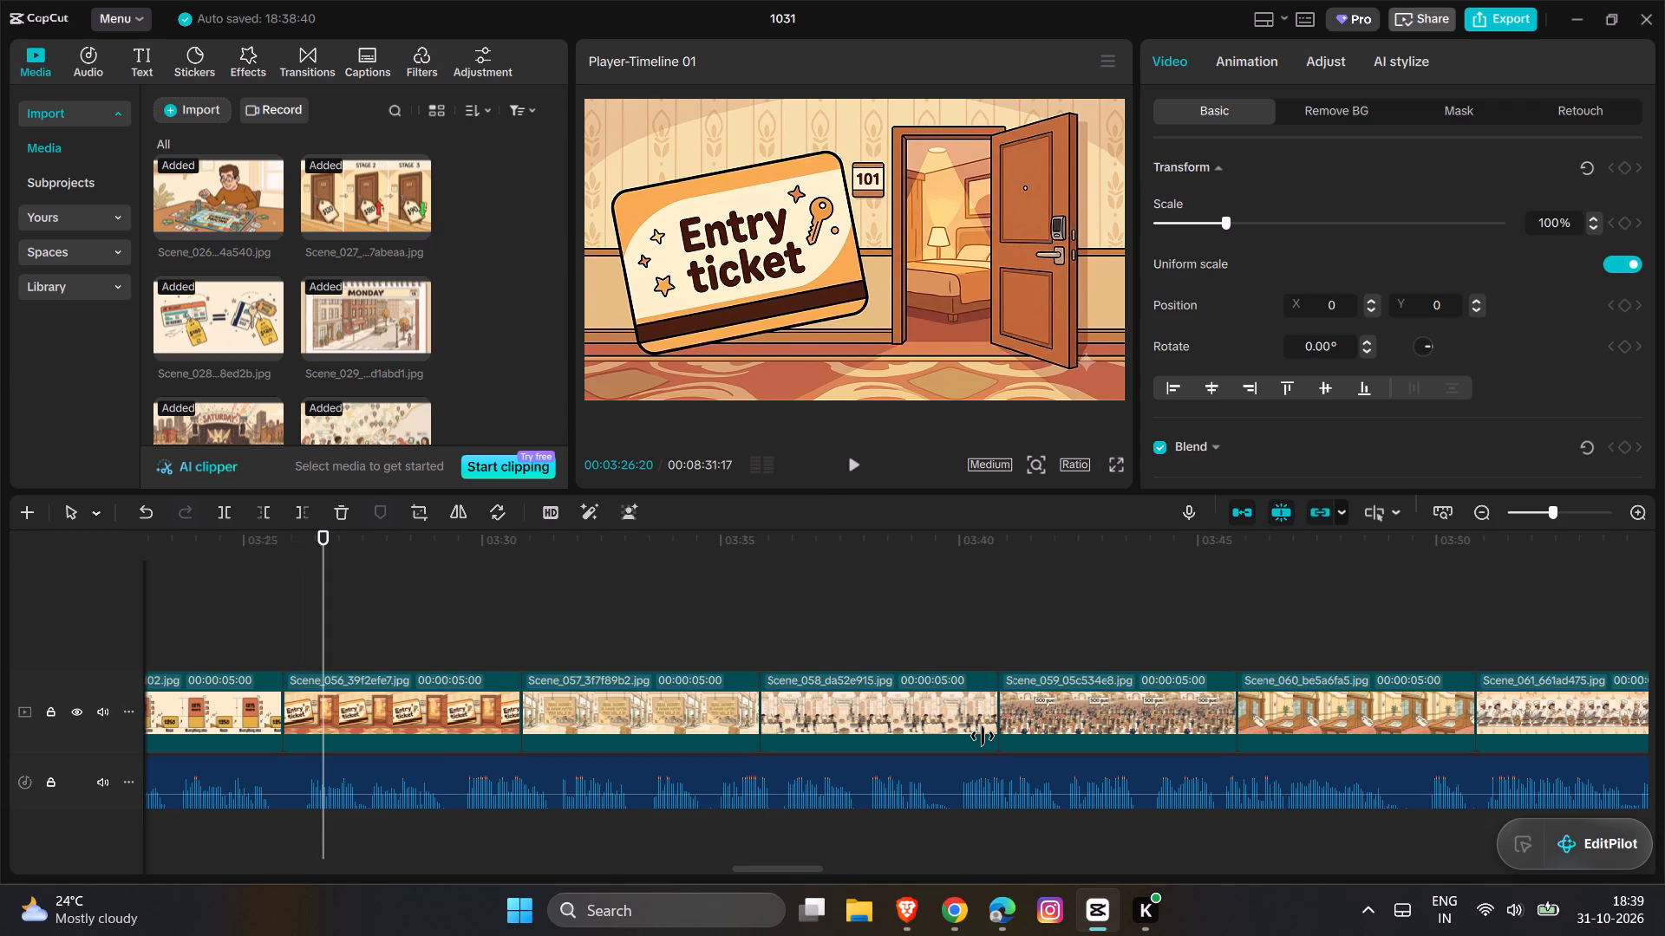